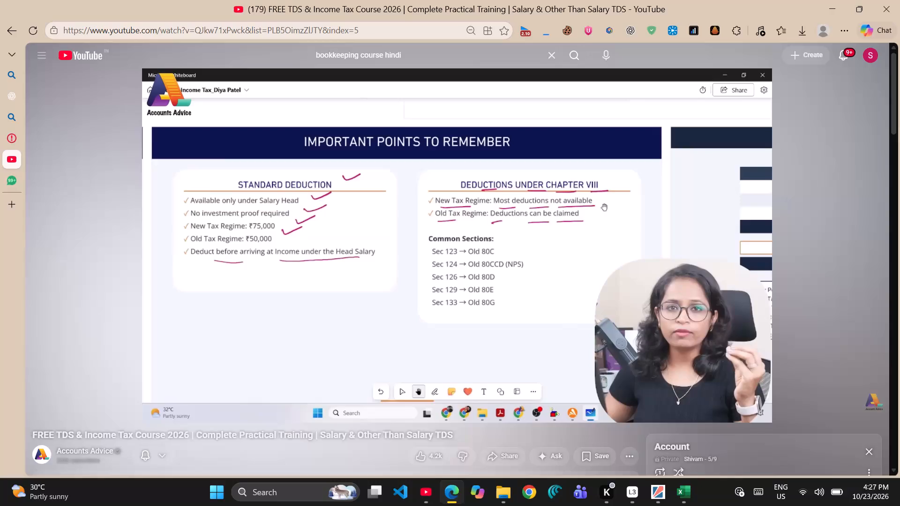
Watch the video's income tax calculation example for a net taxable income of ₹12,00,000, pausing and resuming playback to study it.
click(481, 135)
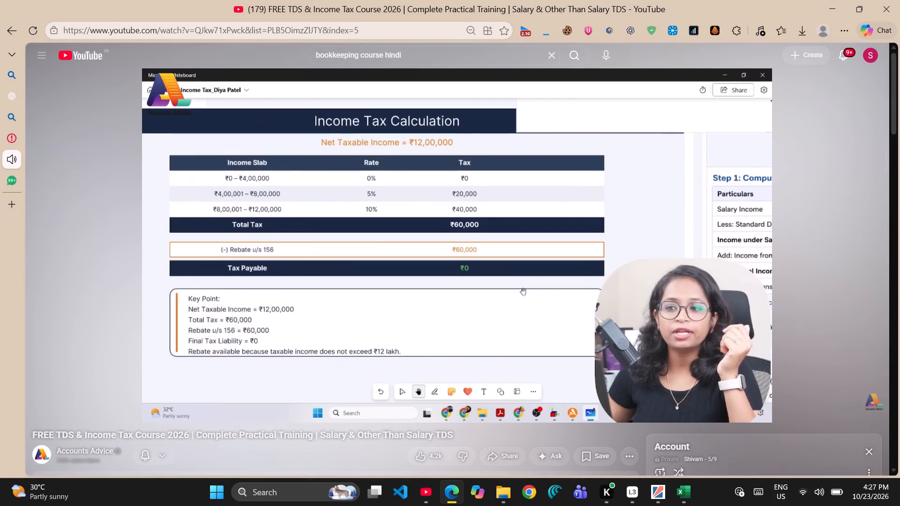
key(space)
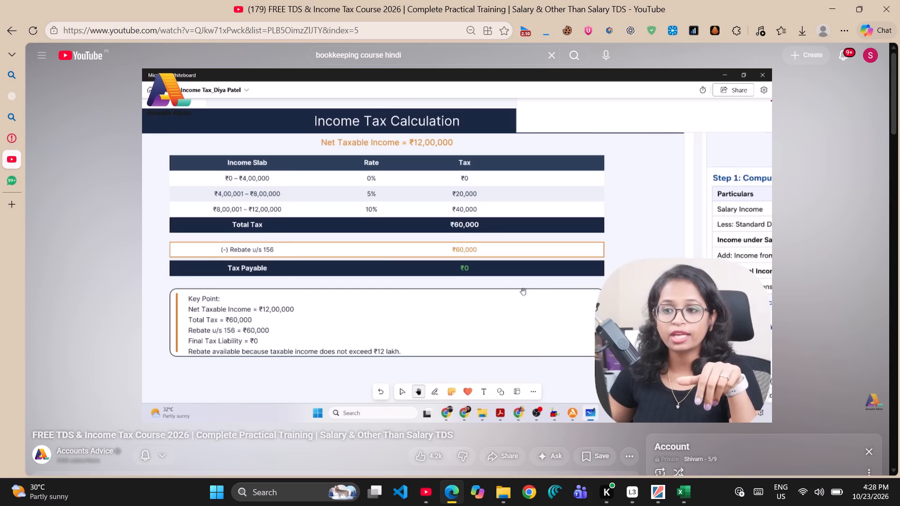
key(space)
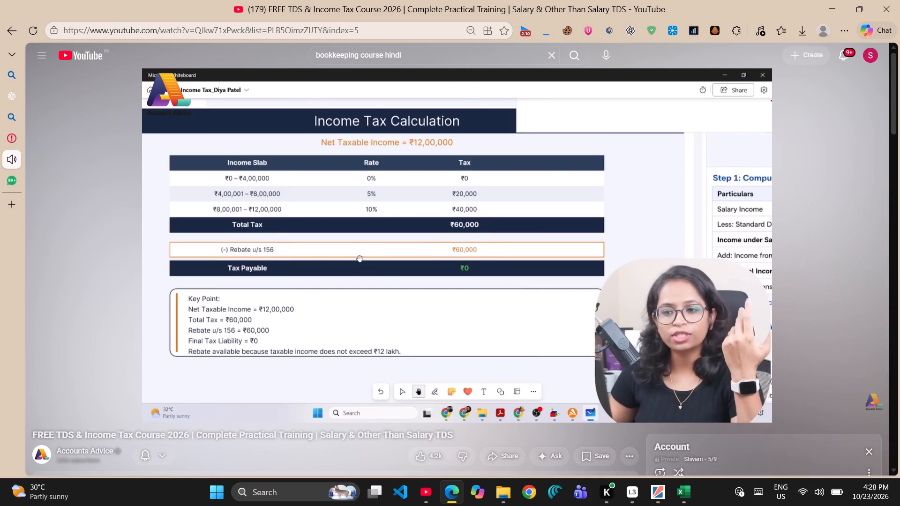
key(space)
key(space)
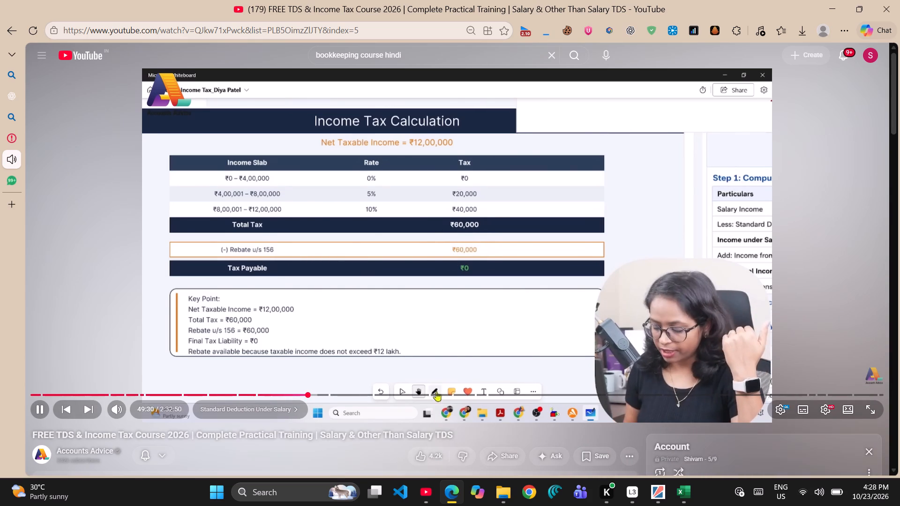
key(space)
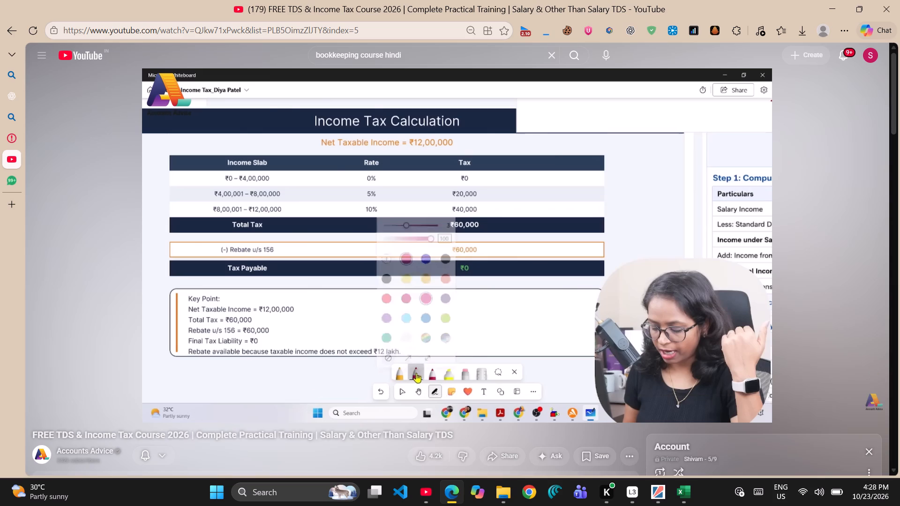
Switch to the tax slab workbook in Excel and go to the empty cell H1 beside the table.
key(alt+Tab)
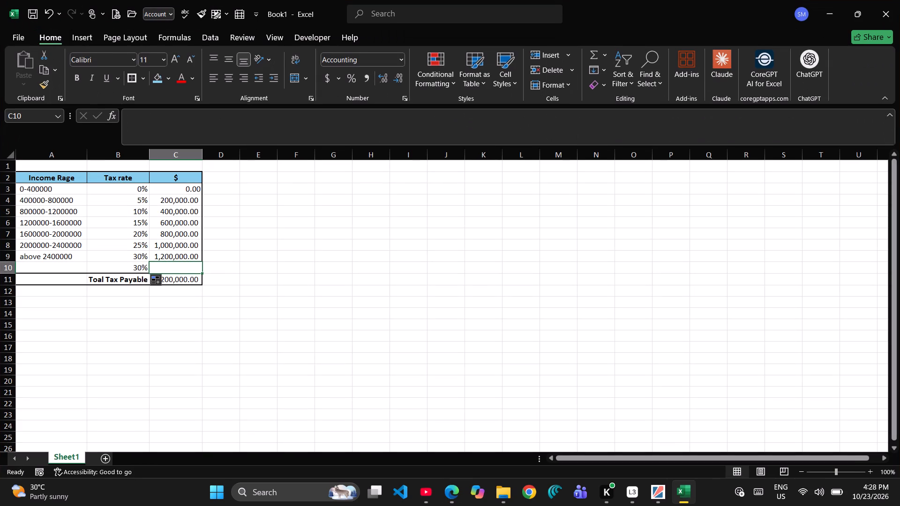
key(Right)
key(Right)
key(Right)
key(Right)
key(Right)
key(Right)
key(Right)
key(Right)
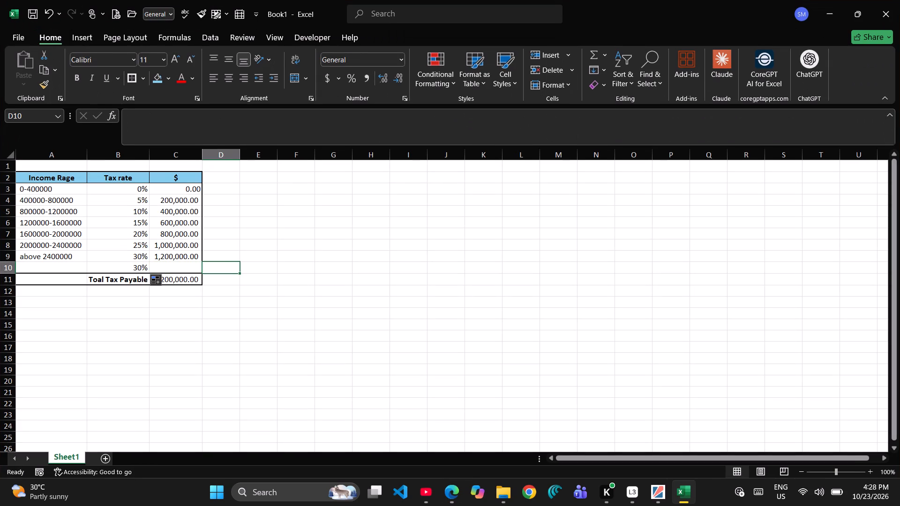
key(Up)
key(Up)
key(Up)
key(Up)
key(Up)
key(Up)
key(Up)
key(Up)
key(Up)
key(Up)
key(Up)
key(Up)
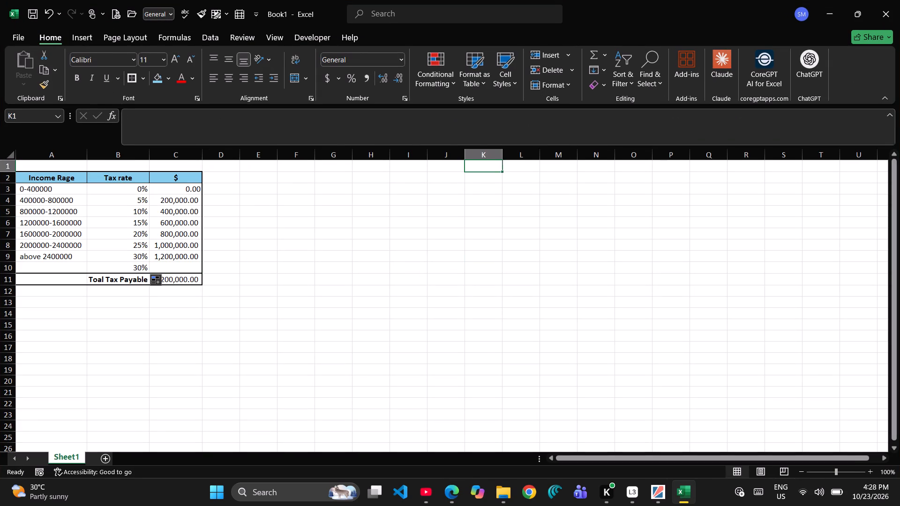
key(Down)
key(Left)
key(Left)
key(Left)
key(Up)
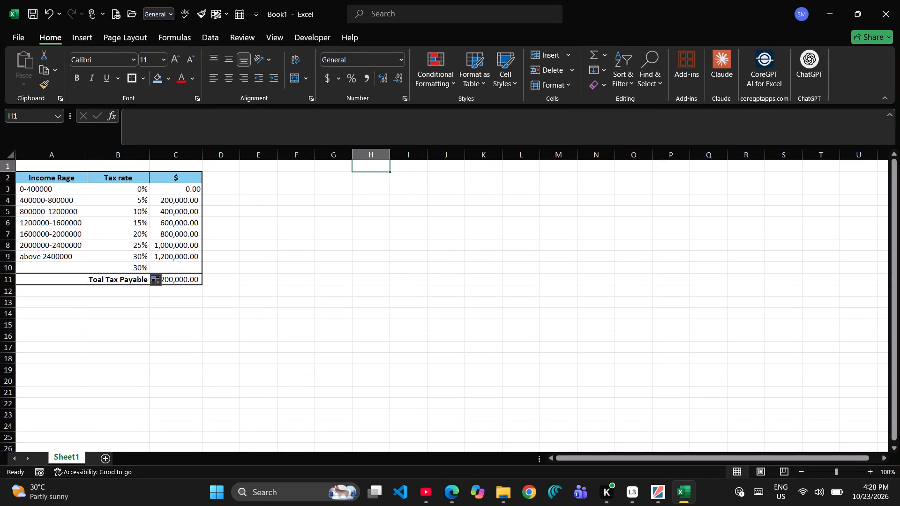
double_click(191, 256)
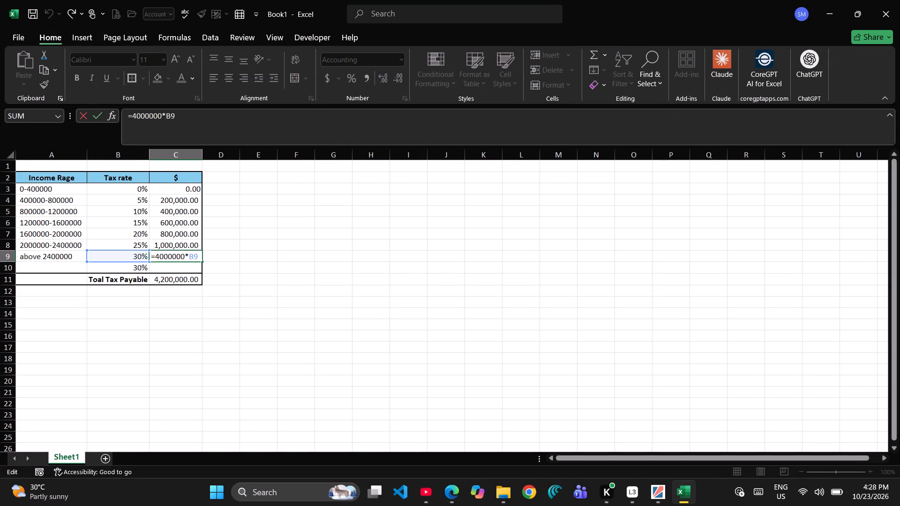
click(224, 282)
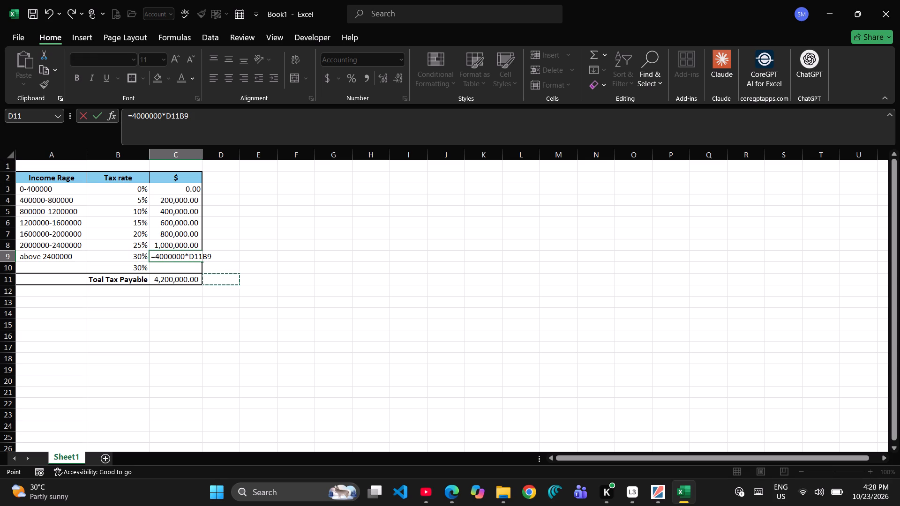
key(Escape)
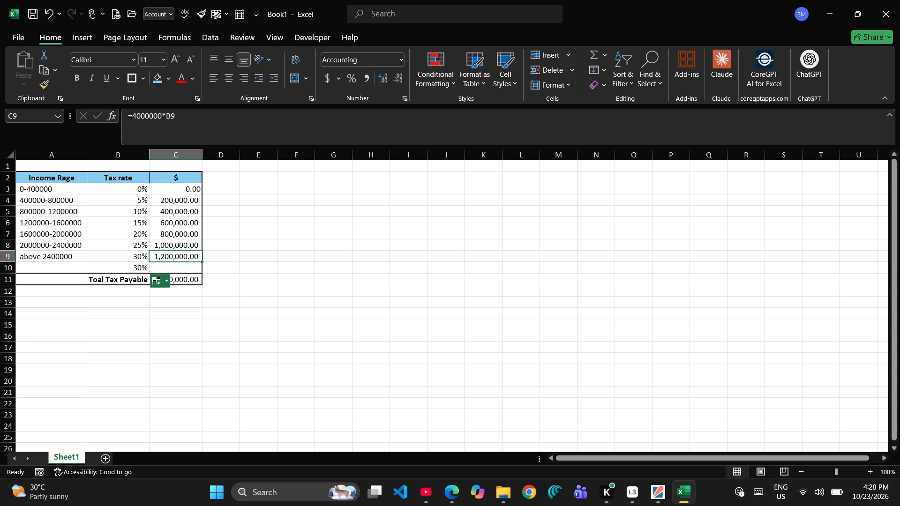
click(171, 199)
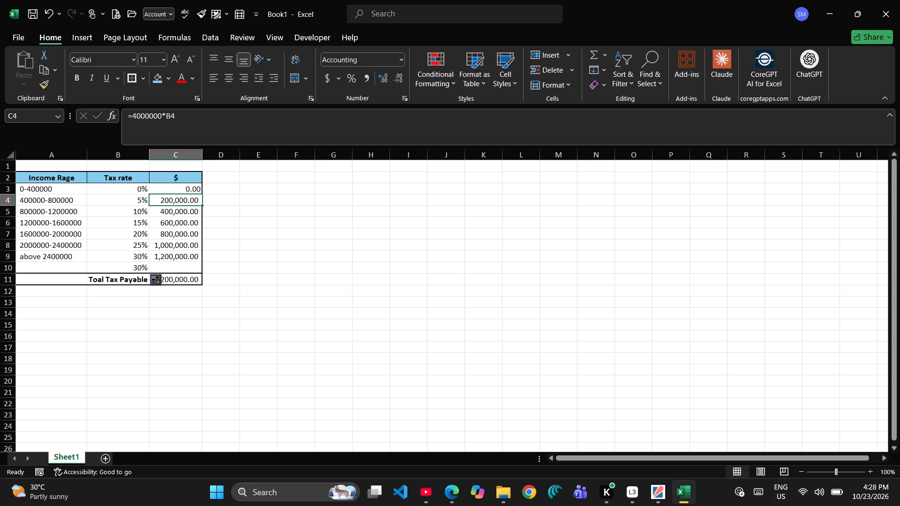
triple_click(171, 199)
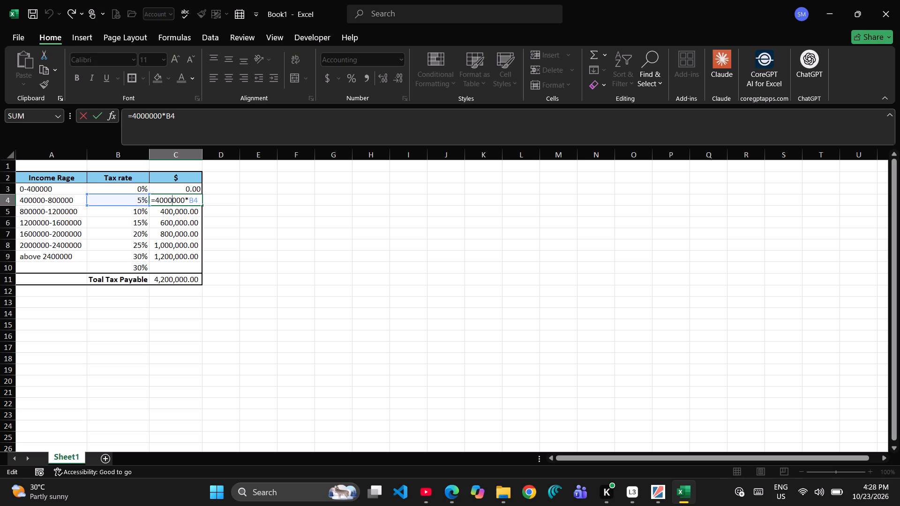
key(Escape)
key(grave)
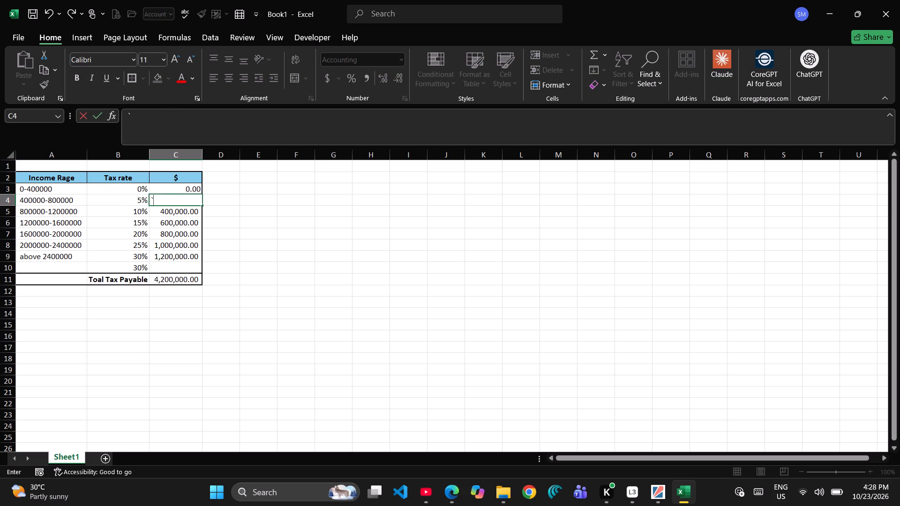
click(173, 267)
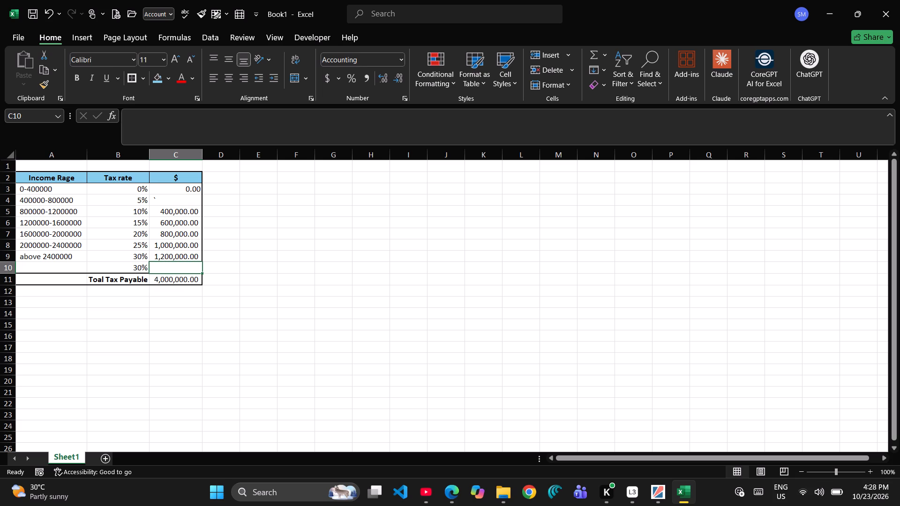
key(ctrl+z)
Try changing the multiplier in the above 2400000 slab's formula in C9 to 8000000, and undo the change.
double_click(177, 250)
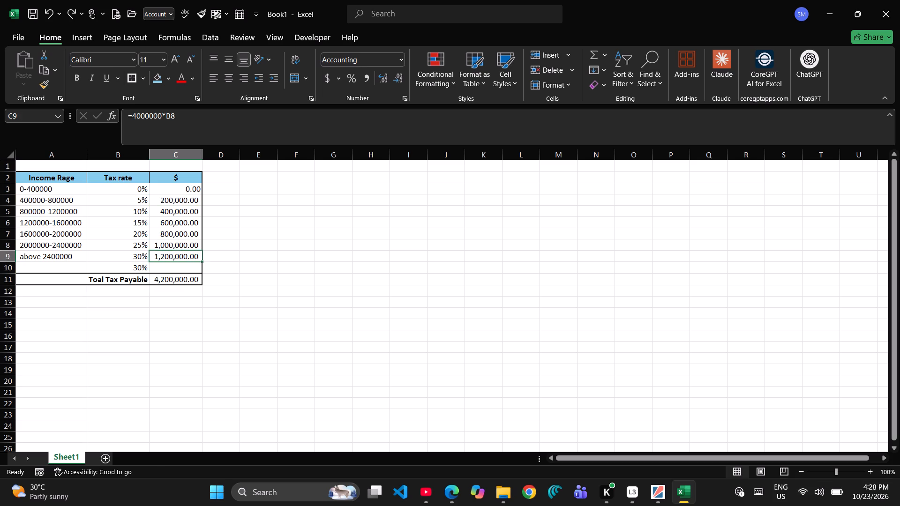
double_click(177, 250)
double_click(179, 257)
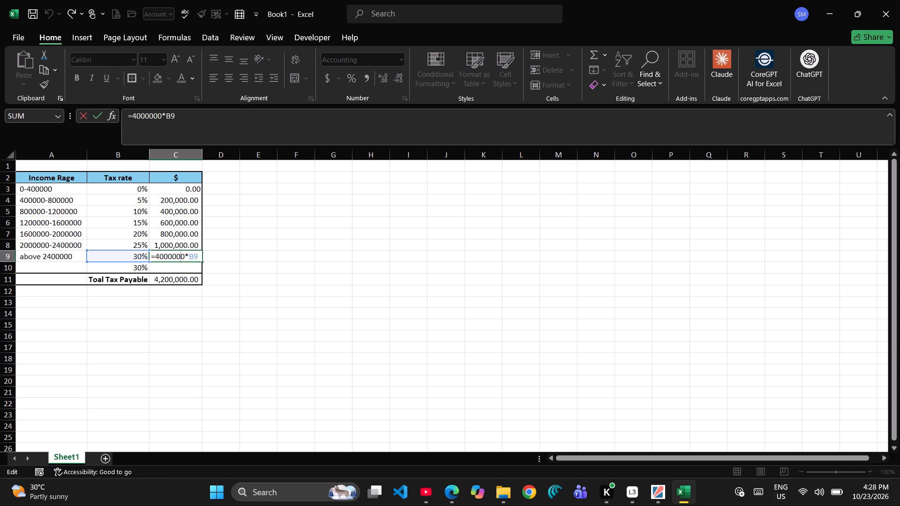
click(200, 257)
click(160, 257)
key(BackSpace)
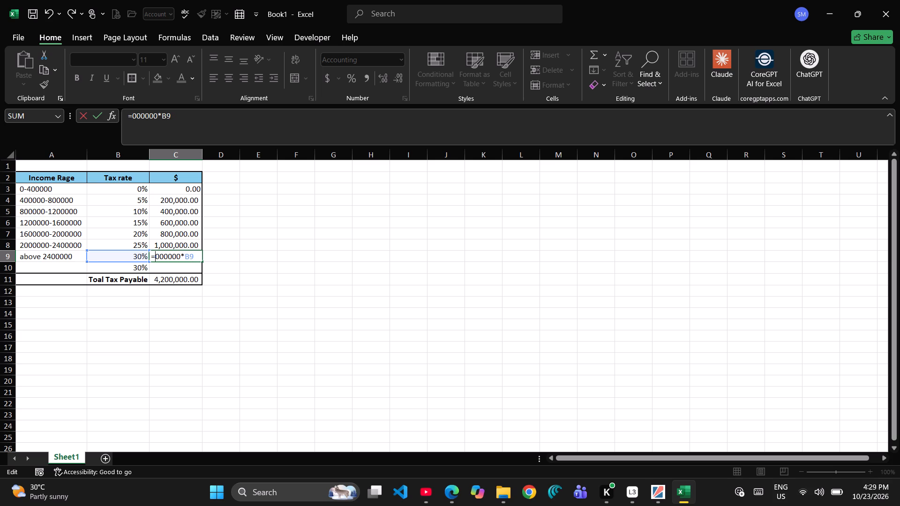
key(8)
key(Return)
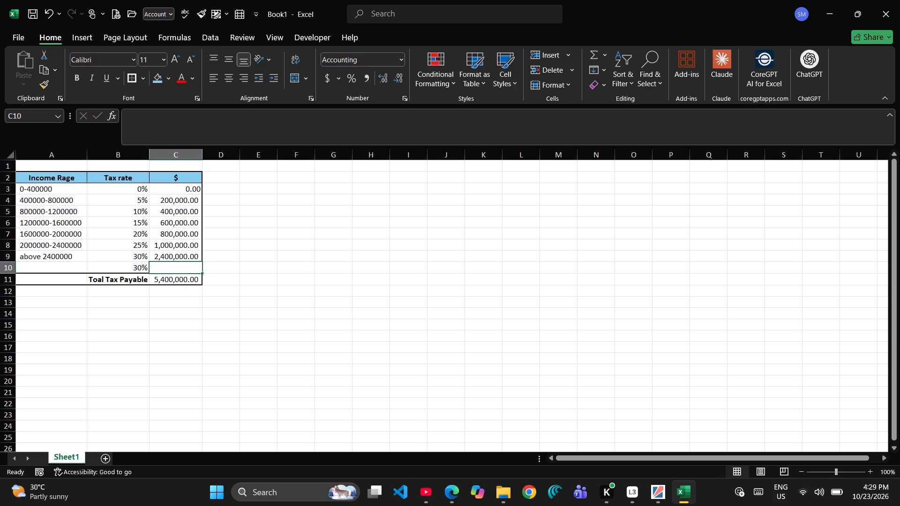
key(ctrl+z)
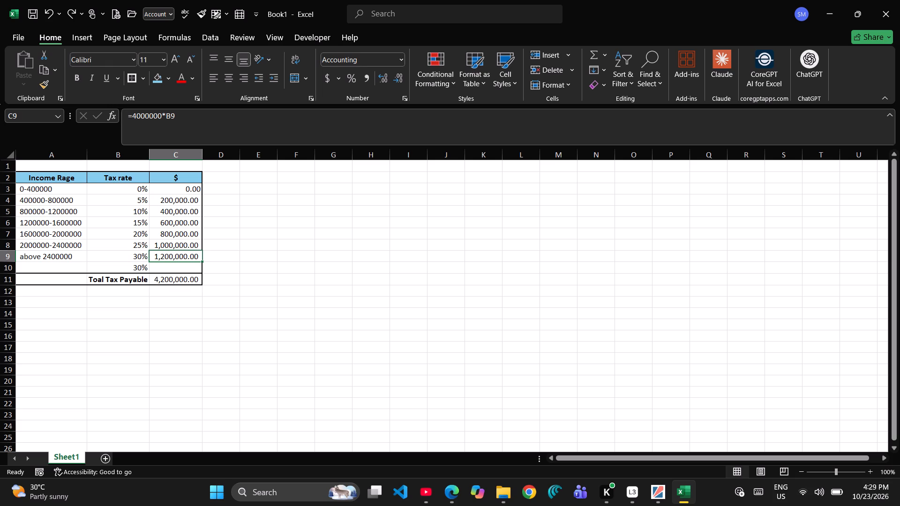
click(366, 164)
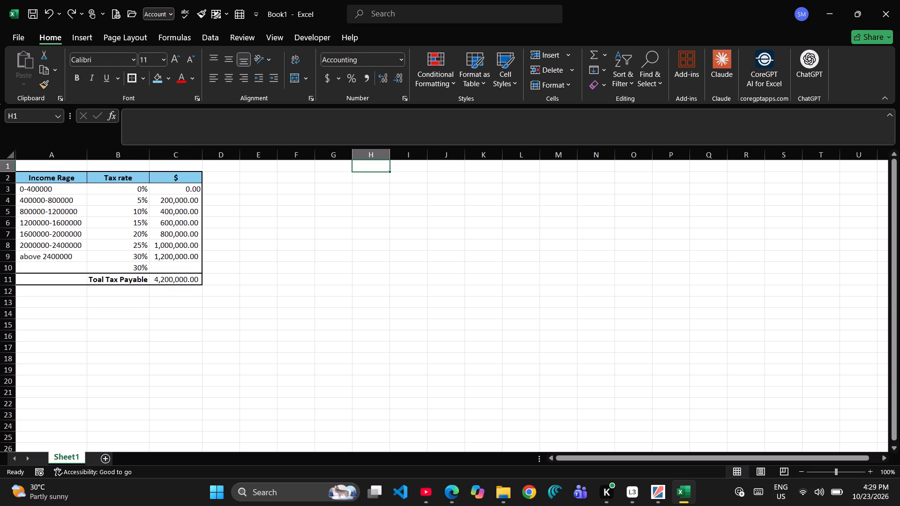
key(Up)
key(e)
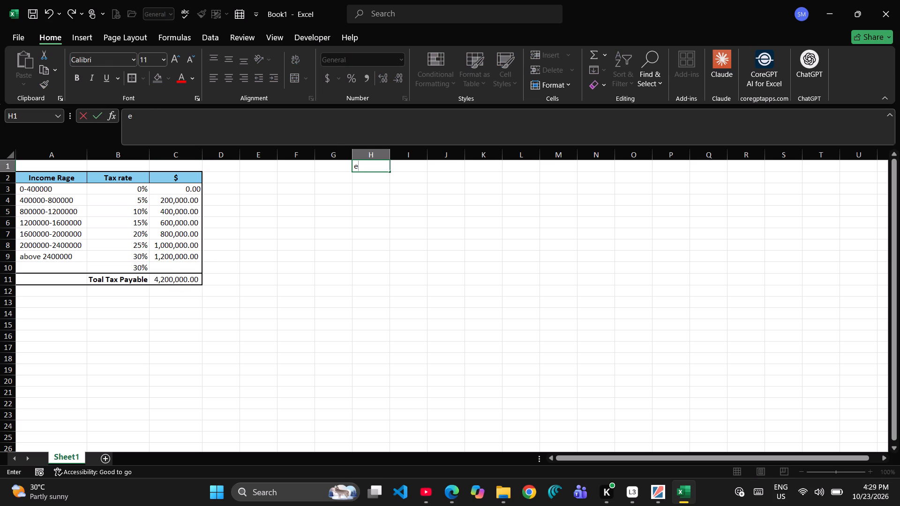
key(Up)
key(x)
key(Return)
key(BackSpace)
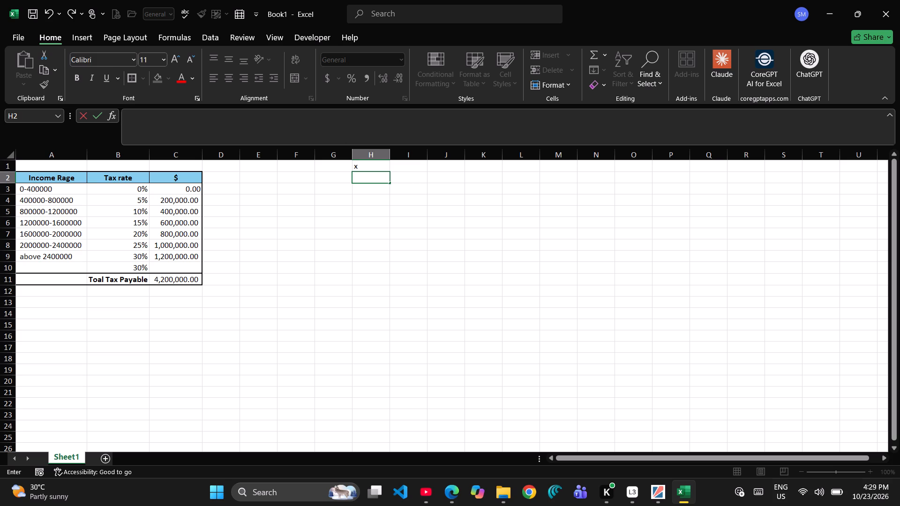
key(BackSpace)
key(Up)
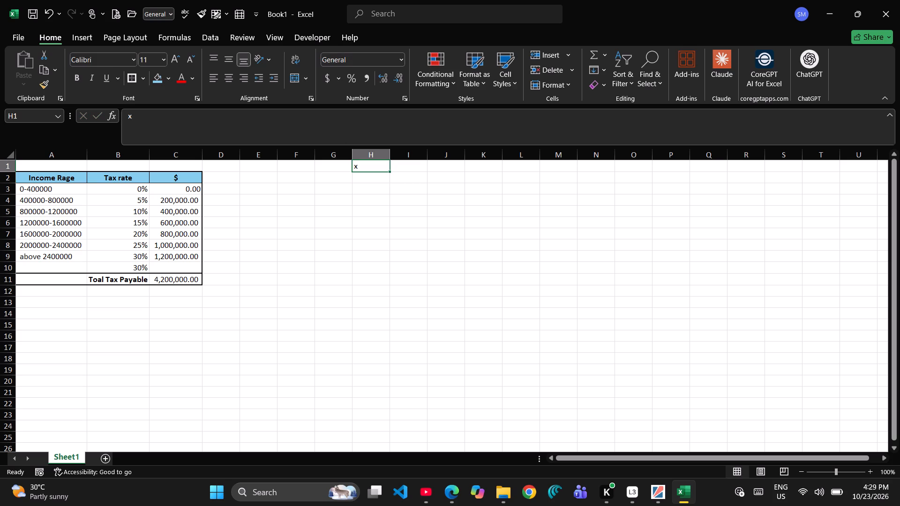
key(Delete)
Merge and center cells H1 to K1 for a heading beside the tax slab table.
drag(383, 162, 488, 167)
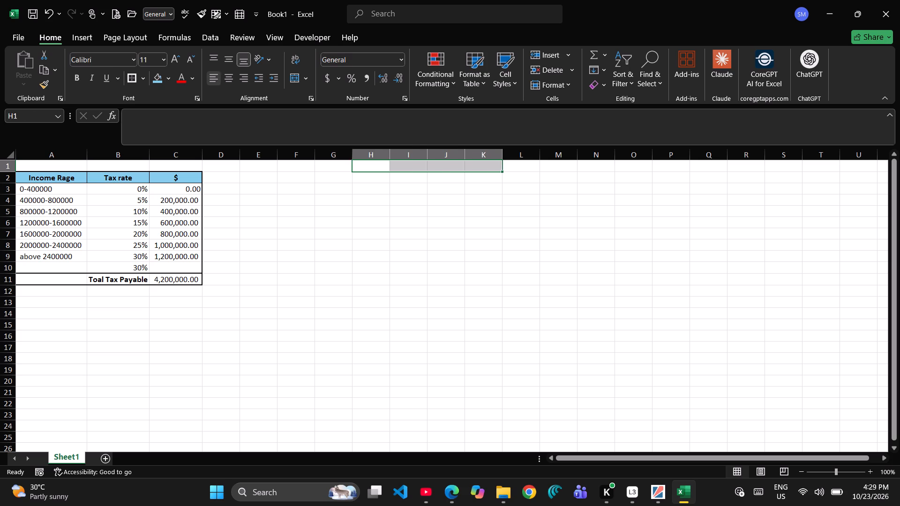
click(292, 71)
Enter the heading "income 12L tax calytion" in the merged cell H1.
click(387, 165)
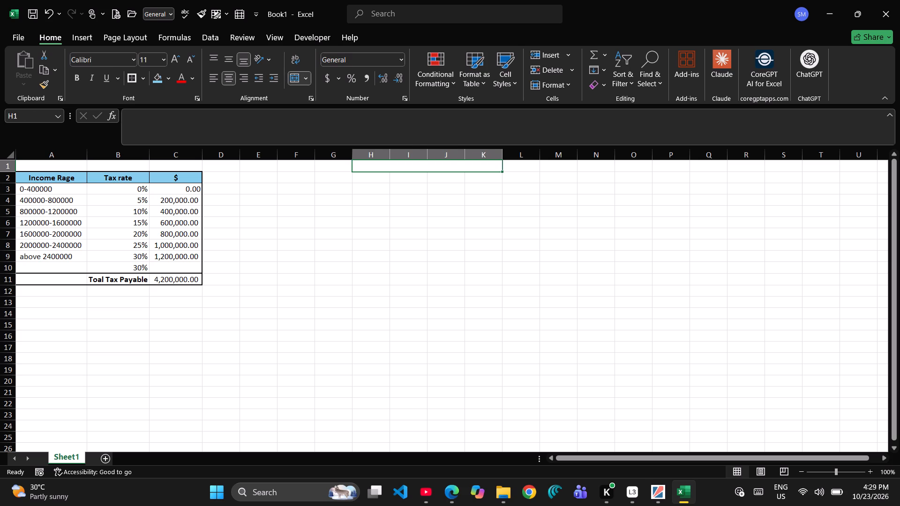
text(in)
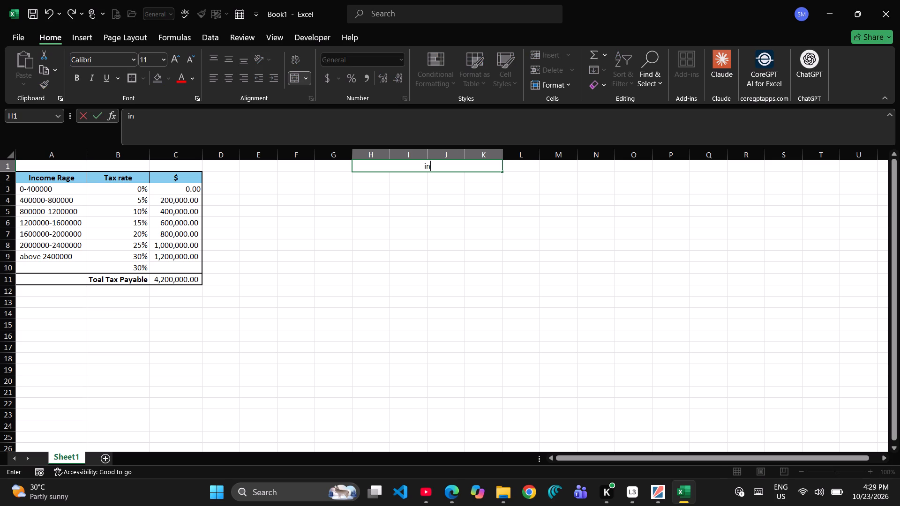
text(come)
key(space)
text(12)
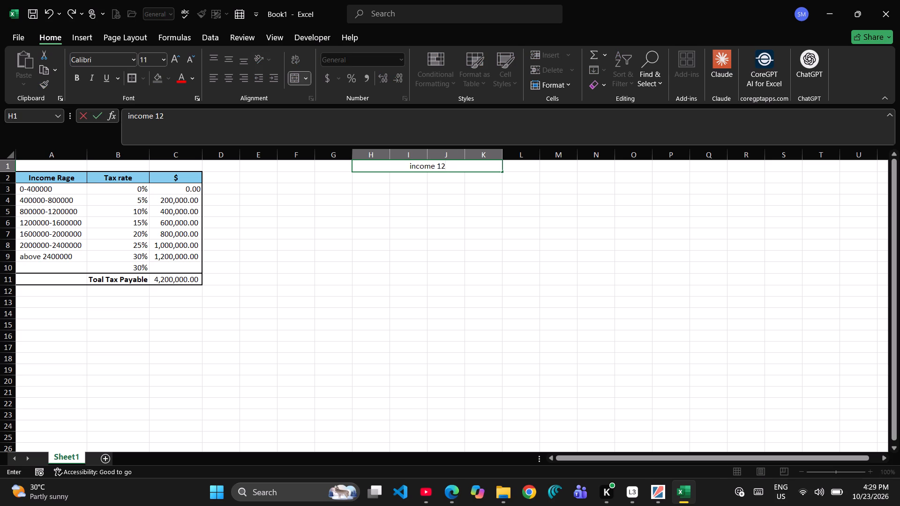
key(l)
key(BackSpace)
key(shift+l)
key(space)
text(tax)
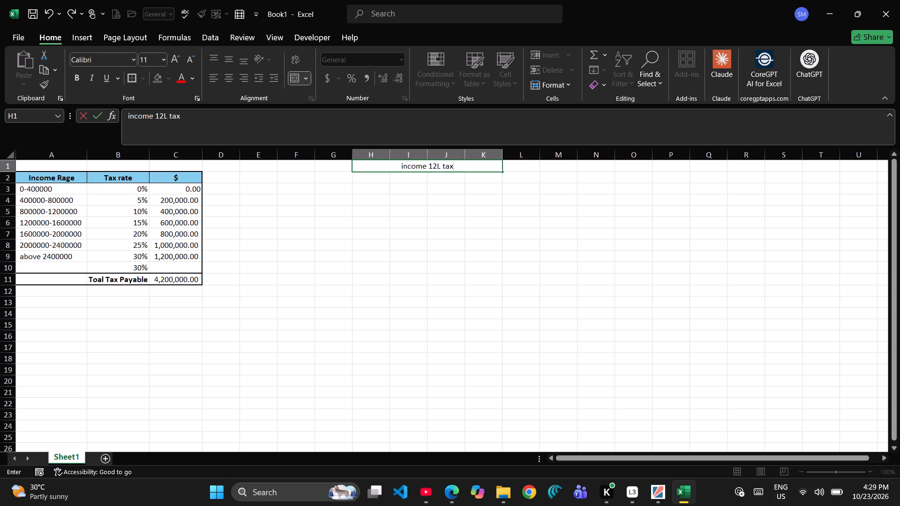
key(backslash)
key(BackSpace)
key(space)
text(cal)
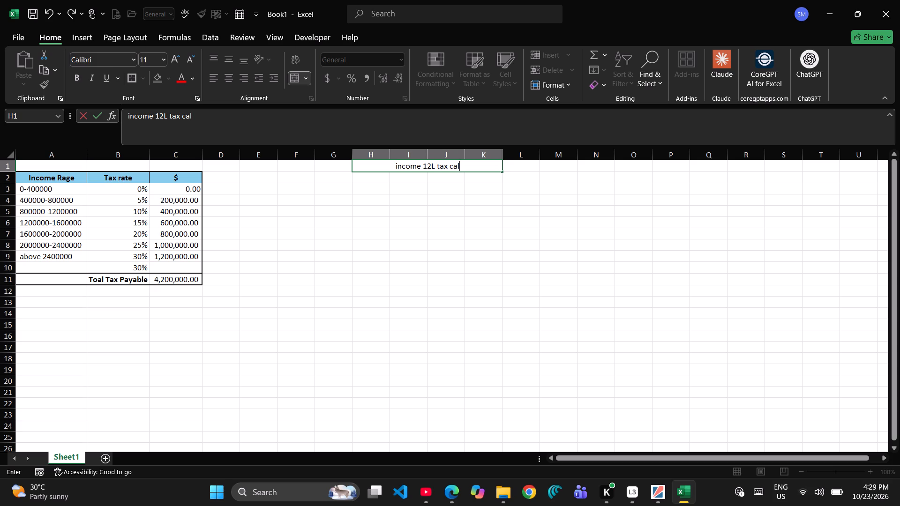
key(y)
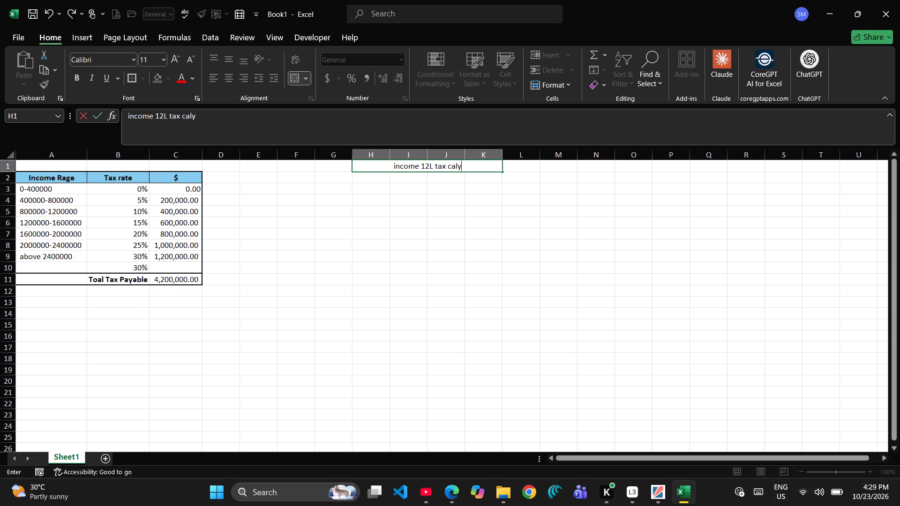
text(tion)
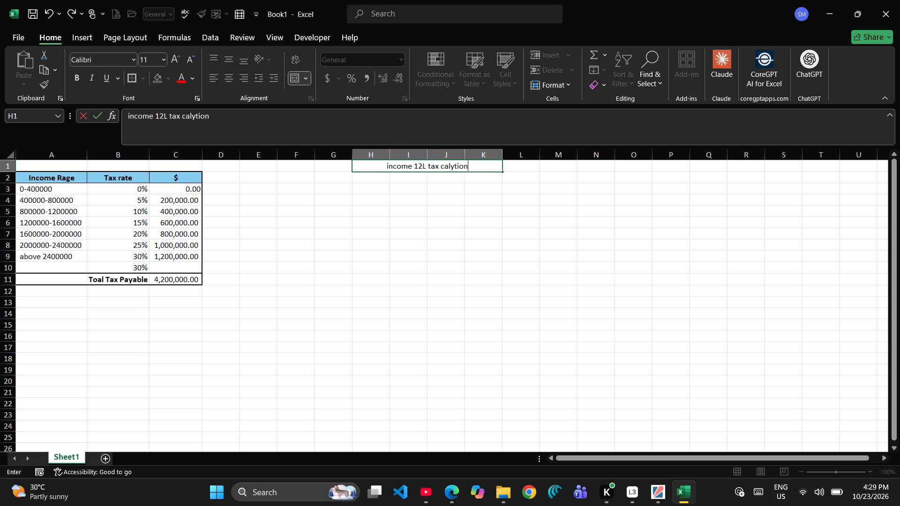
key(Left)
Edit the heading in H1 so that it reads "income 12L tax caltional".
key(Left)
key(Left)
key(Right)
key(Right)
key(Right)
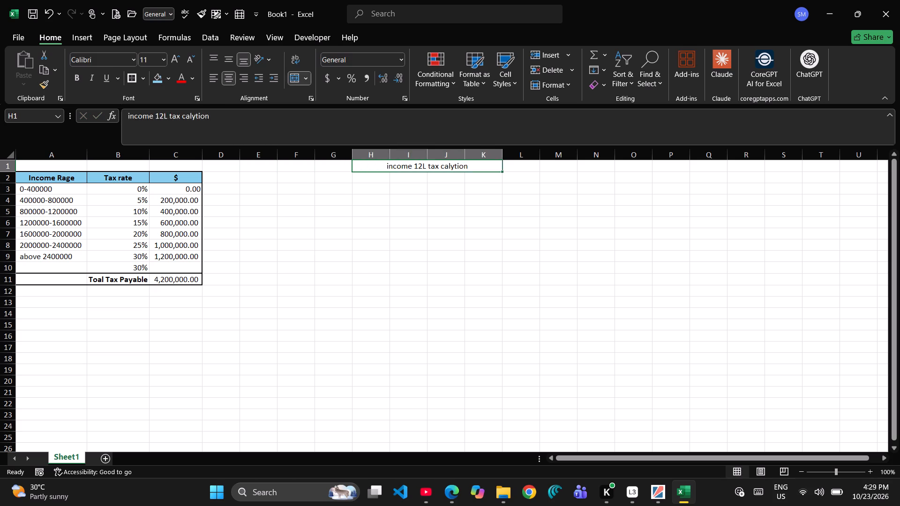
key(Right)
key(Left)
key(F2)
key(Left)
key(Left)
key(Left)
key(Left)
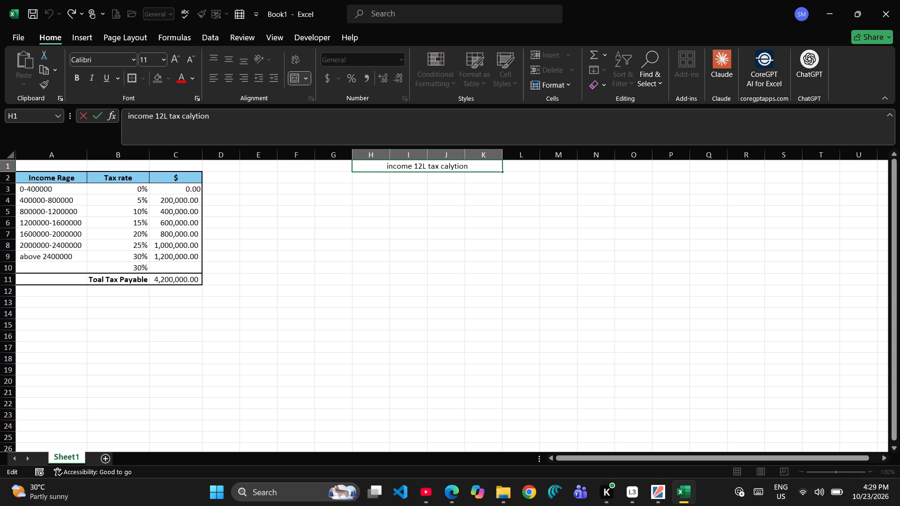
key(Left)
key(Right)
key(BackSpace)
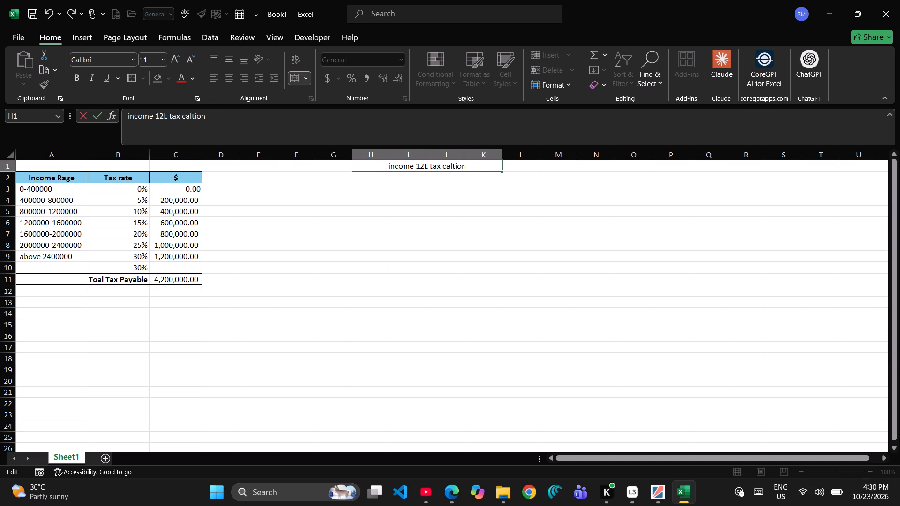
key(Right)
key(Right)
key(Right)
key(Right)
text(a;)
key(BackSpace)
key(l)
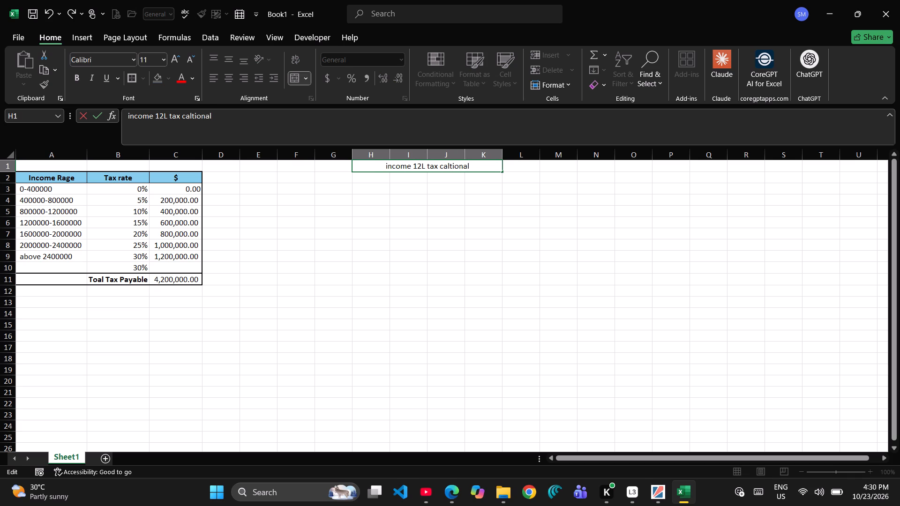
key(Return)
key(Up)
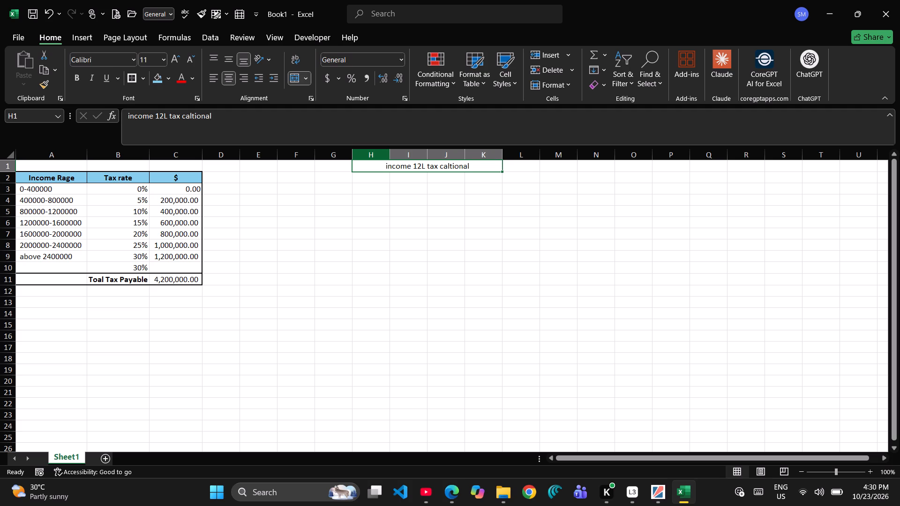
Format the H1 heading with font size 16 and a light green fill.
triple_click(171, 60)
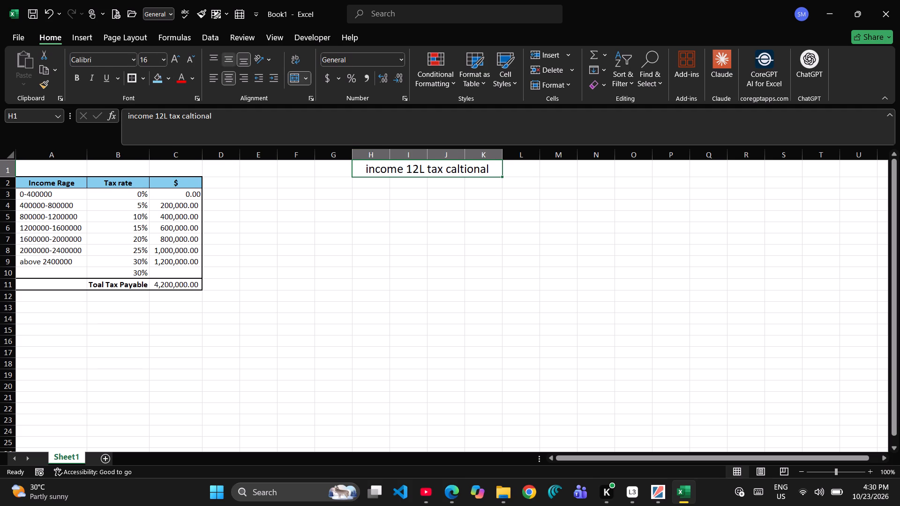
drag(167, 76, 212, 128)
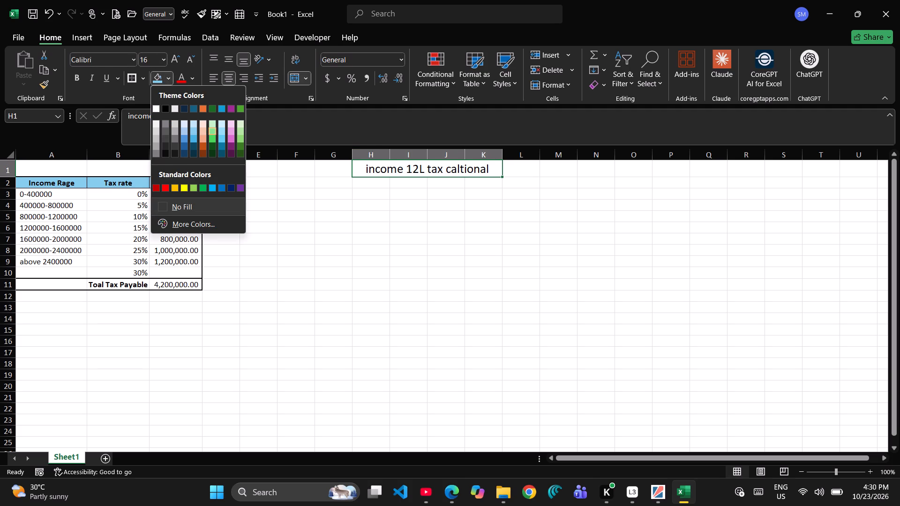
drag(212, 128, 237, 125)
click(237, 125)
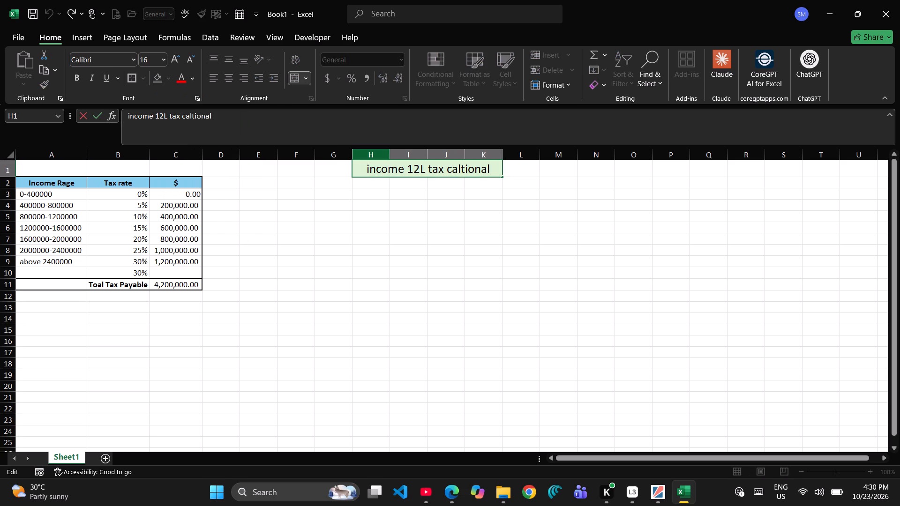
click(387, 183)
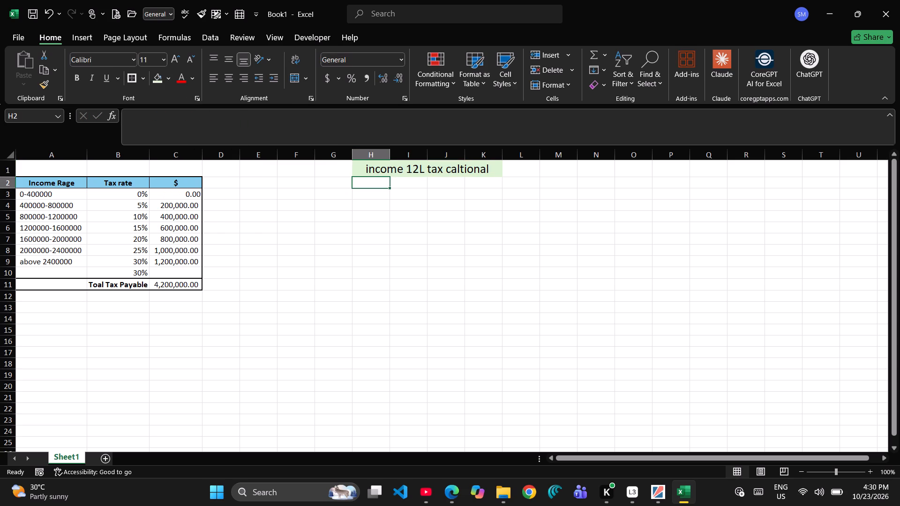
Examine the first three slab rows and the tax formulas in C5 and C4, leaving them unedited.
drag(44, 194, 142, 219)
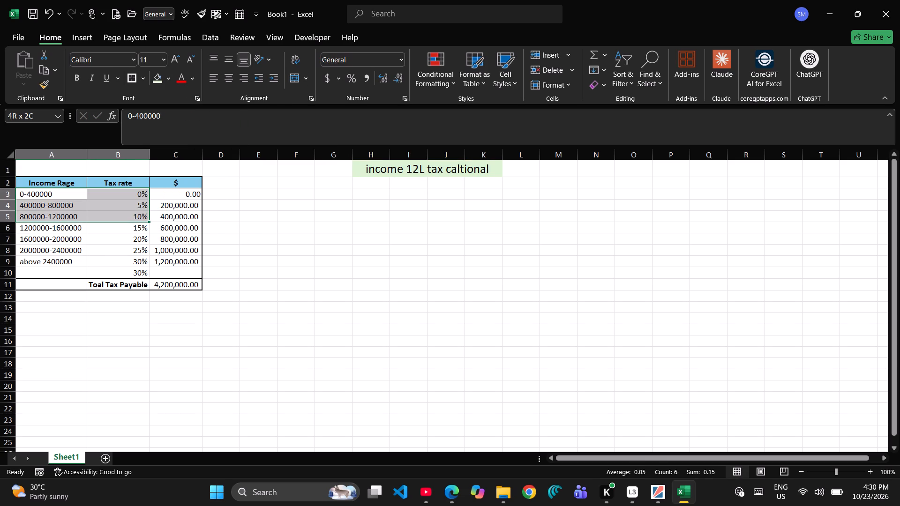
drag(142, 219, 169, 216)
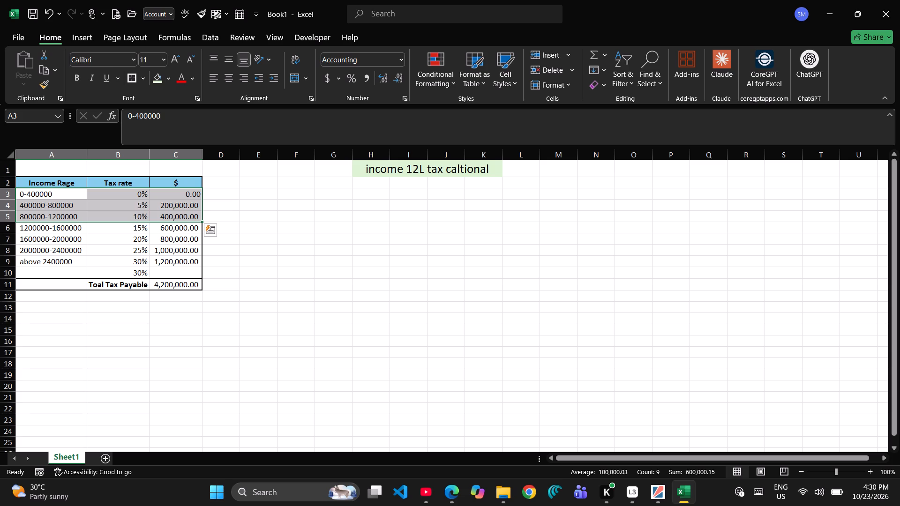
click(171, 215)
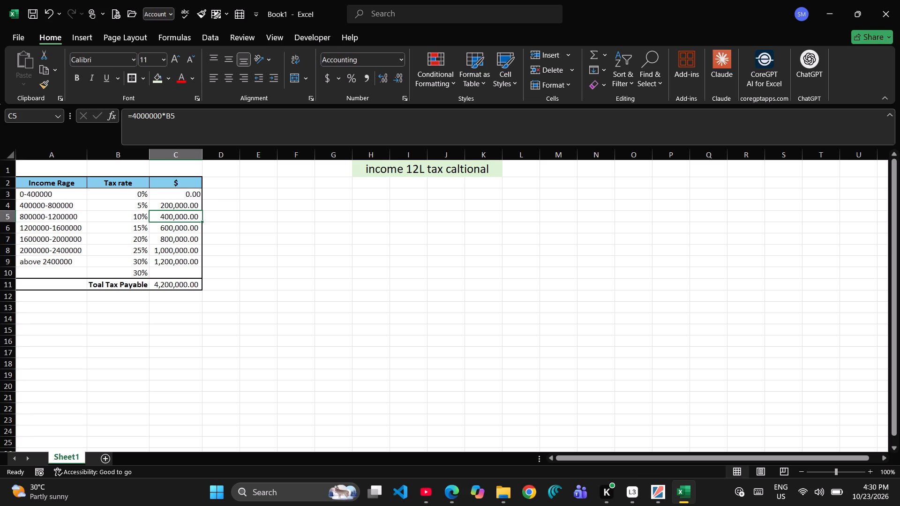
double_click(169, 204)
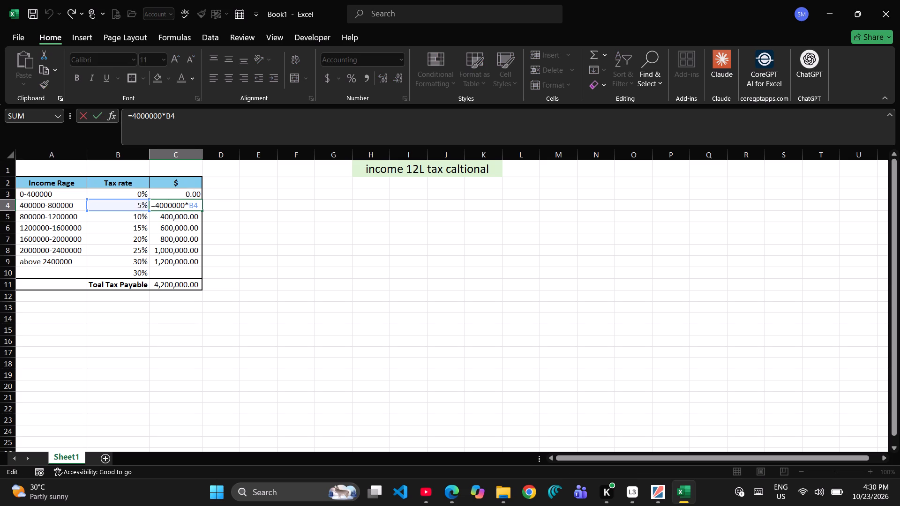
click(186, 206)
click(265, 253)
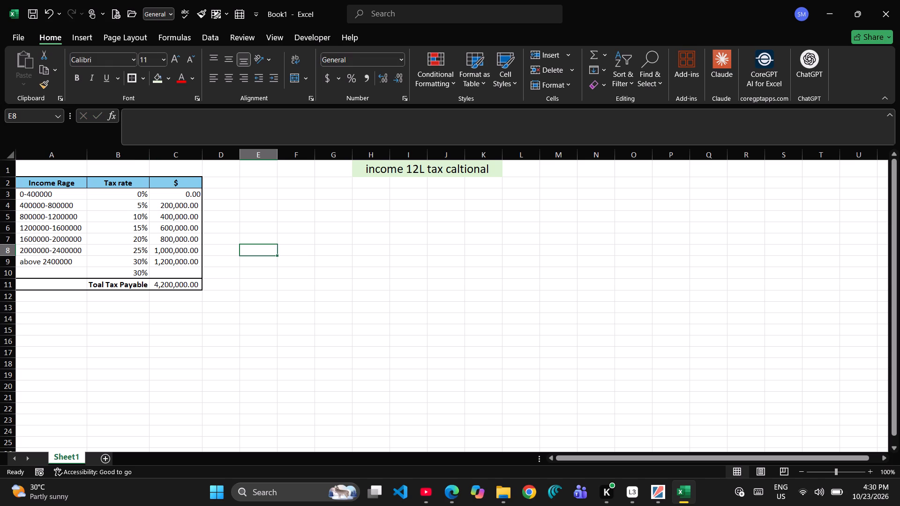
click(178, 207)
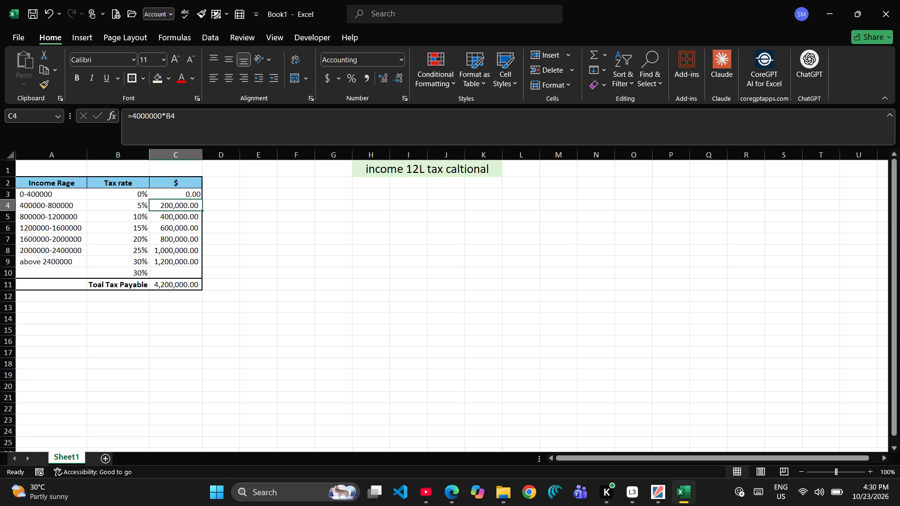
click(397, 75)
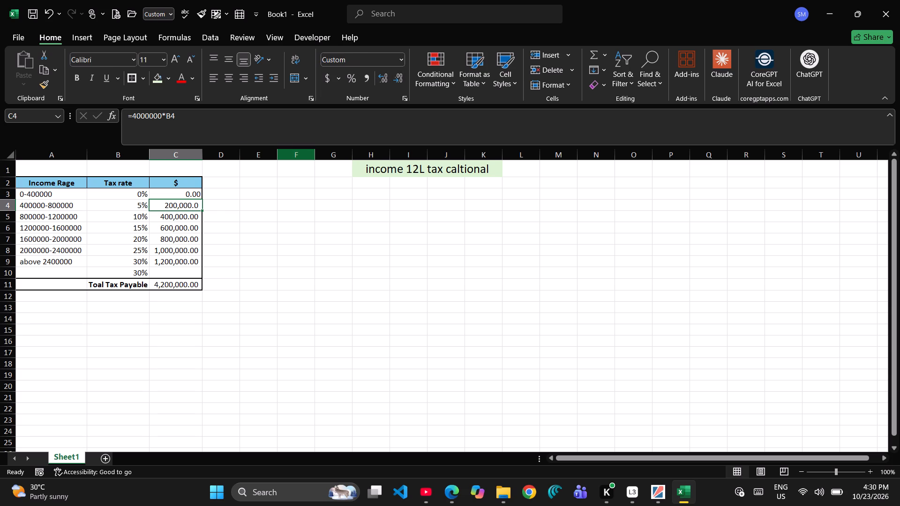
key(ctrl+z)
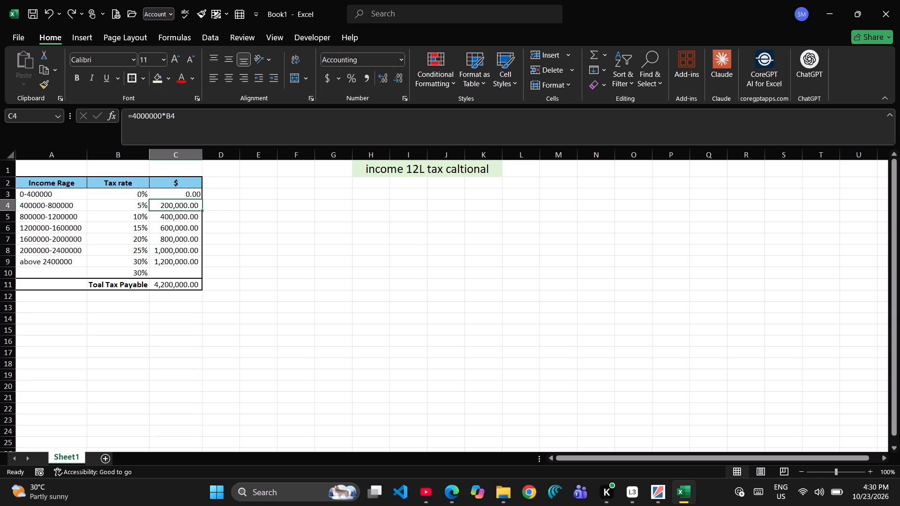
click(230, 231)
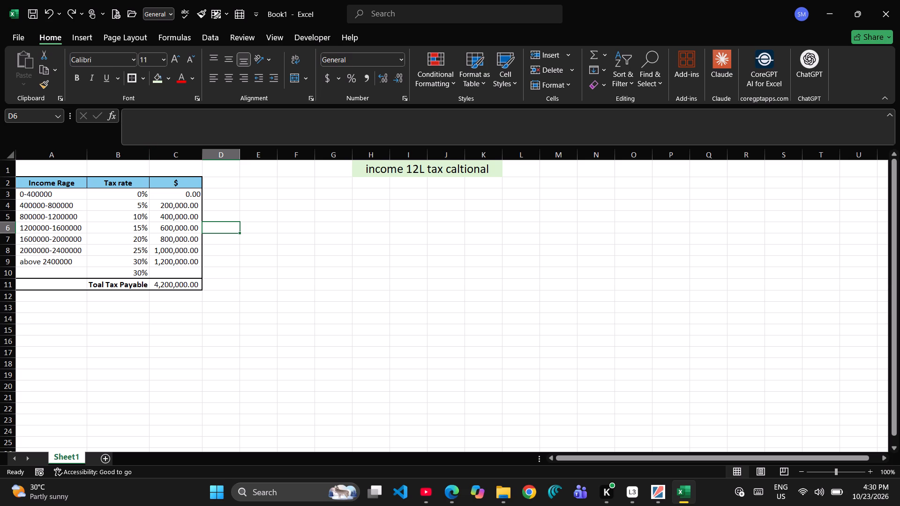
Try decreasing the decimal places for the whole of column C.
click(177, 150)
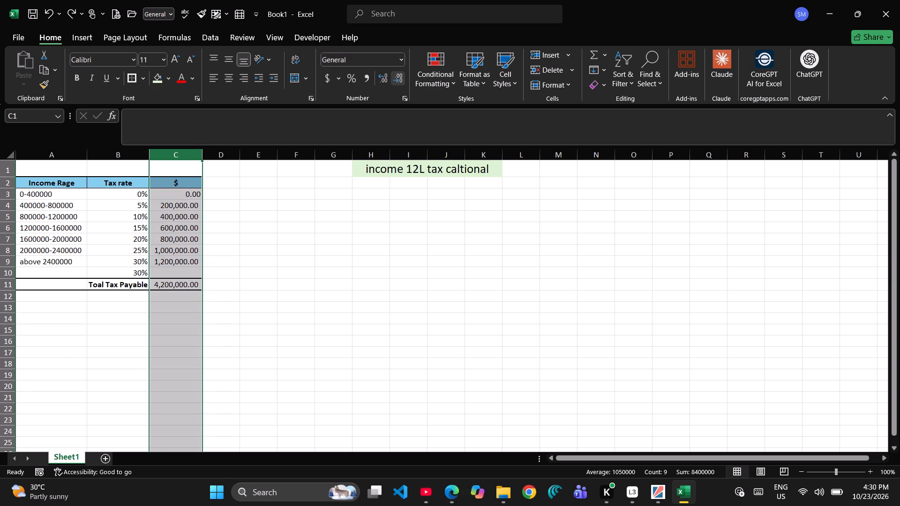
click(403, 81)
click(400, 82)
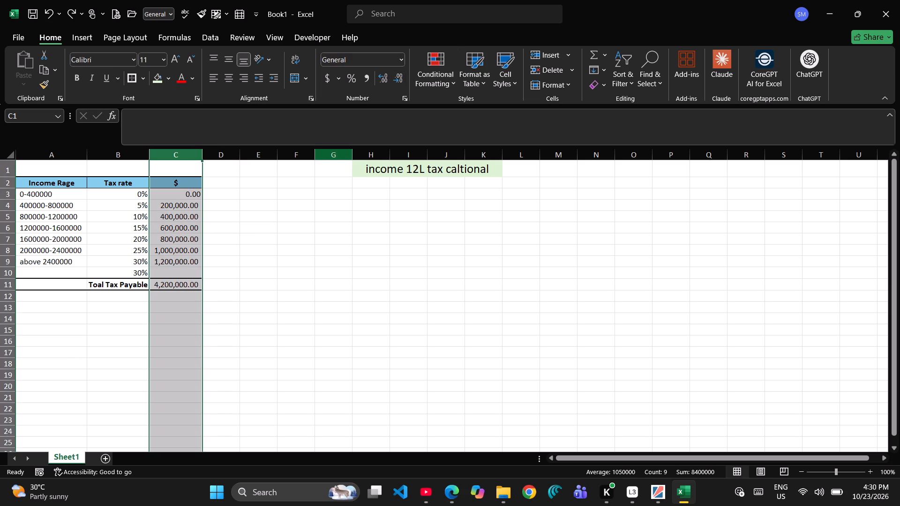
Reduce the slab tax amounts in C3 to C9 to one decimal place.
drag(167, 192, 177, 256)
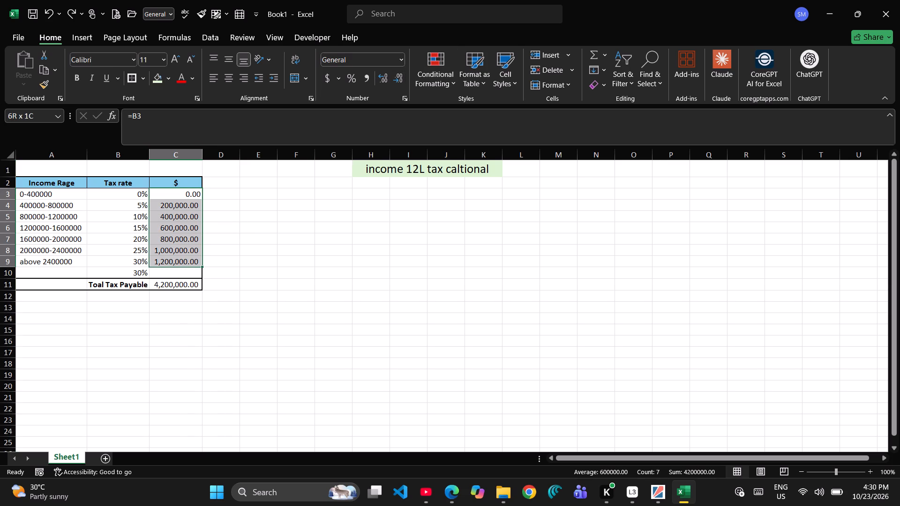
drag(177, 256, 177, 256)
click(401, 80)
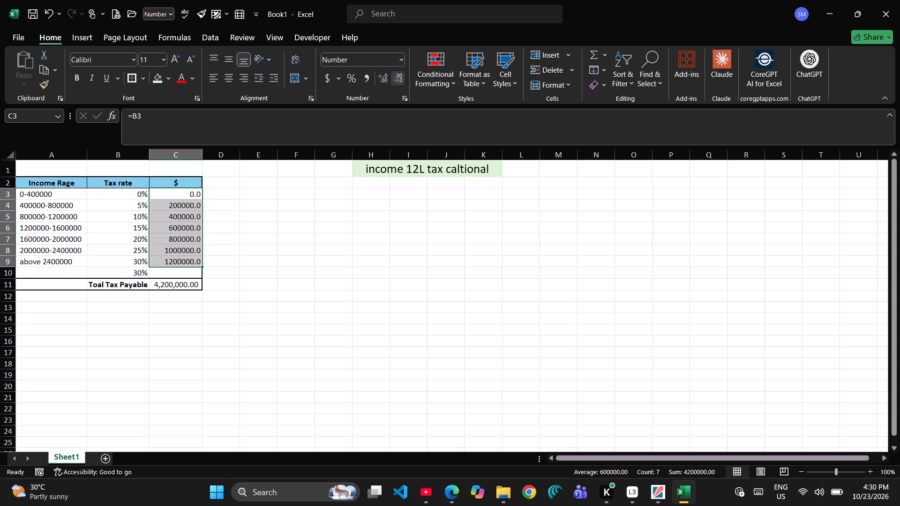
Apply the comma-style Accounting format with two decimal places to the slab tax amounts in C3 to C9.
click(401, 80)
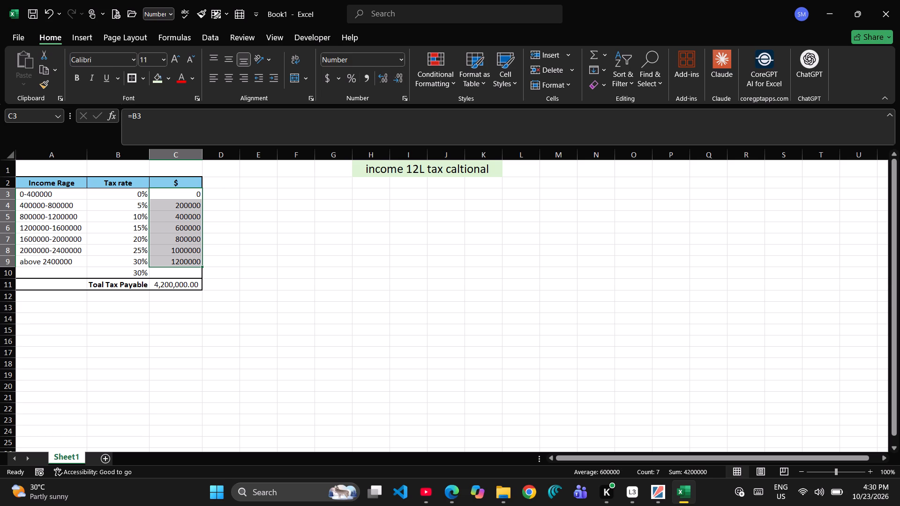
click(369, 80)
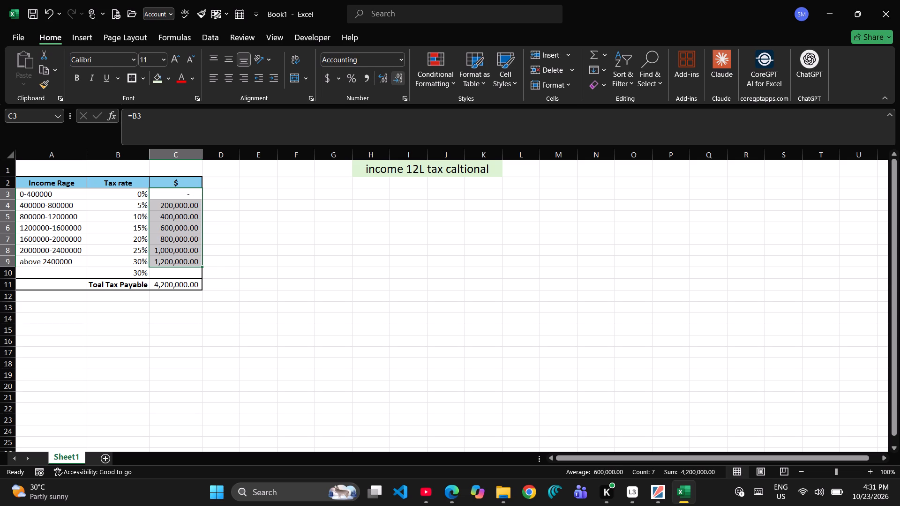
click(314, 192)
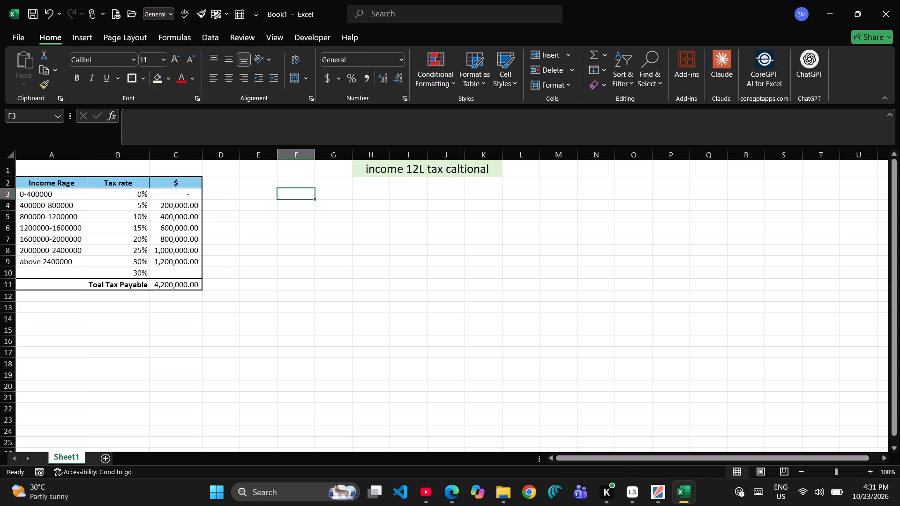
double_click(164, 206)
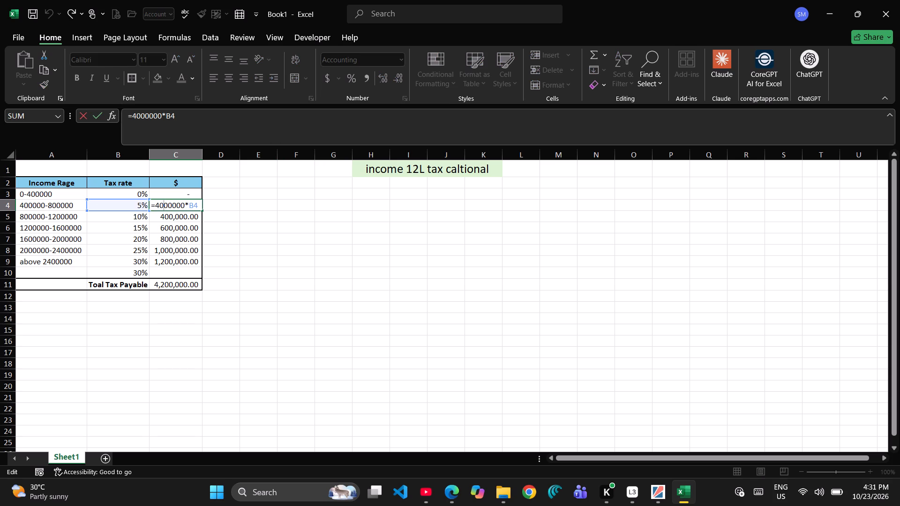
click(185, 207)
key(BackSpace)
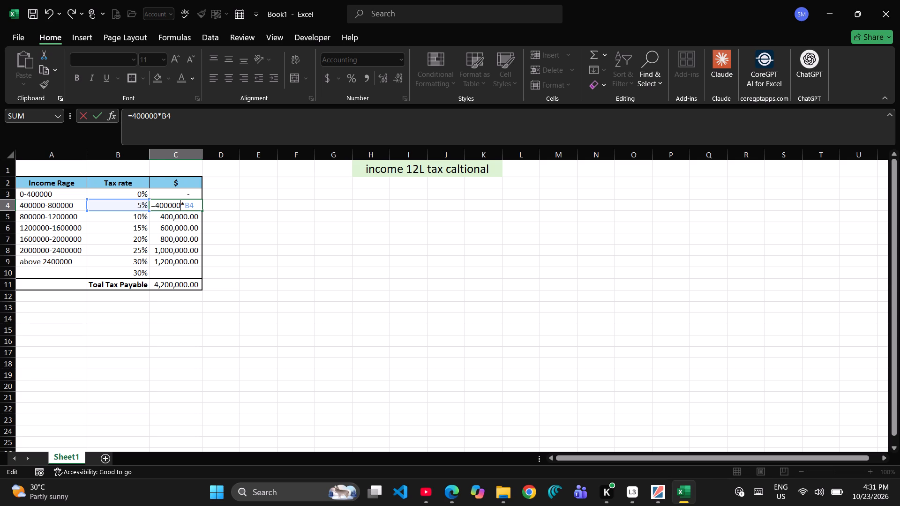
key(Return)
Fill the C4 tax formula down through C9 and check the formula in C9.
drag(186, 203, 194, 207)
click(194, 207)
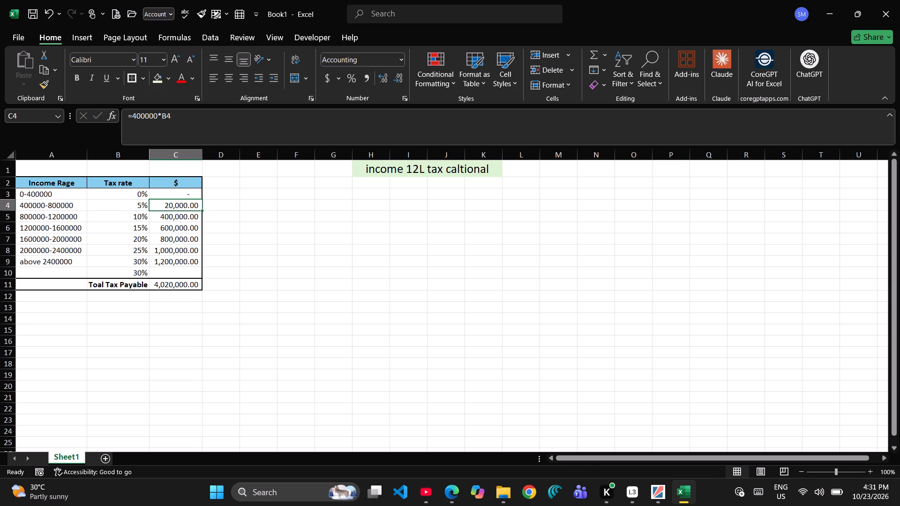
click(197, 208)
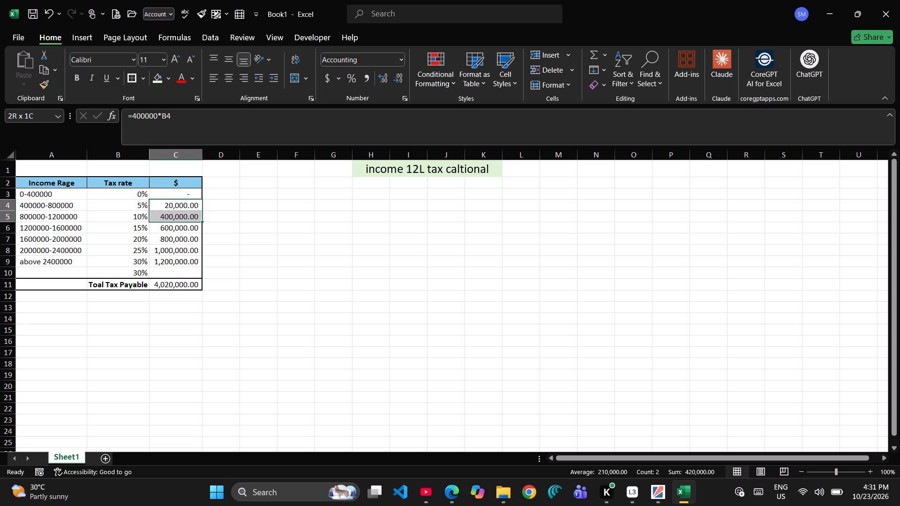
double_click(202, 208)
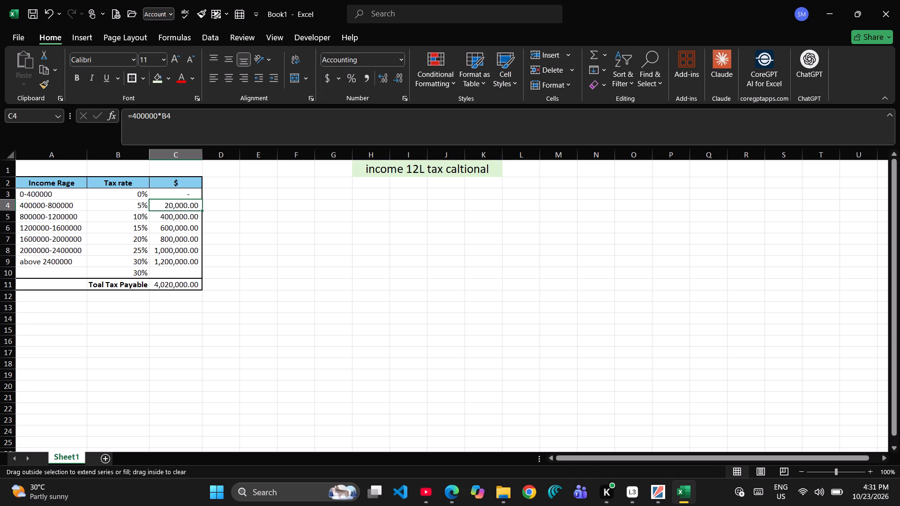
double_click(162, 261)
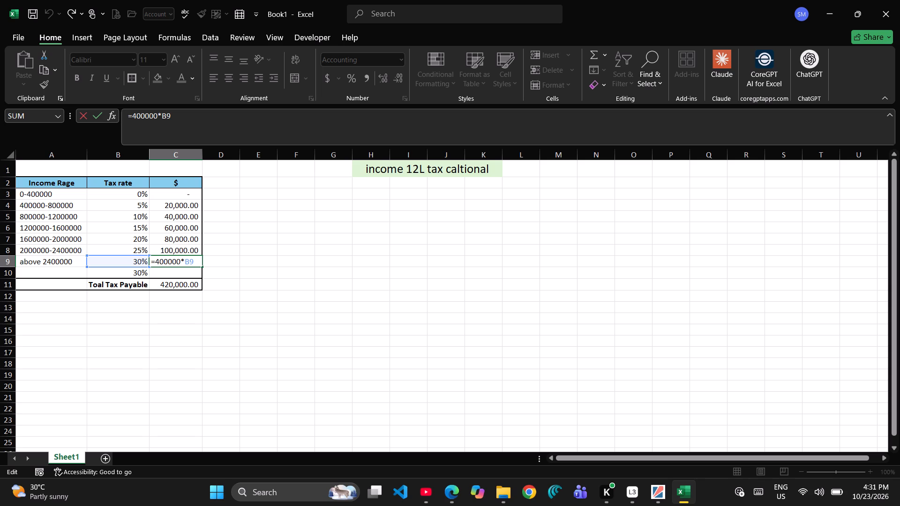
key(Return)
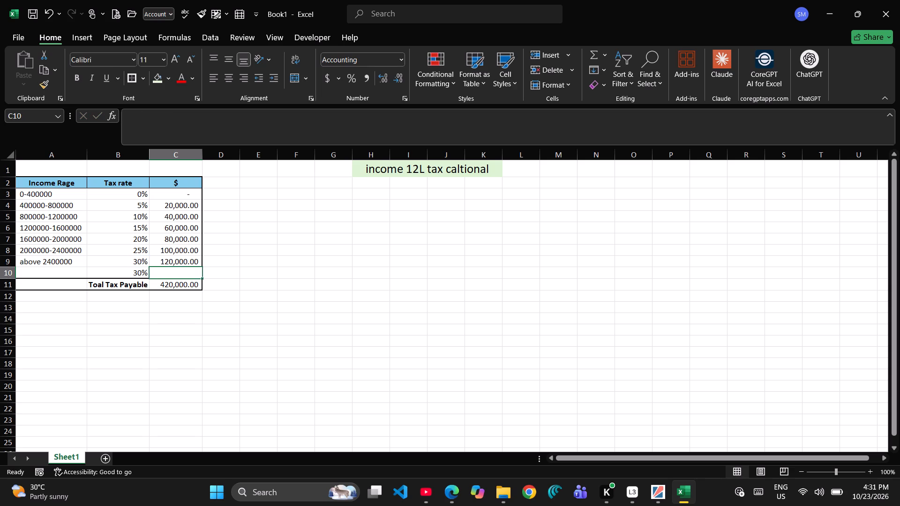
Delete the leftover 30% tax rate in B10, below the last slab.
click(133, 276)
key(Delete)
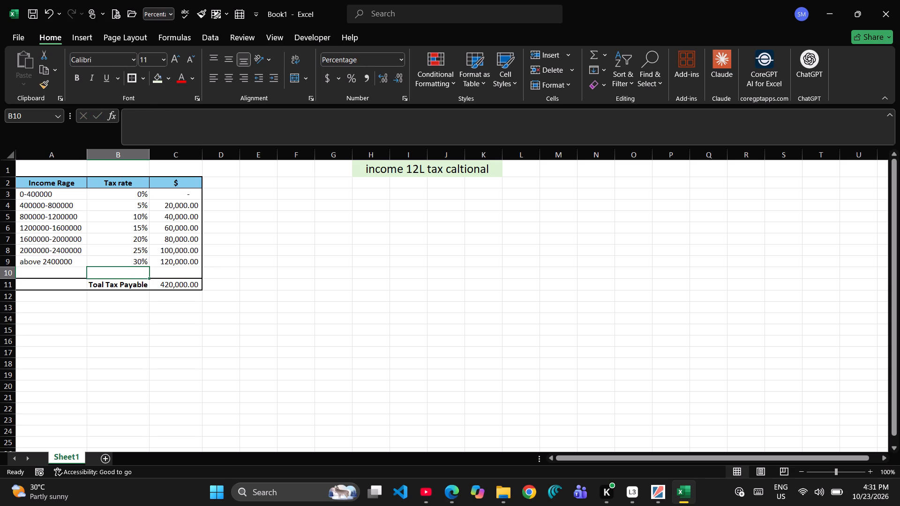
click(277, 269)
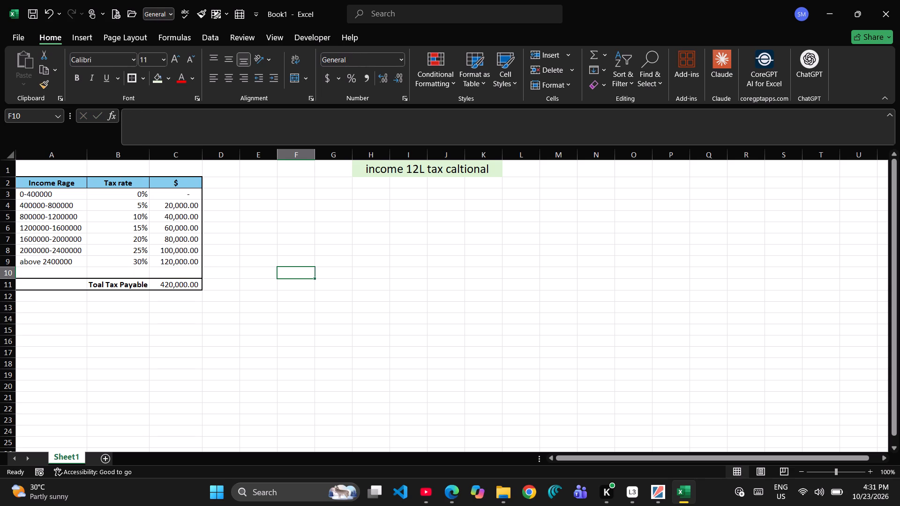
Examine the tax formulas in C9 and C4, leaving them unedited.
click(166, 261)
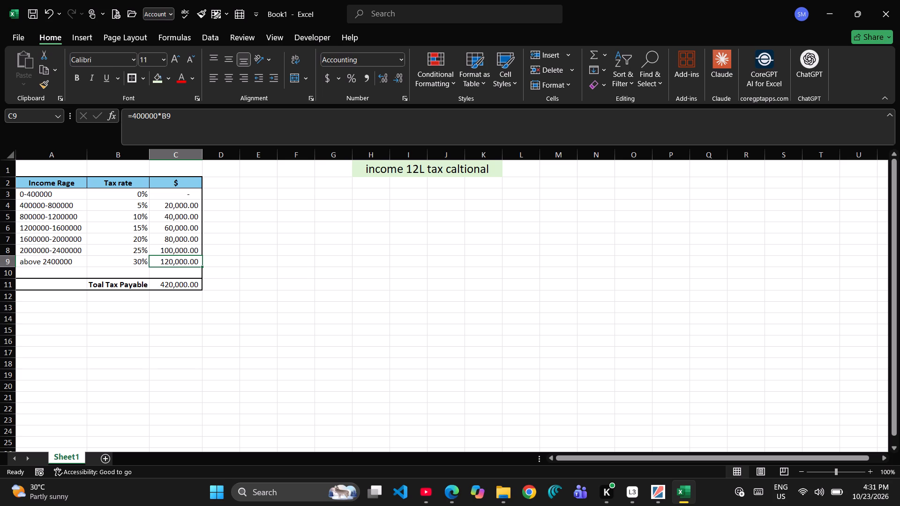
double_click(166, 261)
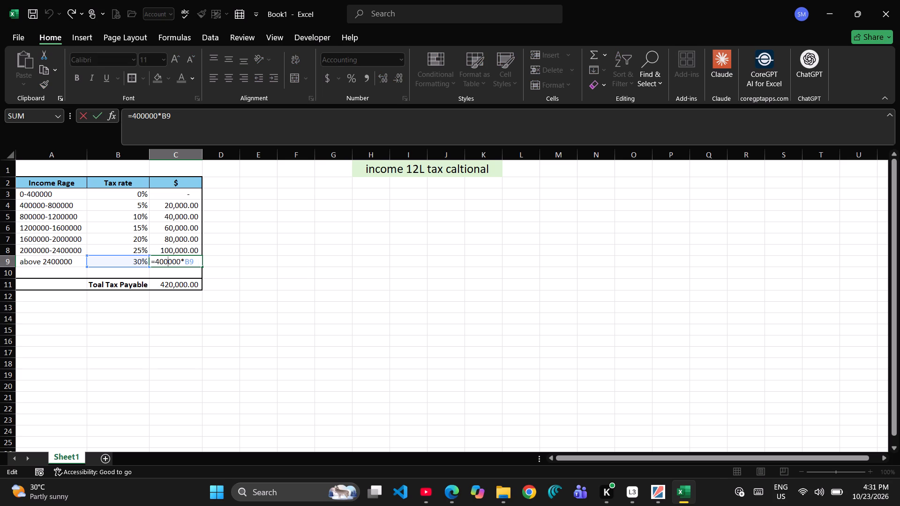
click(182, 208)
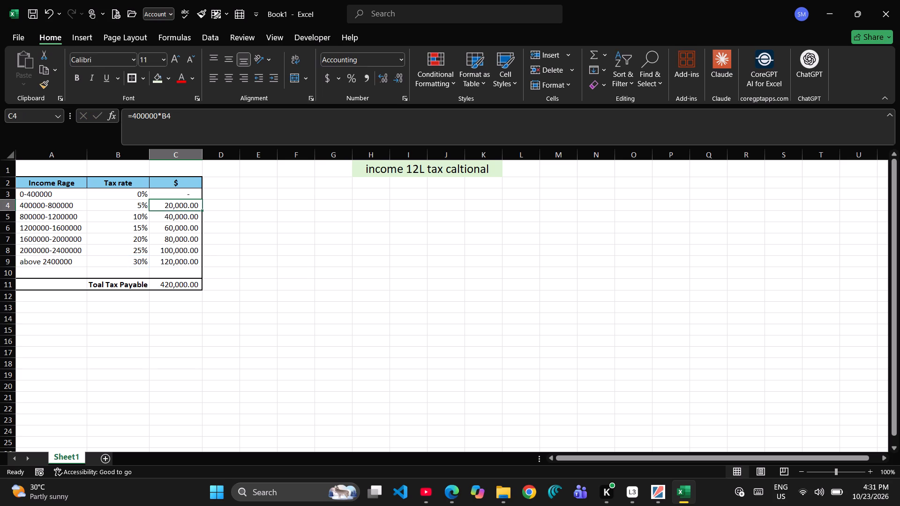
click(195, 258)
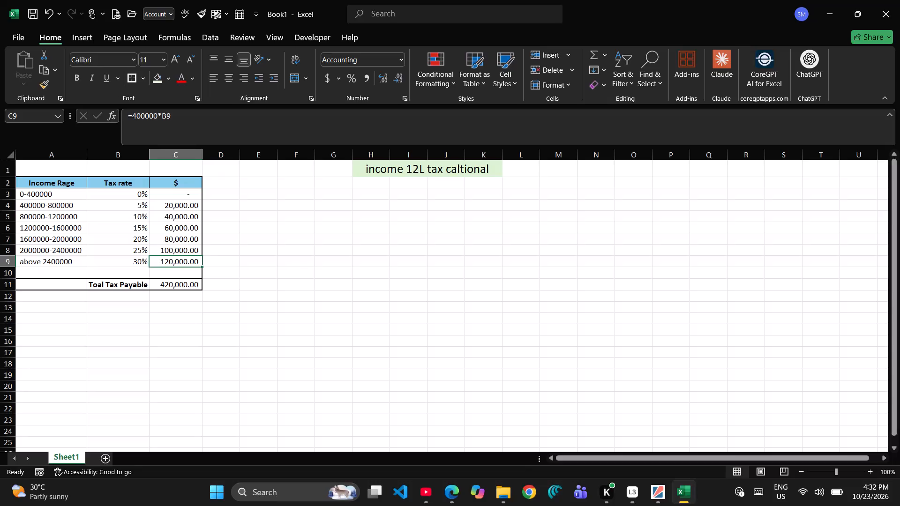
click(312, 224)
click(253, 238)
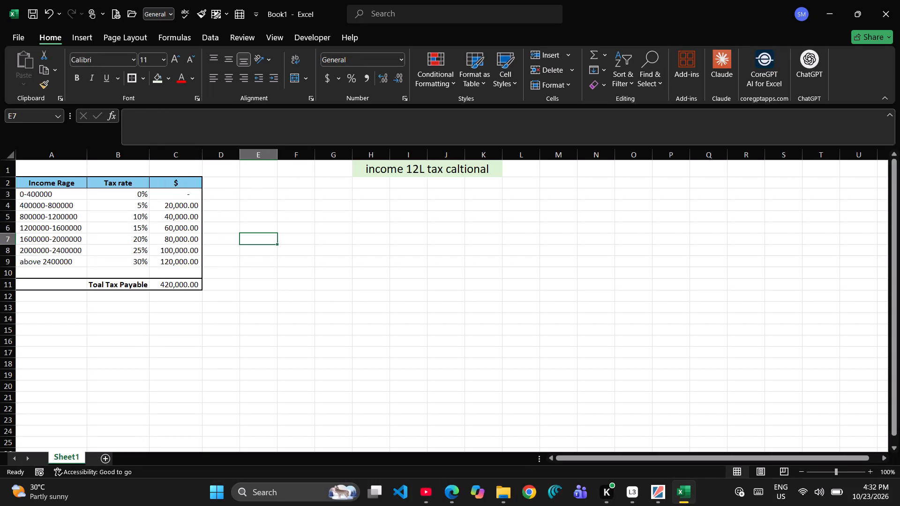
click(217, 265)
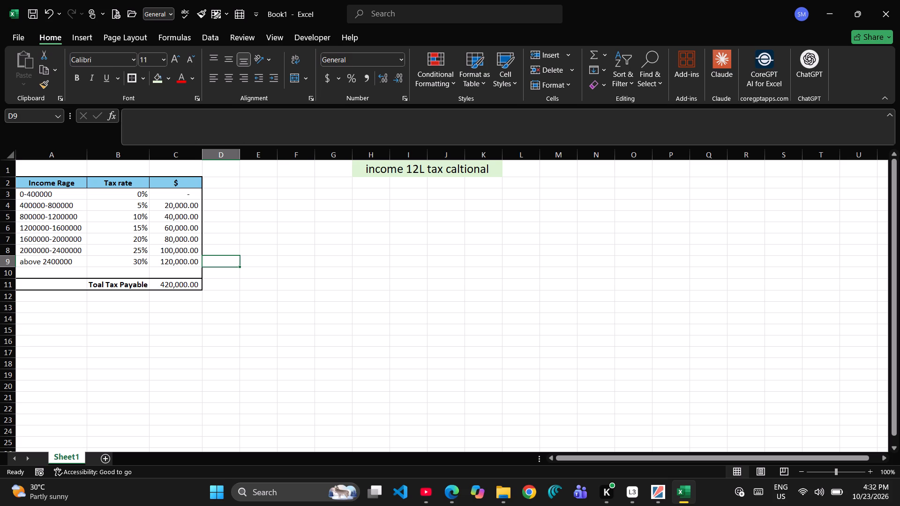
click(171, 261)
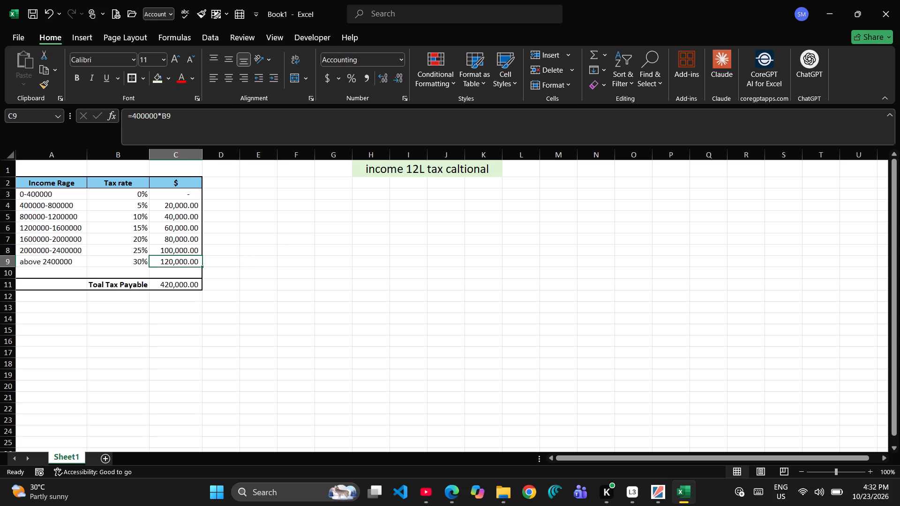
double_click(164, 260)
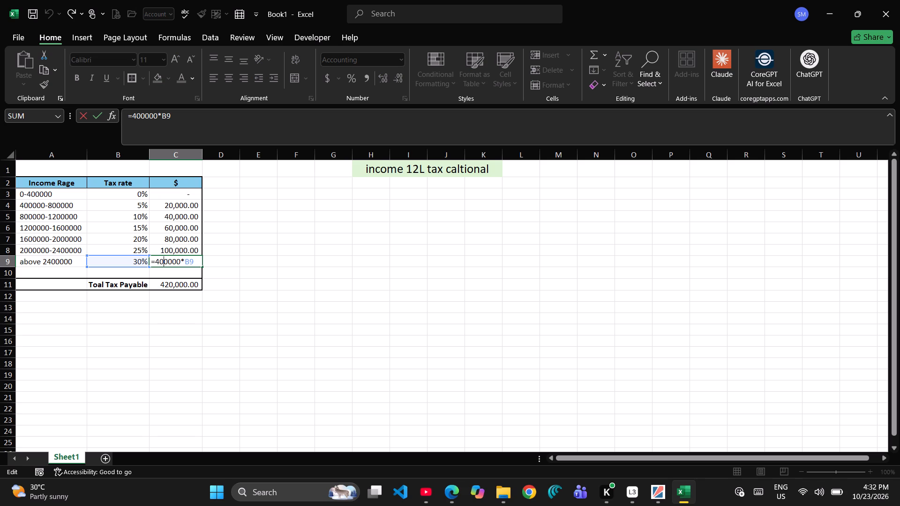
click(161, 260)
key(Return)
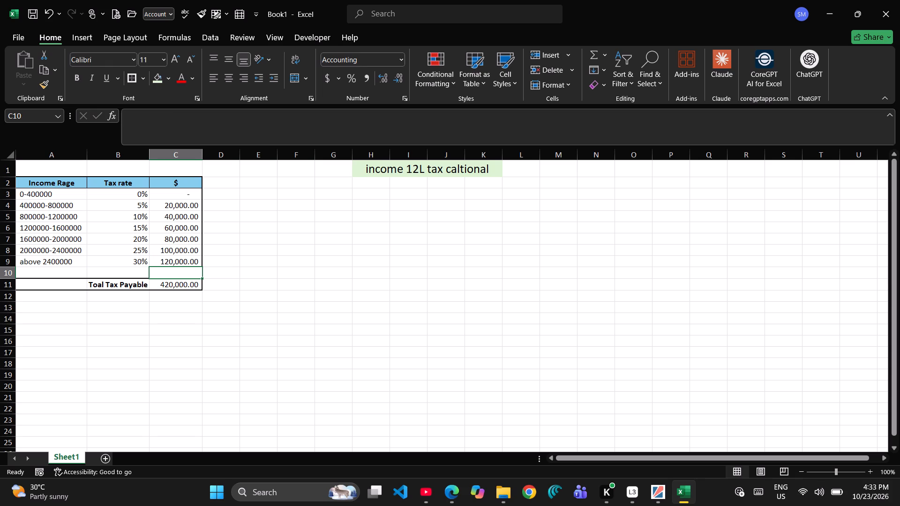
Clear the tax formula of the above 2400000 slab in C9.
key(Up)
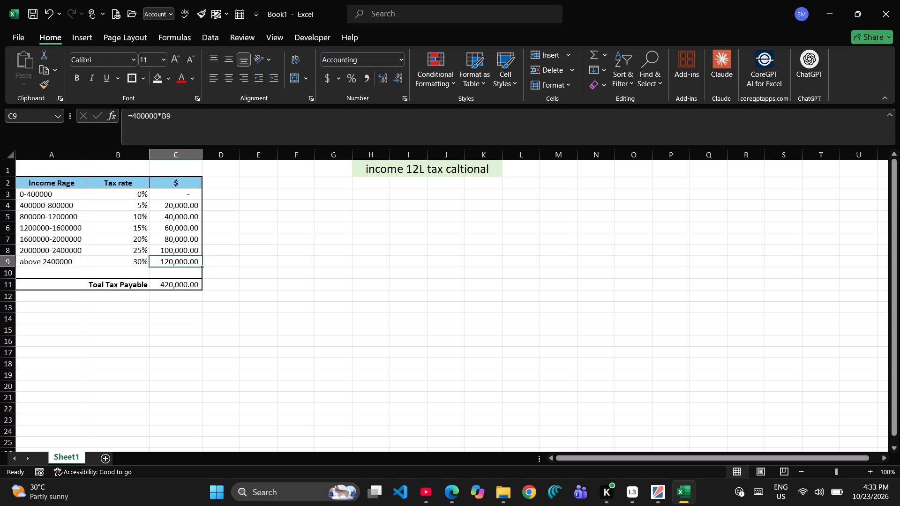
key(Delete)
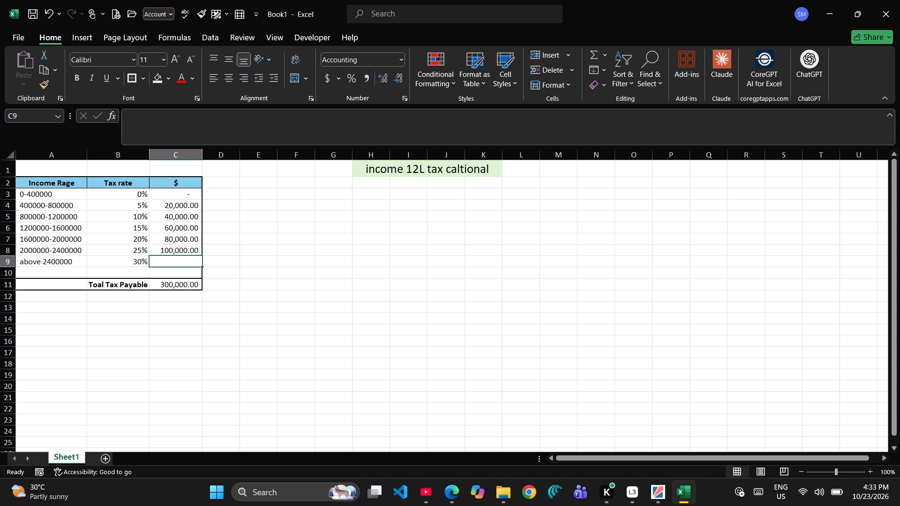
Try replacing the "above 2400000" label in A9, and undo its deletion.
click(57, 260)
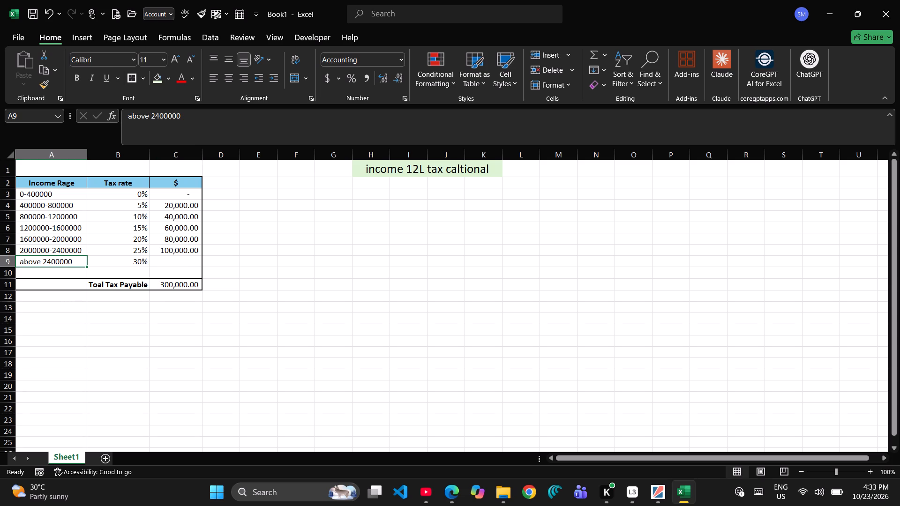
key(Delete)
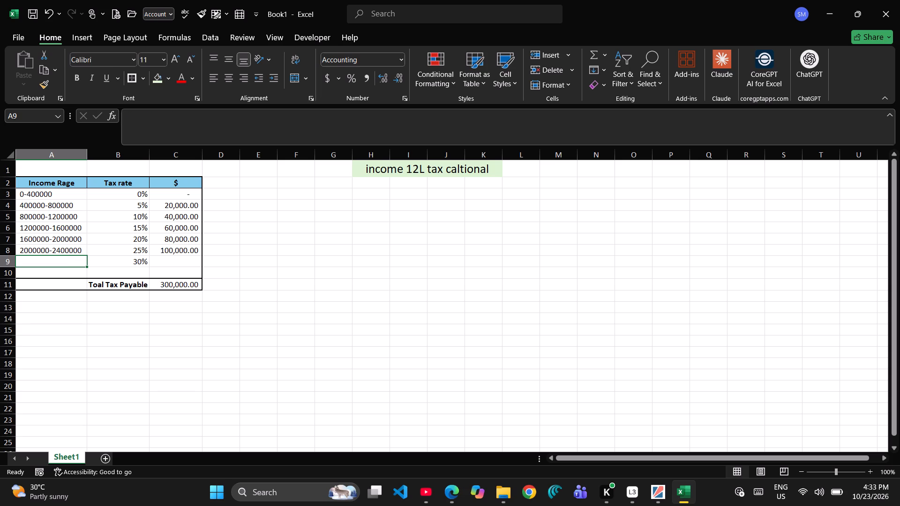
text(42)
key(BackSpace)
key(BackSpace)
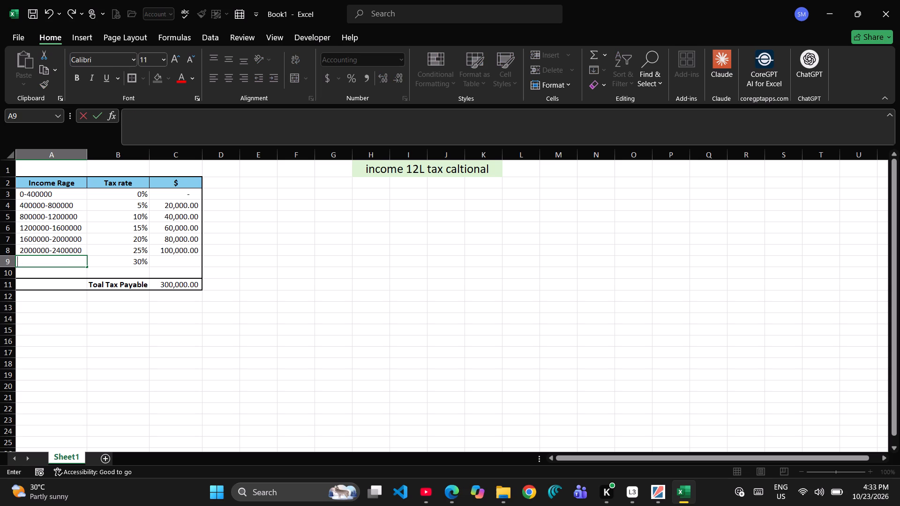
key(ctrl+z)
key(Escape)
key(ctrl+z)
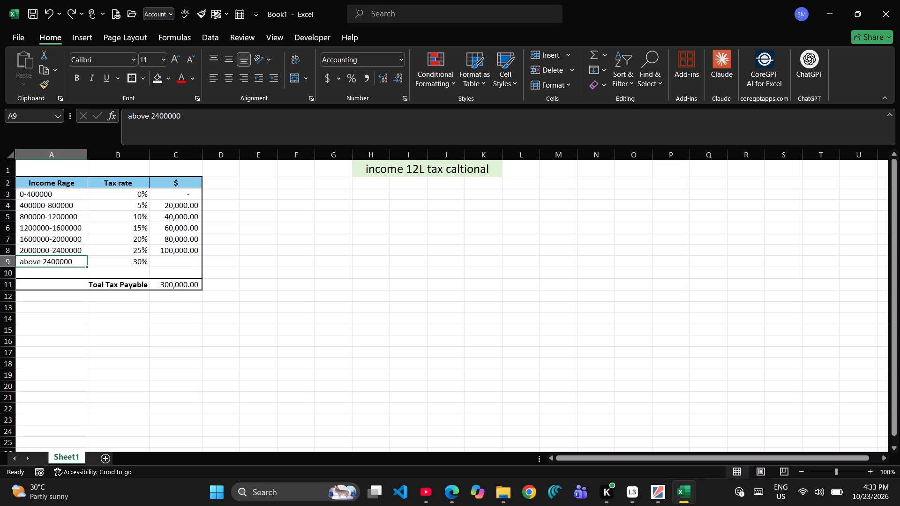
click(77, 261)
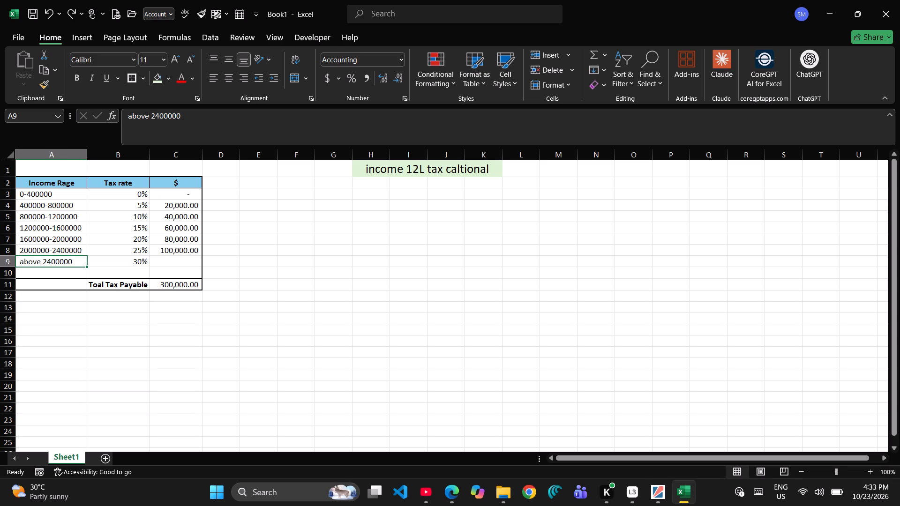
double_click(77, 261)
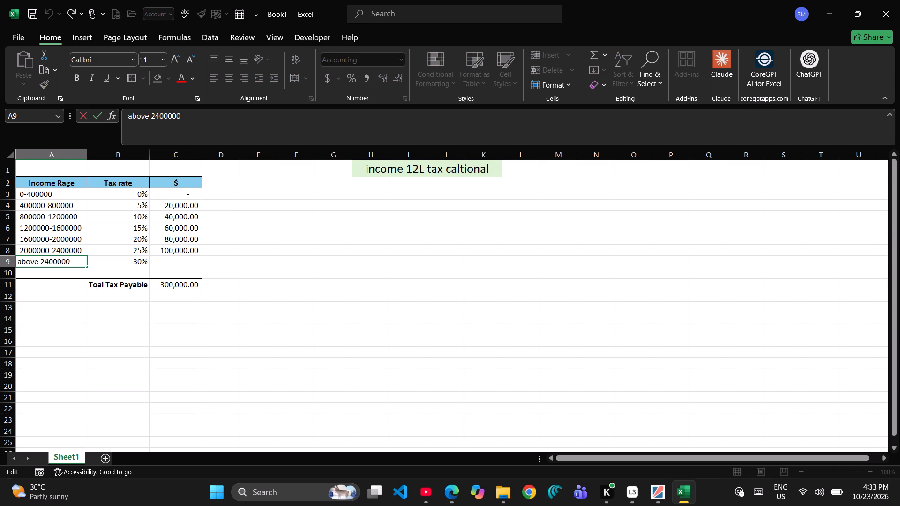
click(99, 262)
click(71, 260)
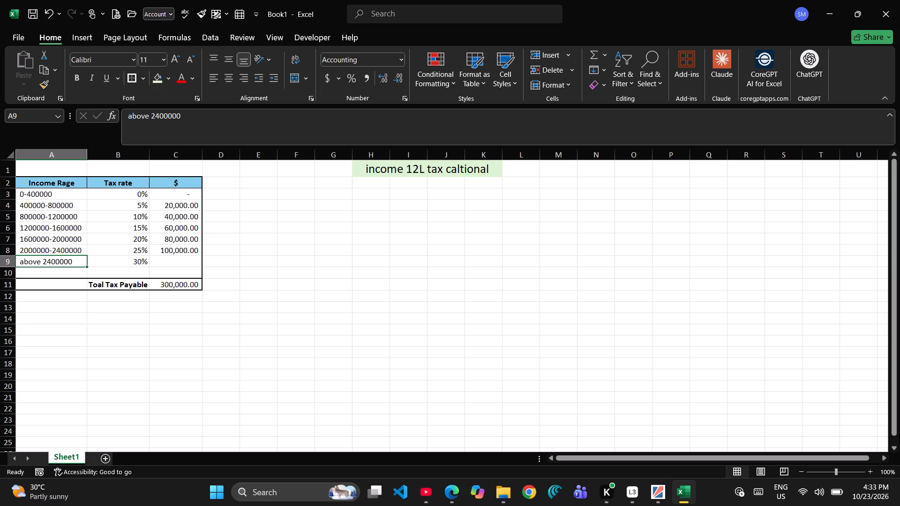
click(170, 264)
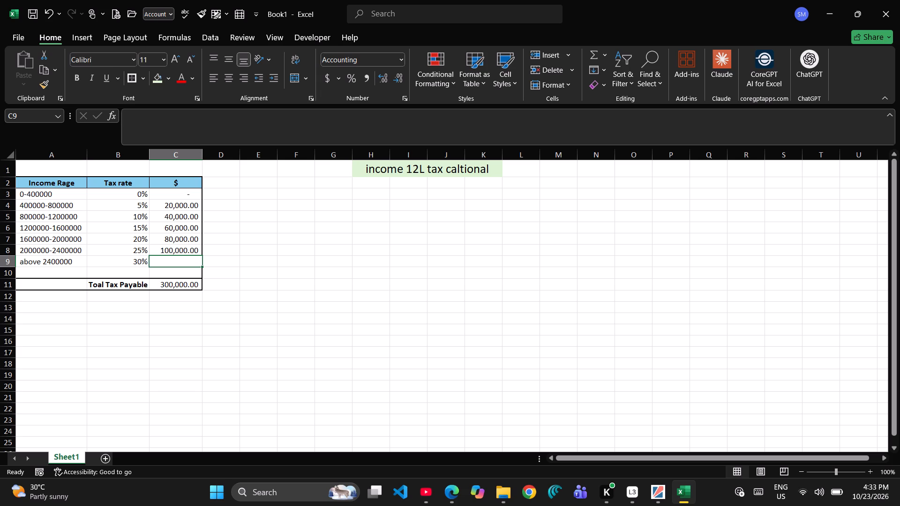
Widen column A, which holds the income ranges of the slab table.
double_click(84, 154)
drag(84, 154, 106, 158)
click(39, 205)
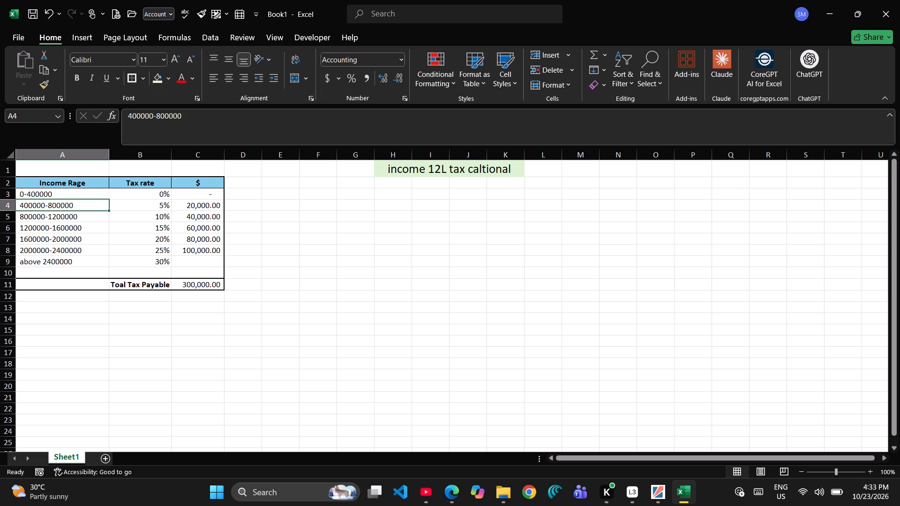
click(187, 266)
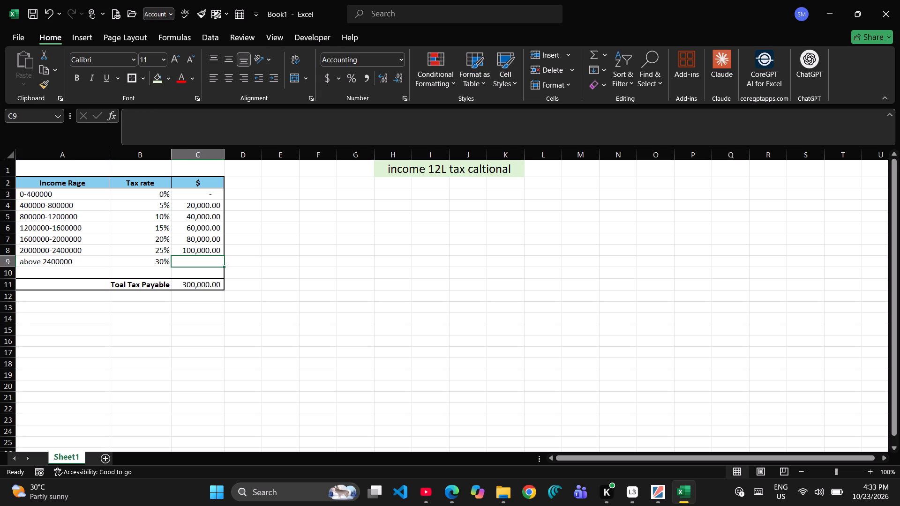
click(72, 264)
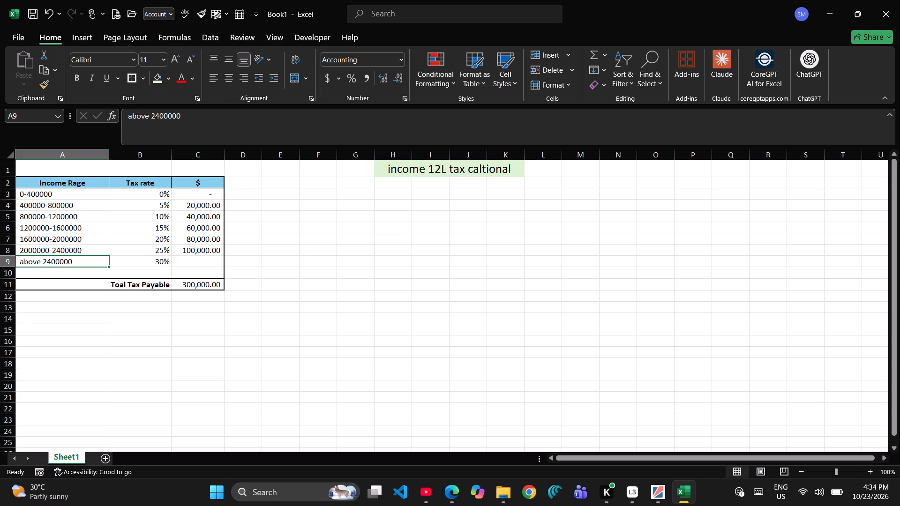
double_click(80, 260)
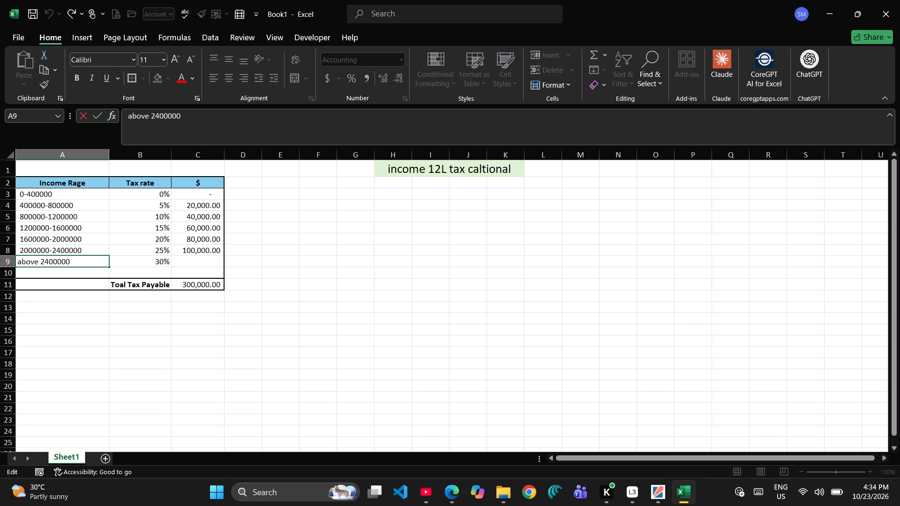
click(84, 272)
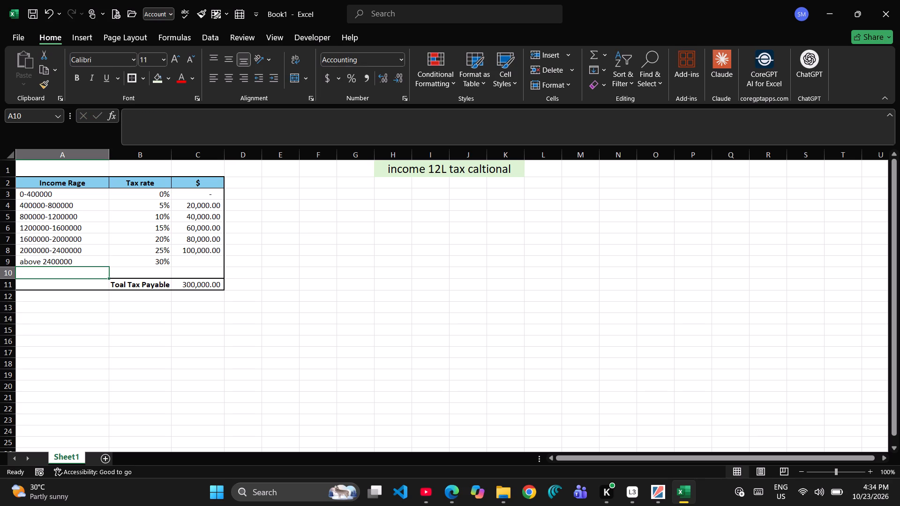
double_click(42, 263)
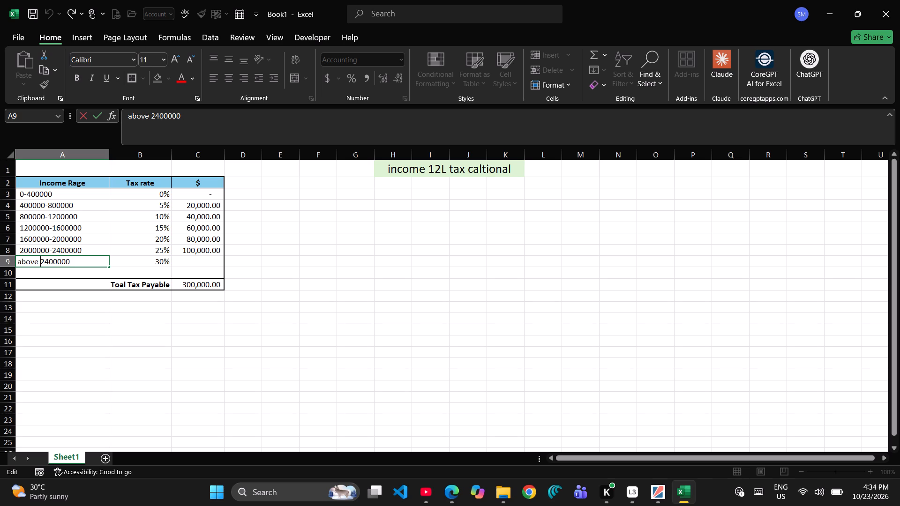
Insert a blank row above the "above 2400000" slab in row 9.
click(5, 262)
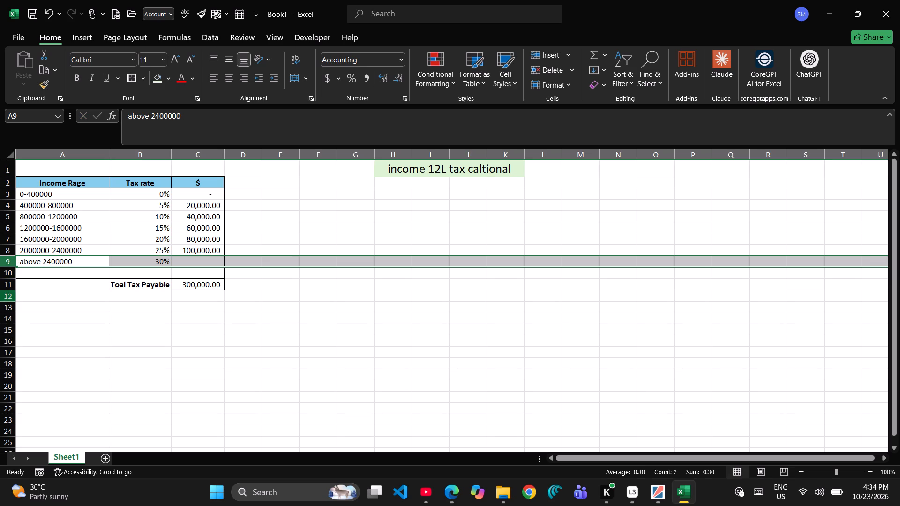
key(ctrl+shift+equal)
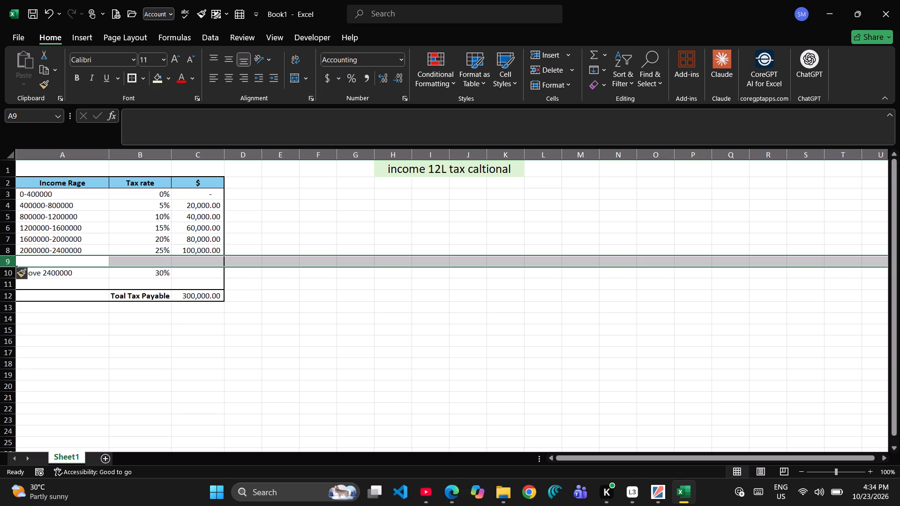
Remove the word "above" from the slab label in A10, leaving only the number 2400000.
click(44, 275)
double_click(43, 274)
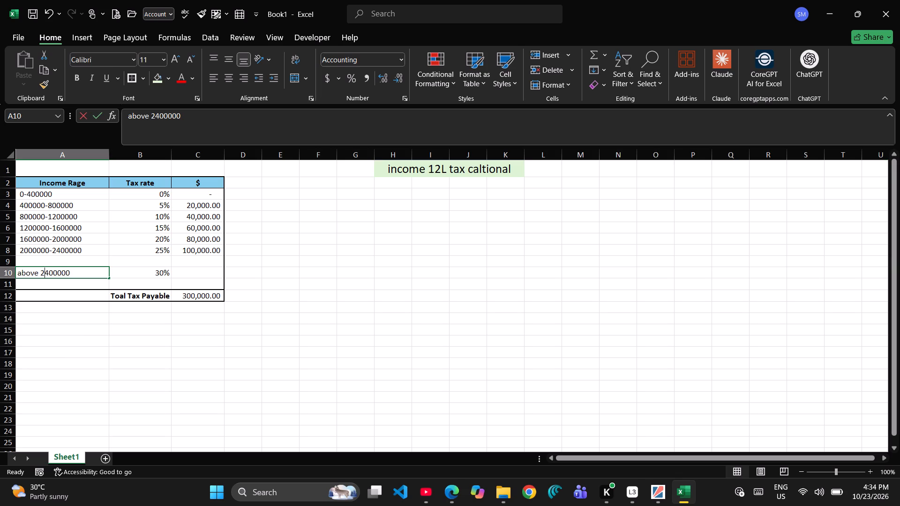
key(Left)
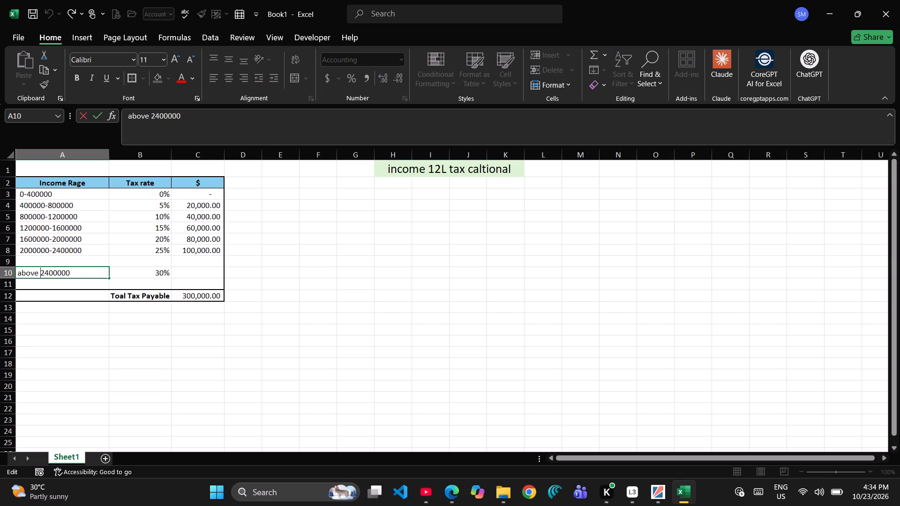
key(BackSpace)
key(BackSpace)
key(BackSpace)
key(BackSpace)
key(BackSpace)
key(BackSpace)
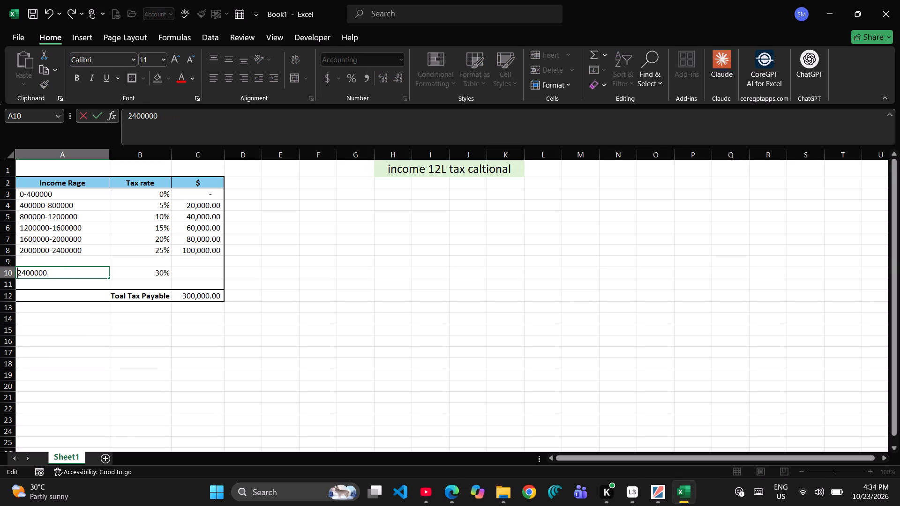
key(Return)
Enter the label "Above" in A9, in the new row over the 2400000 limit.
key(Up)
key(Up)
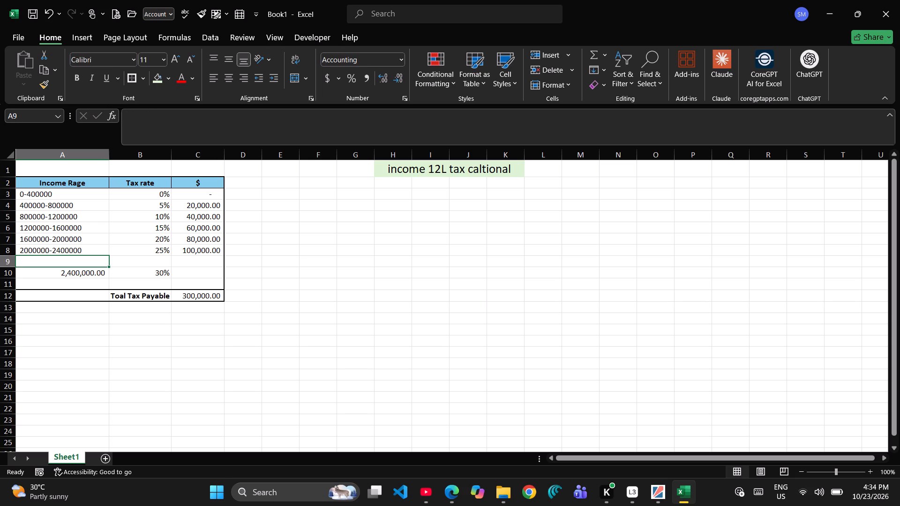
text(Above)
key(Return)
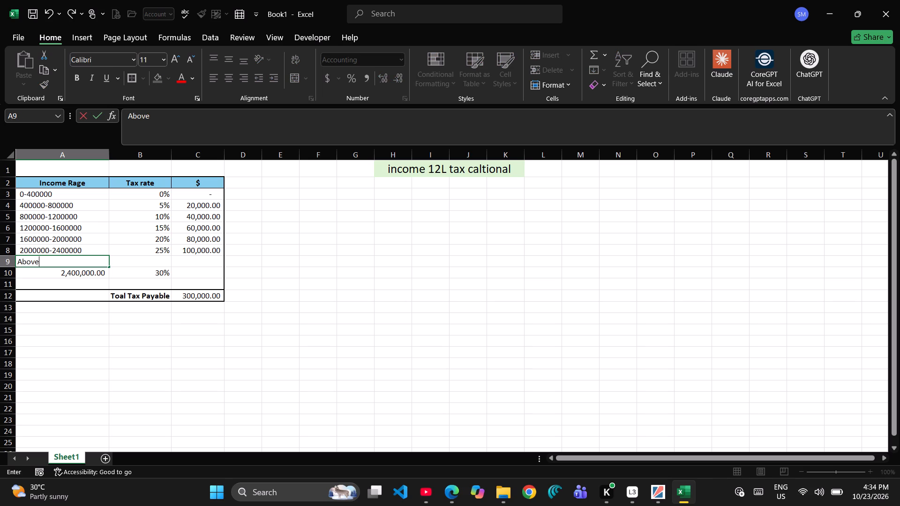
key(Down)
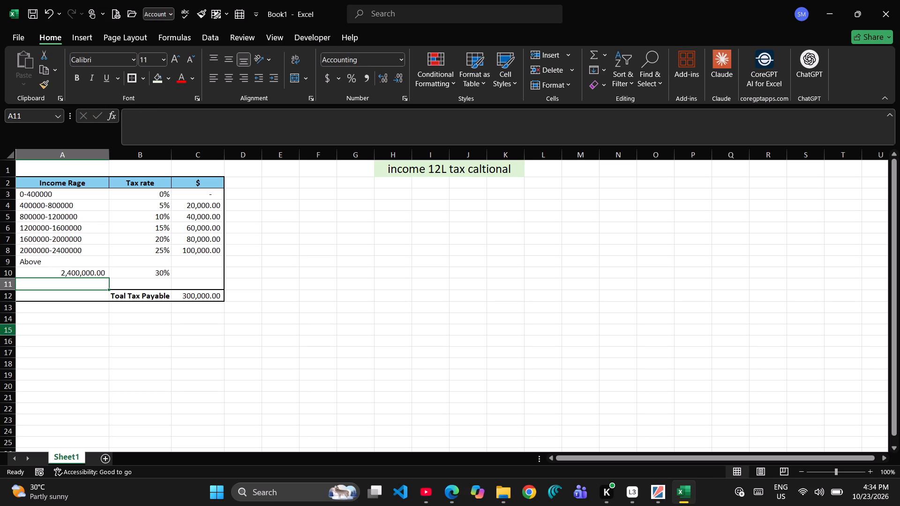
Format the 2400000 limit in A10 to show no decimal places.
click(91, 270)
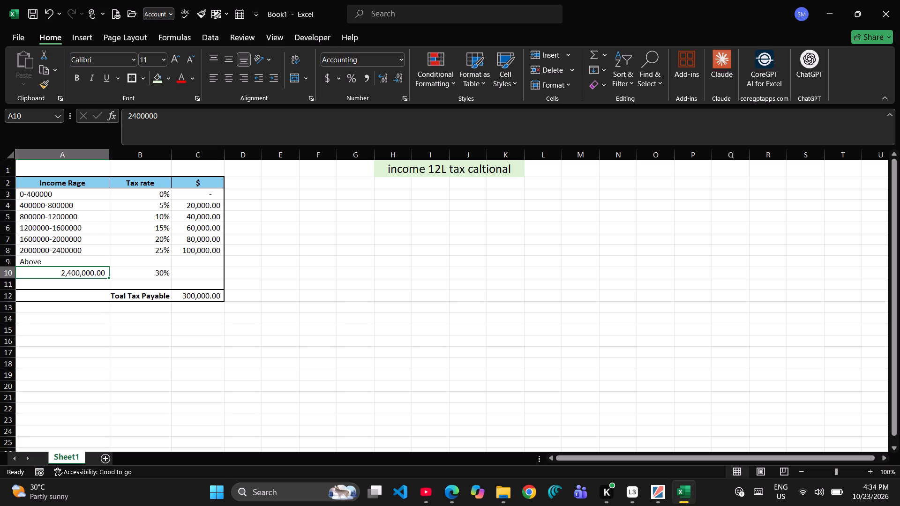
click(361, 72)
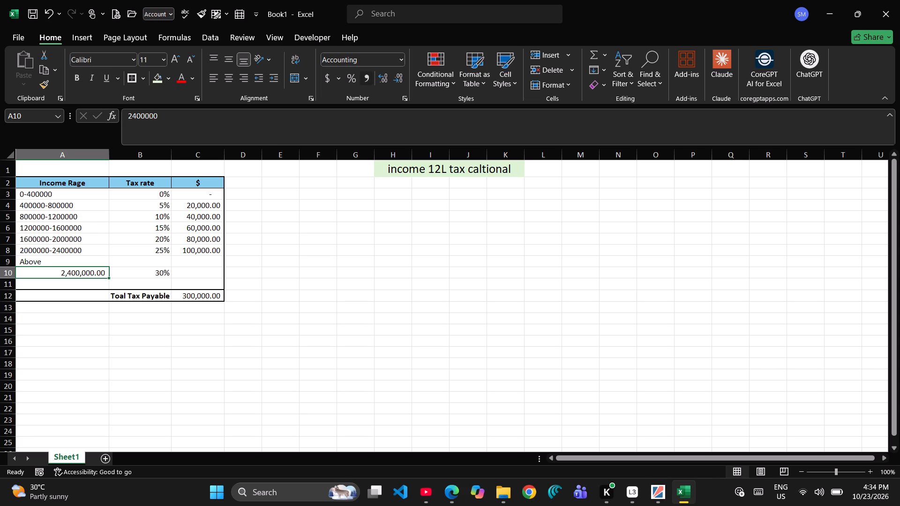
click(361, 72)
click(361, 72)
click(402, 72)
click(402, 72)
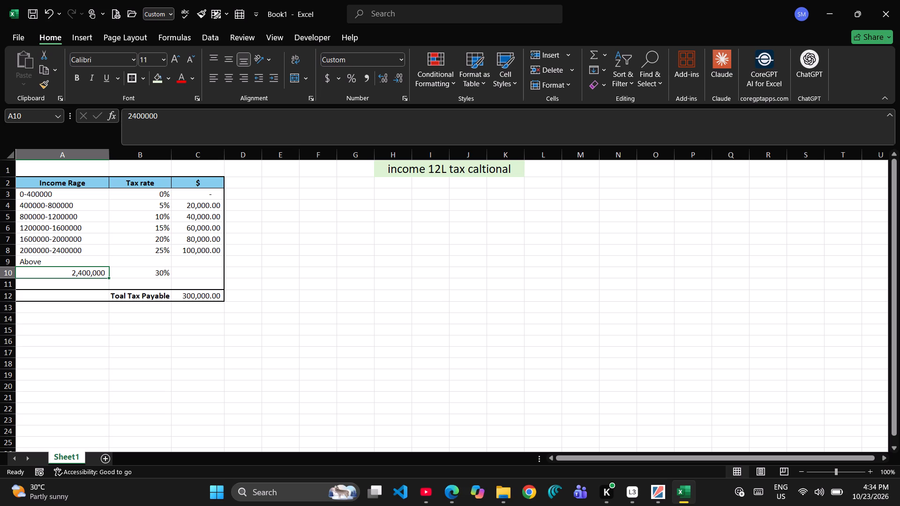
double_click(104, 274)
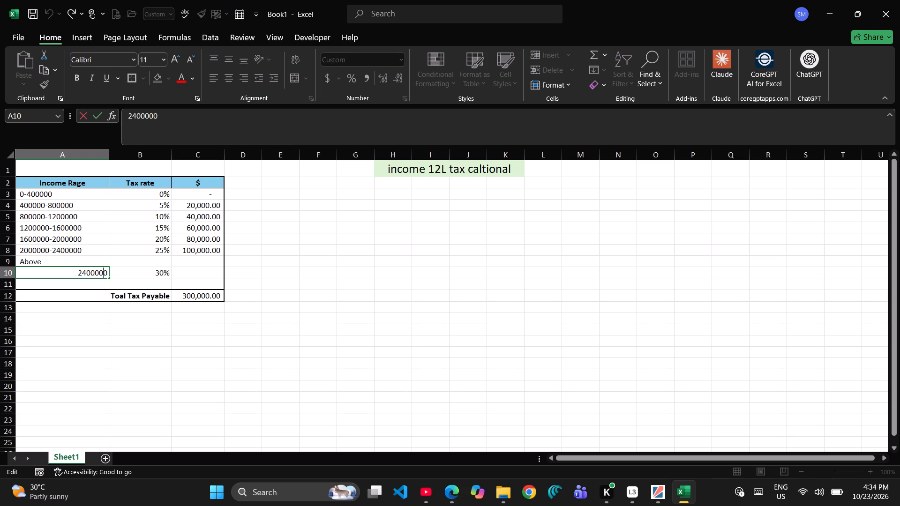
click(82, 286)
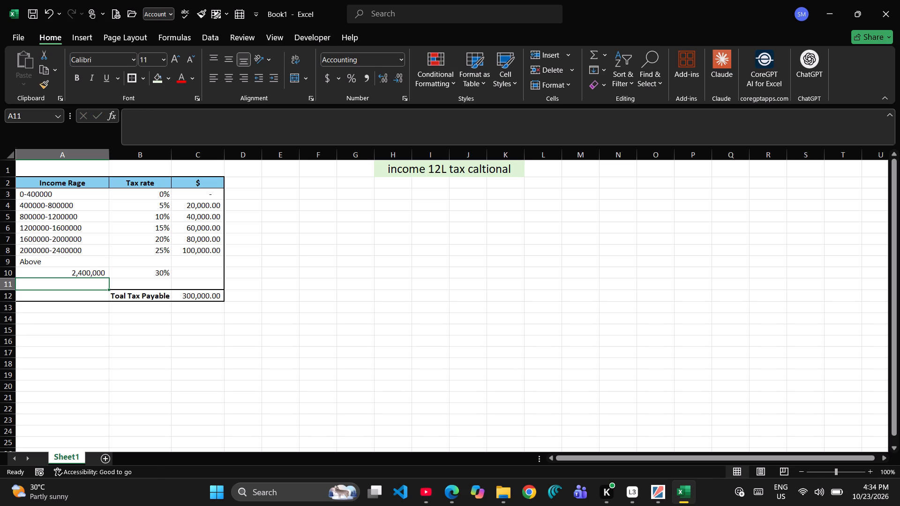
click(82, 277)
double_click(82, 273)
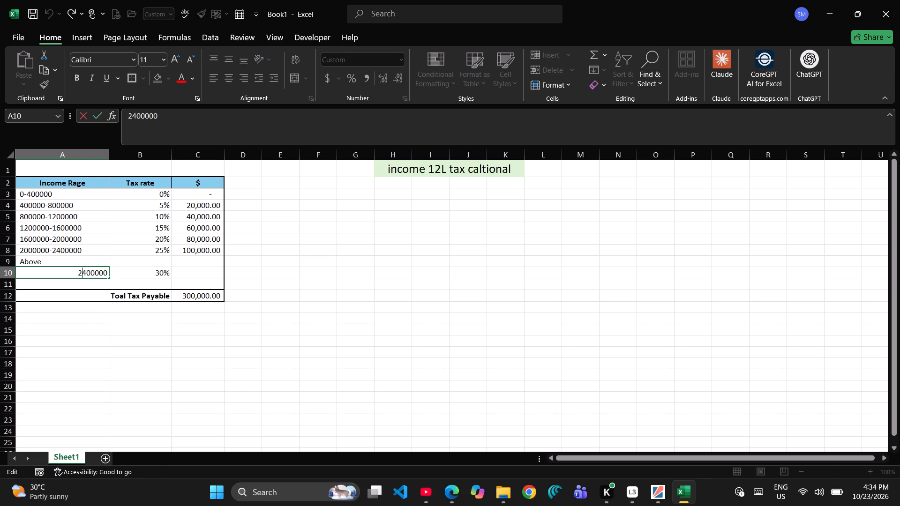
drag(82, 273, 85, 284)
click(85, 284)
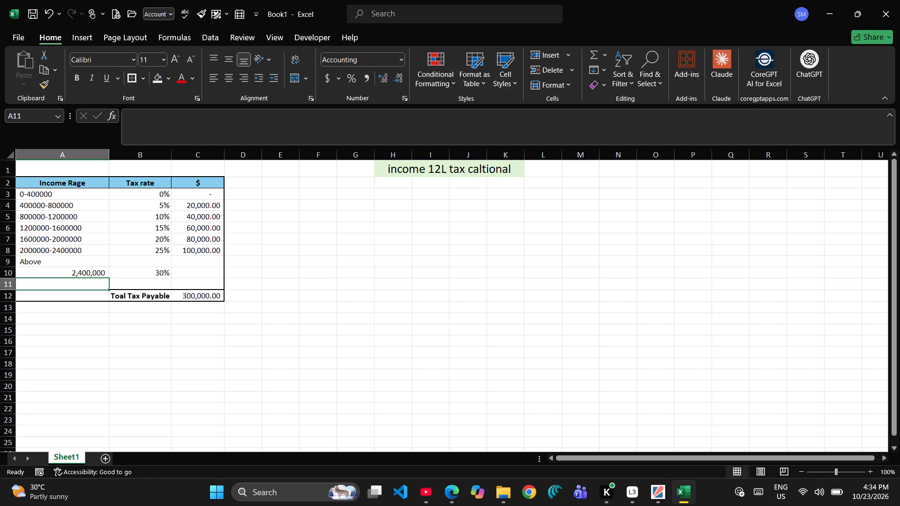
In A10's custom number format code, remove the thousands comma from the positive section so it reads _(* ###0_).
key(Up)
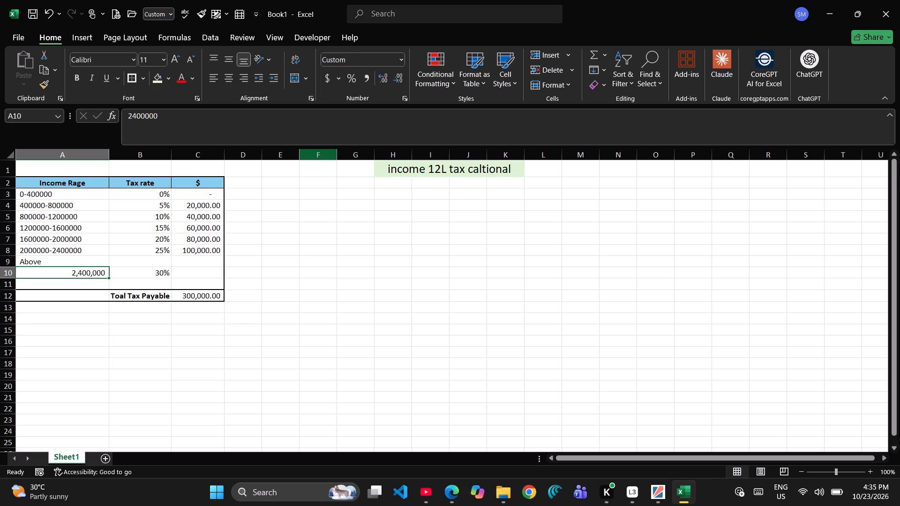
click(401, 60)
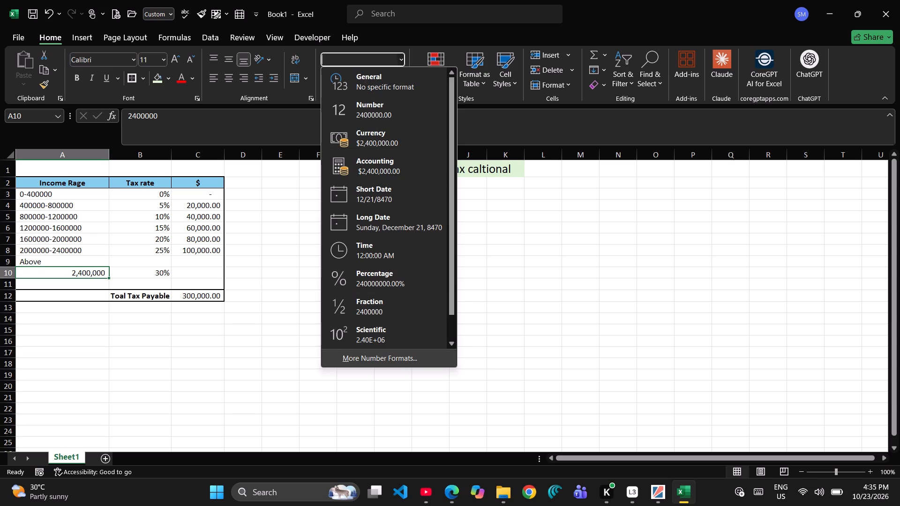
click(374, 354)
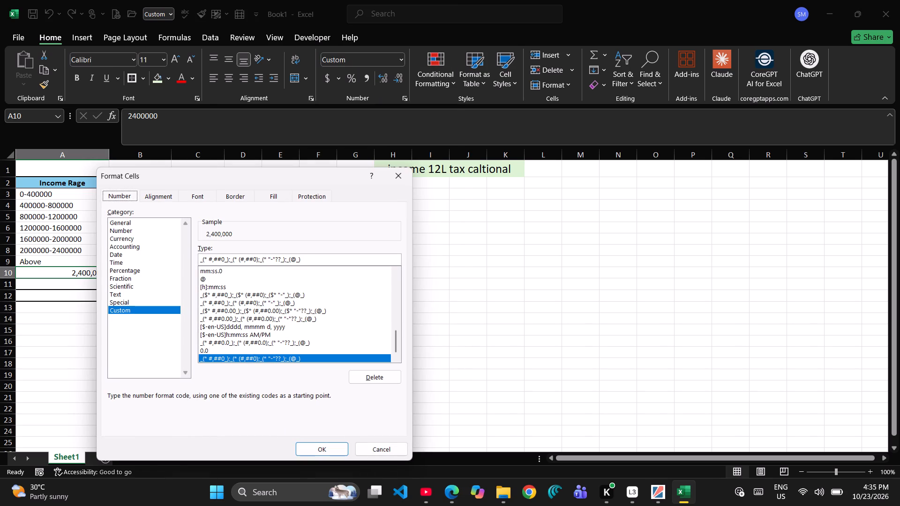
click(209, 262)
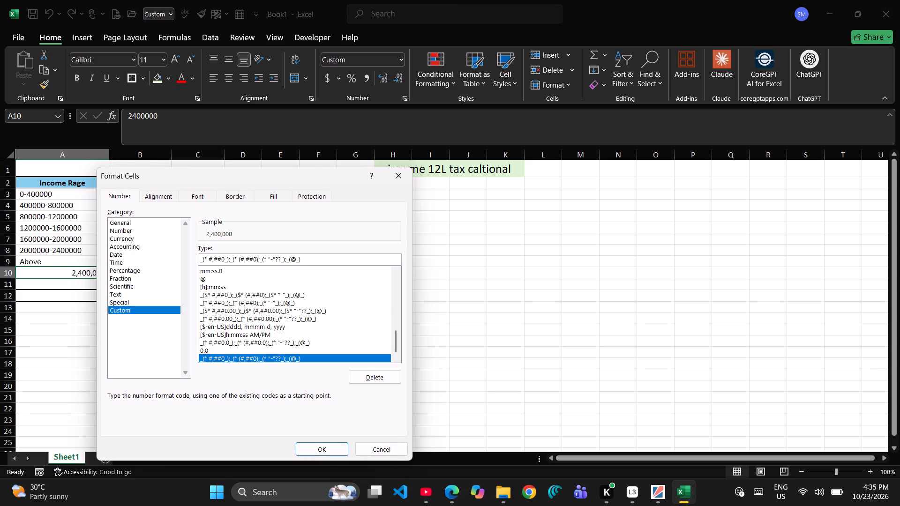
click(214, 261)
key(BackSpace)
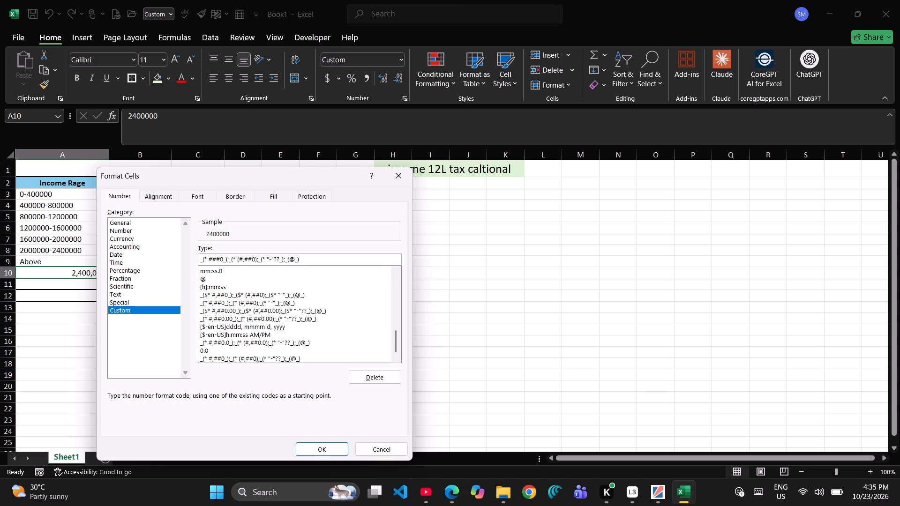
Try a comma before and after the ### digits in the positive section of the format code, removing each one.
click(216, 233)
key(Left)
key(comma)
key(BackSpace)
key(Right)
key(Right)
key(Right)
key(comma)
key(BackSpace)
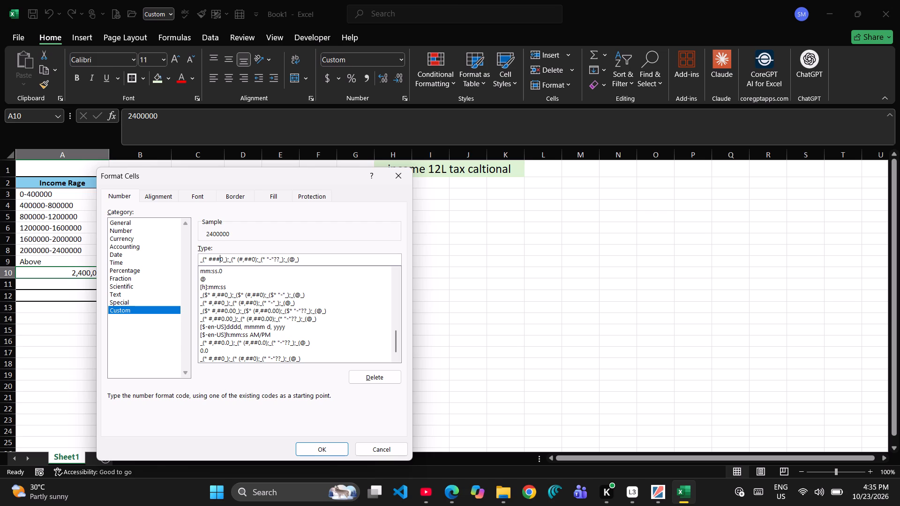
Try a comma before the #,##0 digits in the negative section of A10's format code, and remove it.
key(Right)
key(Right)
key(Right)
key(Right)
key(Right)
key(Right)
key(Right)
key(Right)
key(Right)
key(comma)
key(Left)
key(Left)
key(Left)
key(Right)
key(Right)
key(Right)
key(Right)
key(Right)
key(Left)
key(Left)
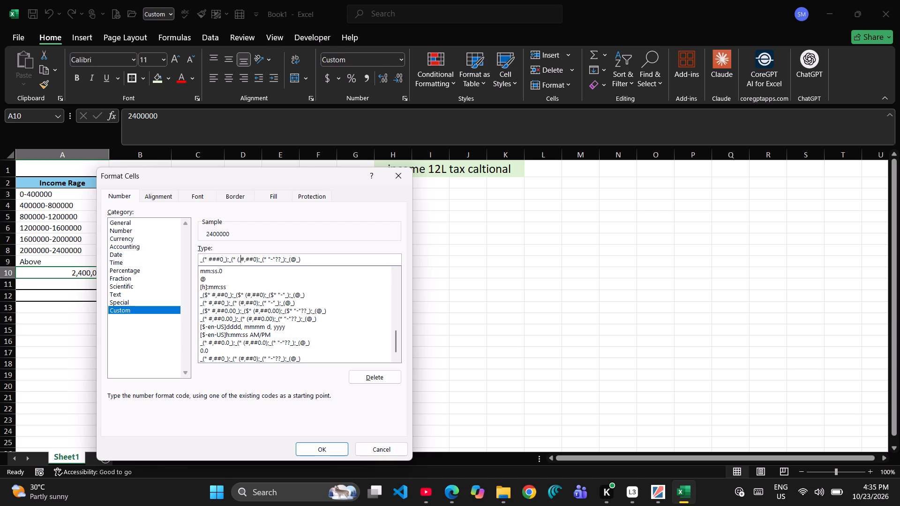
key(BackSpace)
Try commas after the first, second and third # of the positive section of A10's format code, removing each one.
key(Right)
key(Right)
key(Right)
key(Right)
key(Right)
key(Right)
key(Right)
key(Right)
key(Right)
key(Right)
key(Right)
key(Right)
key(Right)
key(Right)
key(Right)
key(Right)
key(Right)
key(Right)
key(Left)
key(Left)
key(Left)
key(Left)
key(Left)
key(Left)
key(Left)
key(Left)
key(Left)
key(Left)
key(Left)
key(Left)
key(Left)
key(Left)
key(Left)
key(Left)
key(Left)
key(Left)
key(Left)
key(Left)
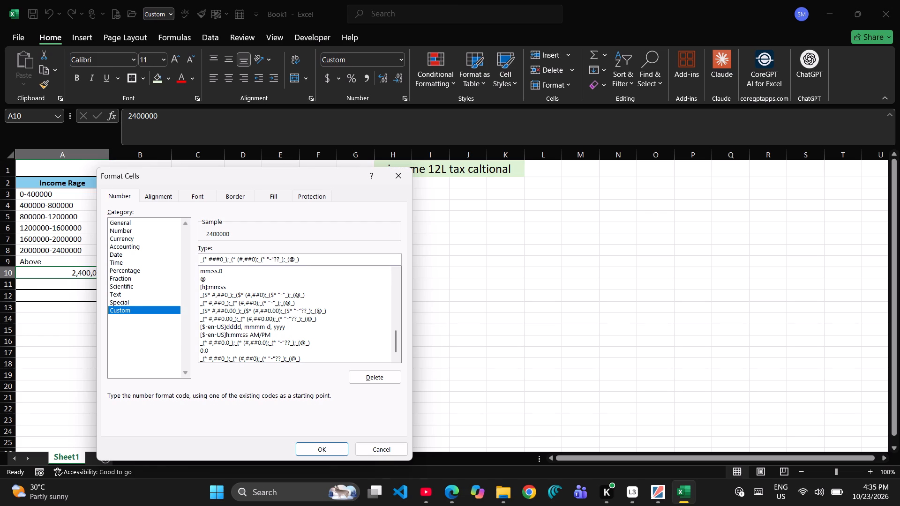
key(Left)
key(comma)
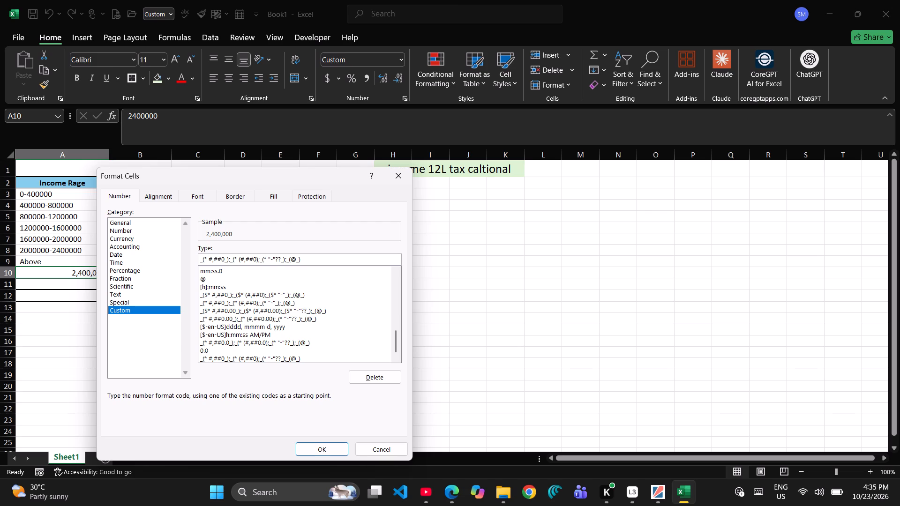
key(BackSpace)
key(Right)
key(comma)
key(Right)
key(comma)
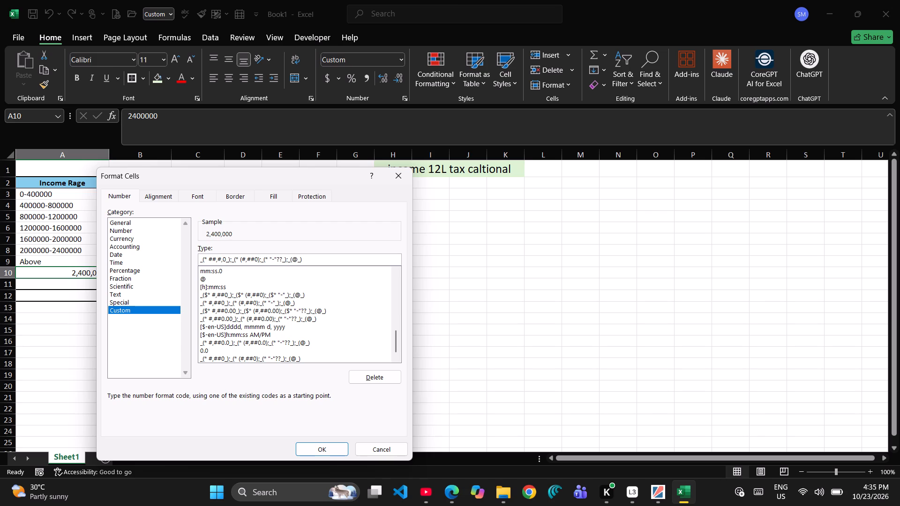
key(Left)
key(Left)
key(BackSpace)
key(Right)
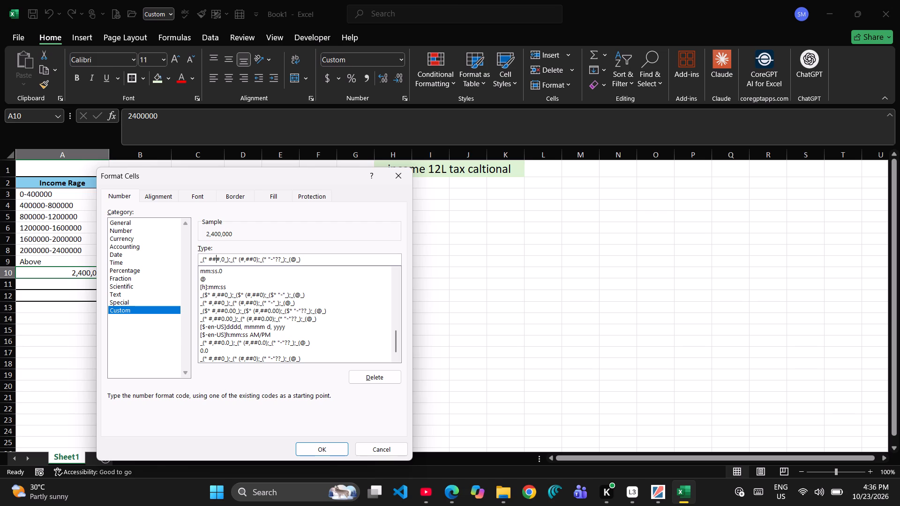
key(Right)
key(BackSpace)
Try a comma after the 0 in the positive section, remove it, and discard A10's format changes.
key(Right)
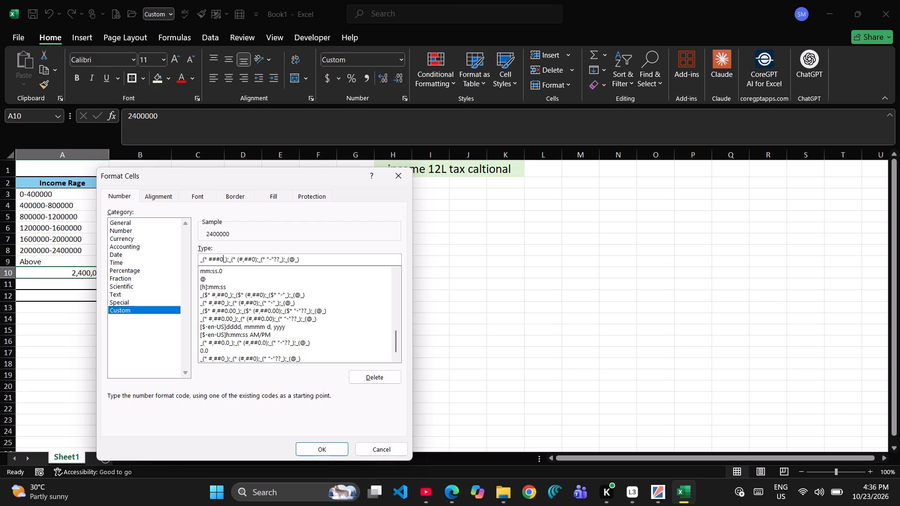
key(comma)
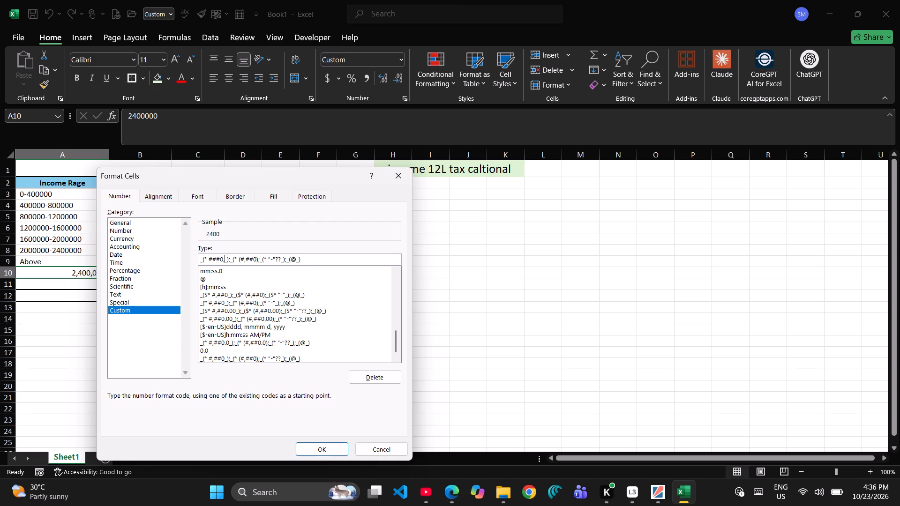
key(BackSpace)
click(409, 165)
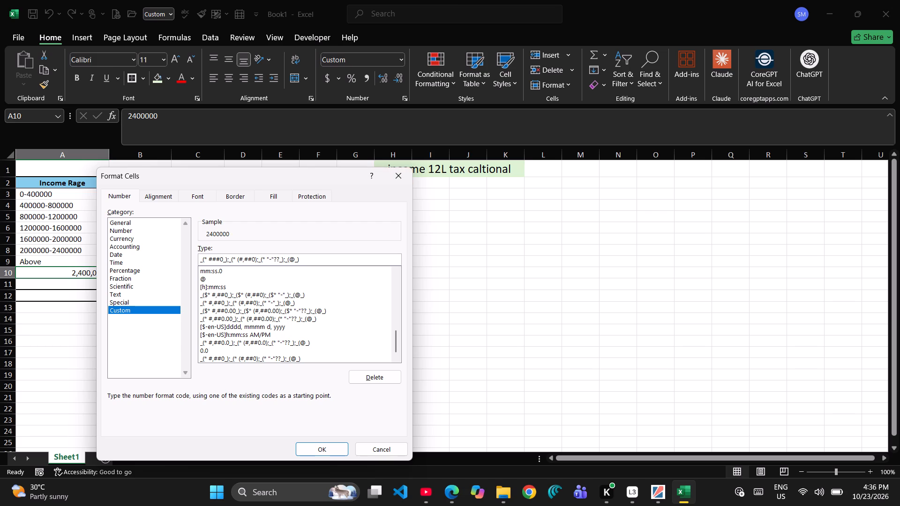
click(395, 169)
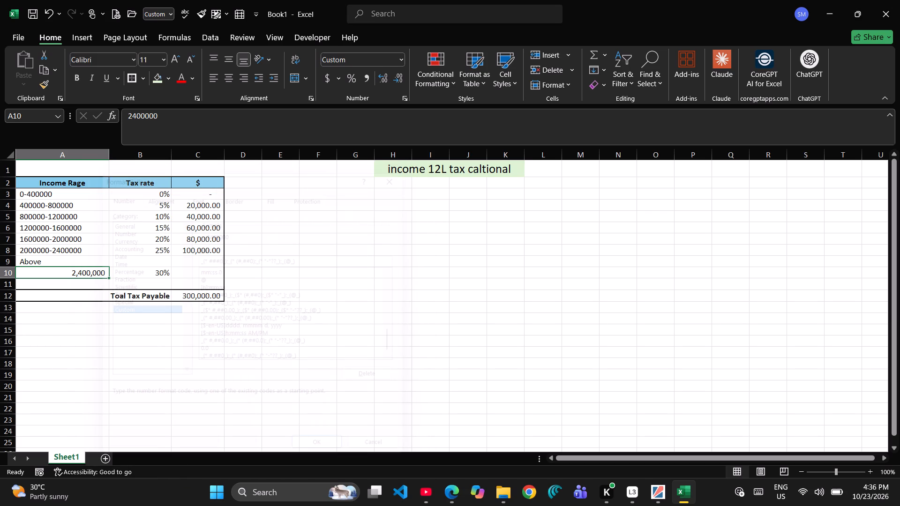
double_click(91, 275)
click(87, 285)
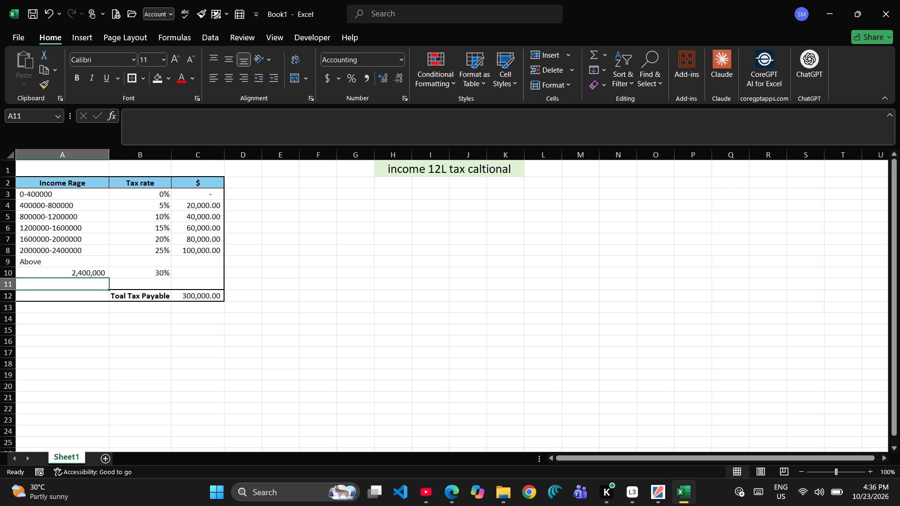
Right-align the "Above" label in A9.
click(30, 260)
click(247, 77)
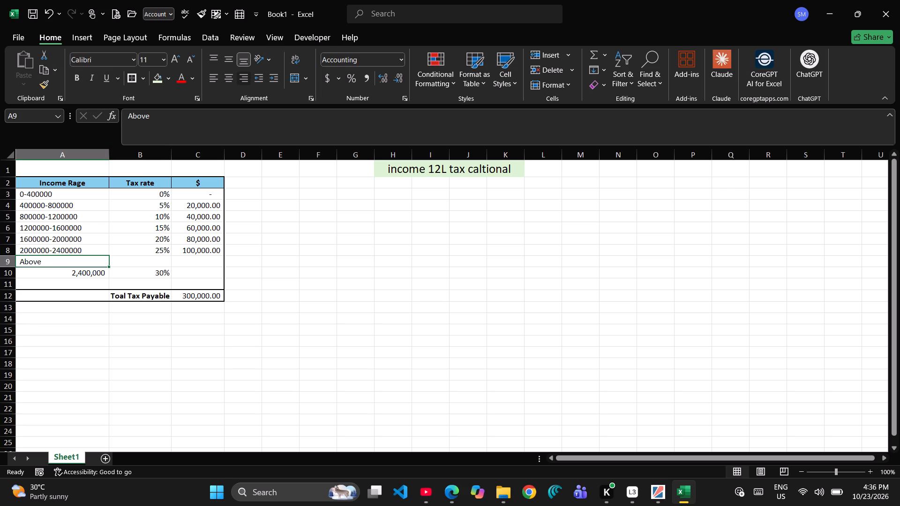
Enter the income amount 3000000 in A11, below the 2400000 limit.
click(81, 279)
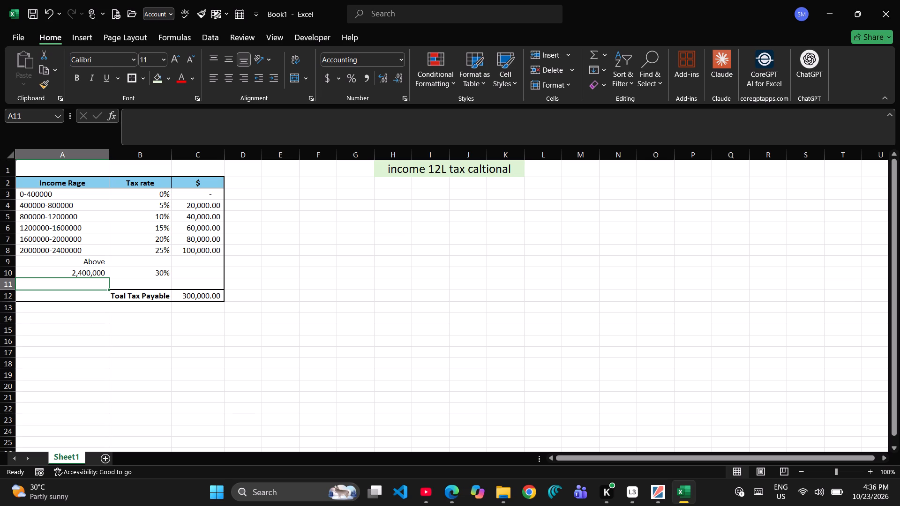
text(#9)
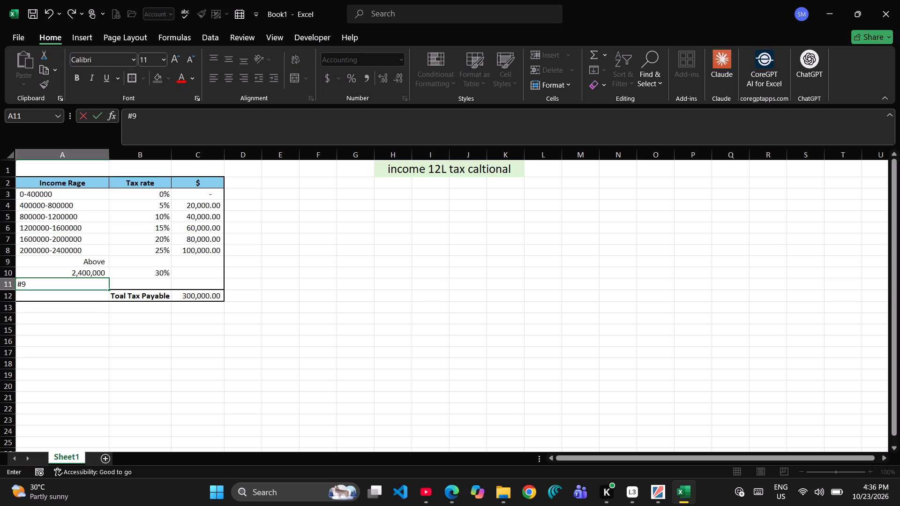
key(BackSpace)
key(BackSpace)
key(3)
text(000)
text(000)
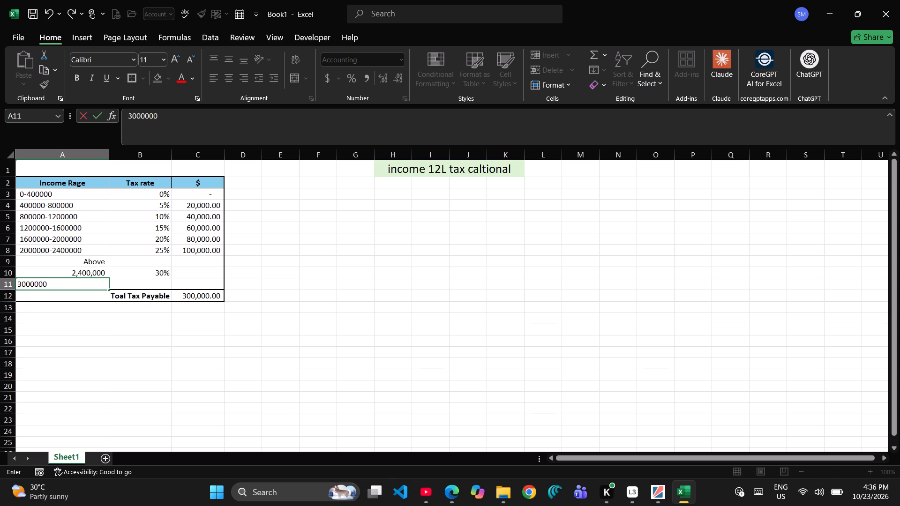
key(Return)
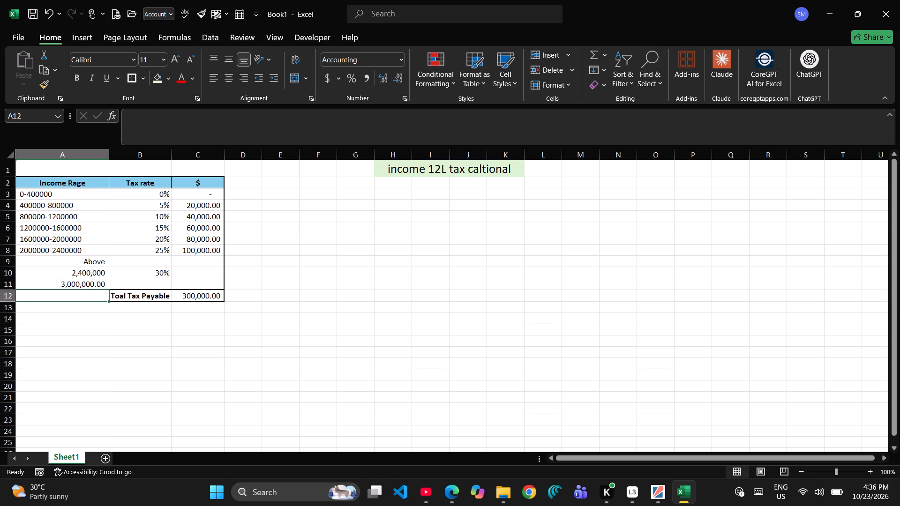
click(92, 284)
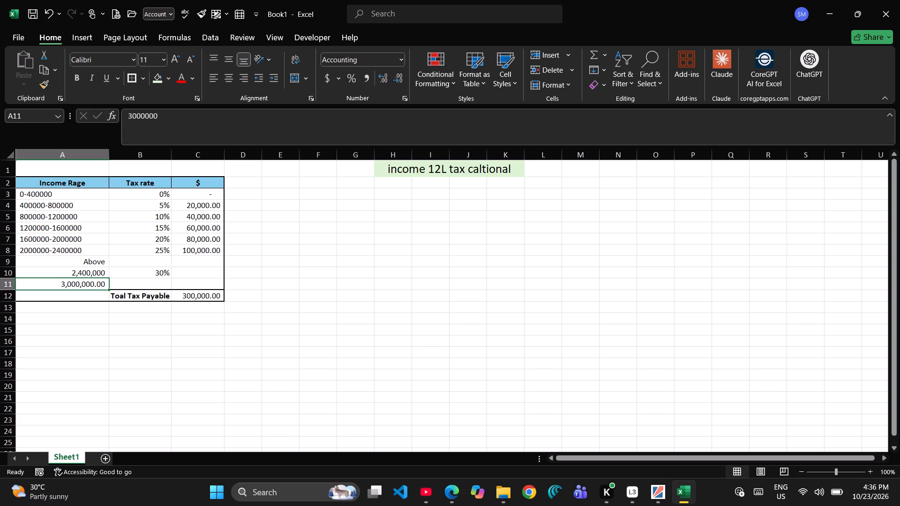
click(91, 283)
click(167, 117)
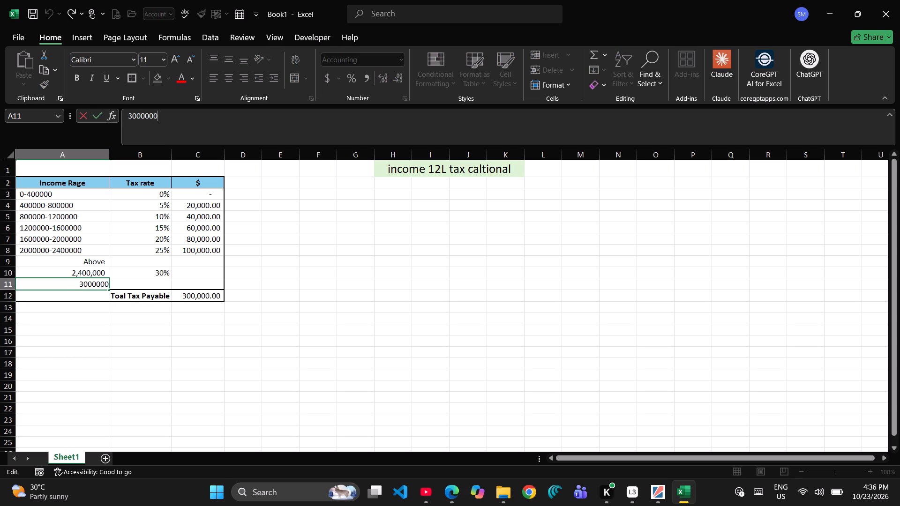
Enter the formula =A10-A11*B10 in C10 for the tax amount of the 30% slab.
click(191, 274)
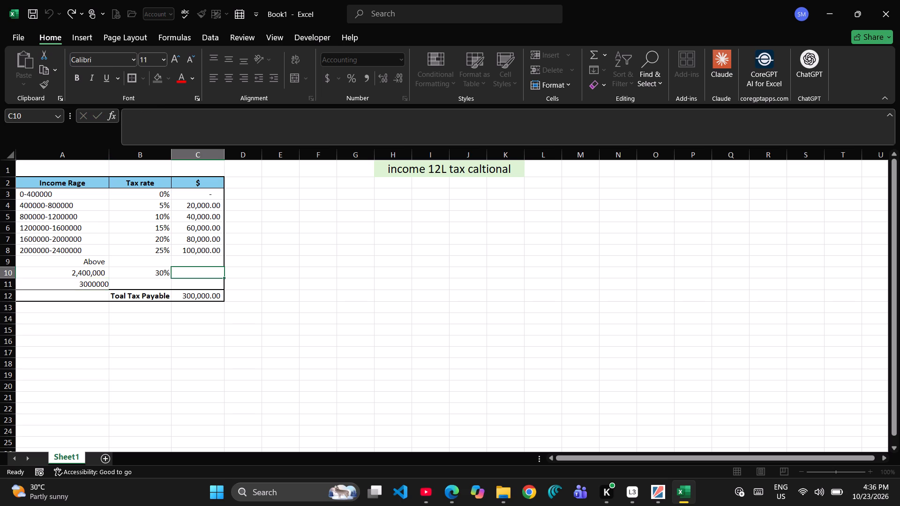
key(equal)
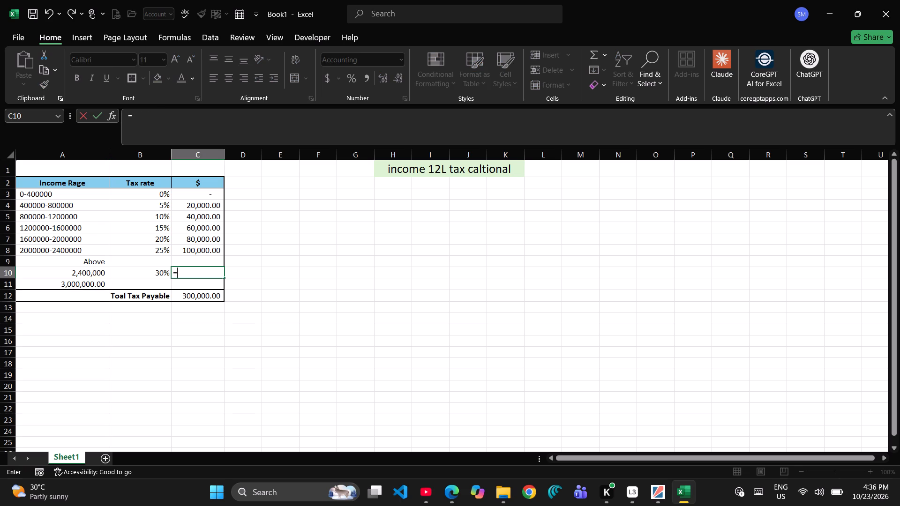
key(Left)
key(Left)
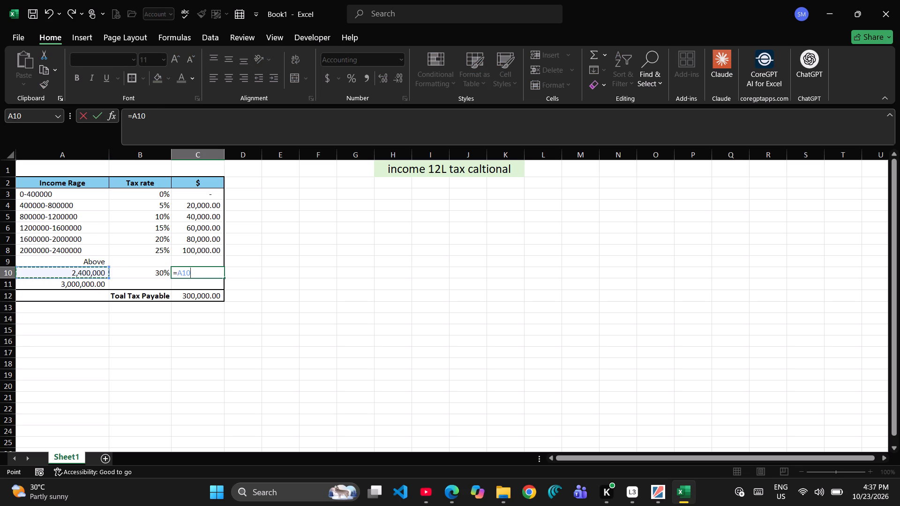
key(minus)
key(Left)
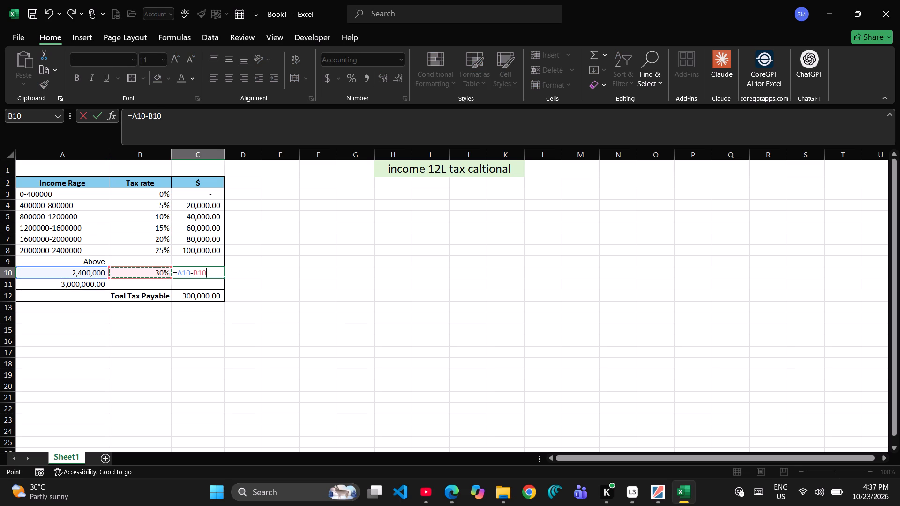
key(Down)
key(Left)
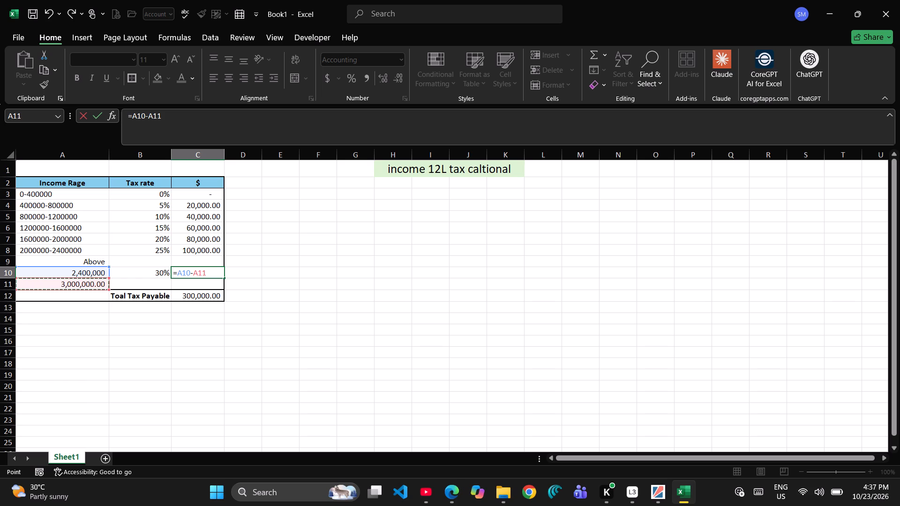
key(shift+asterisk)
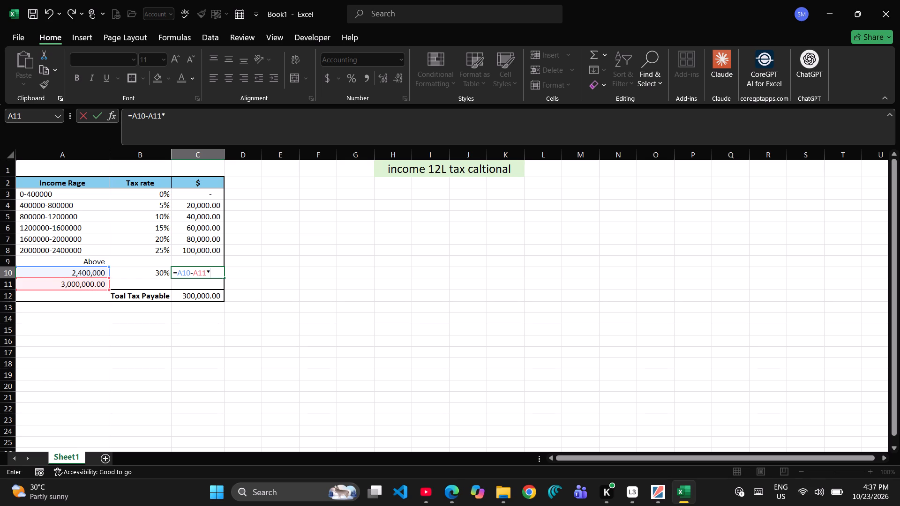
key(Left)
key(Return)
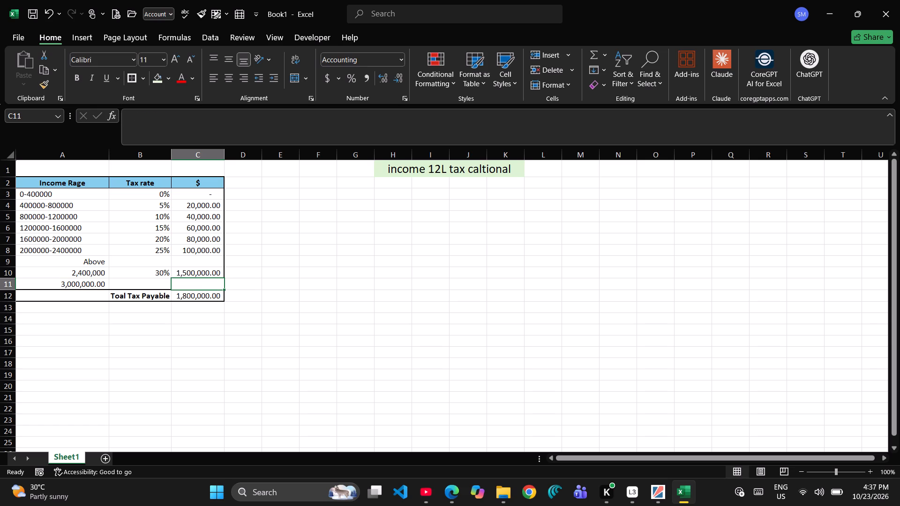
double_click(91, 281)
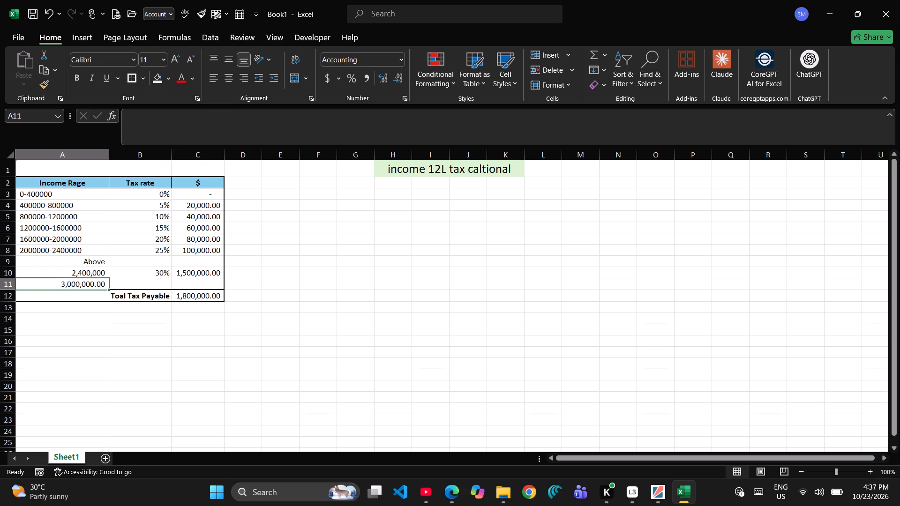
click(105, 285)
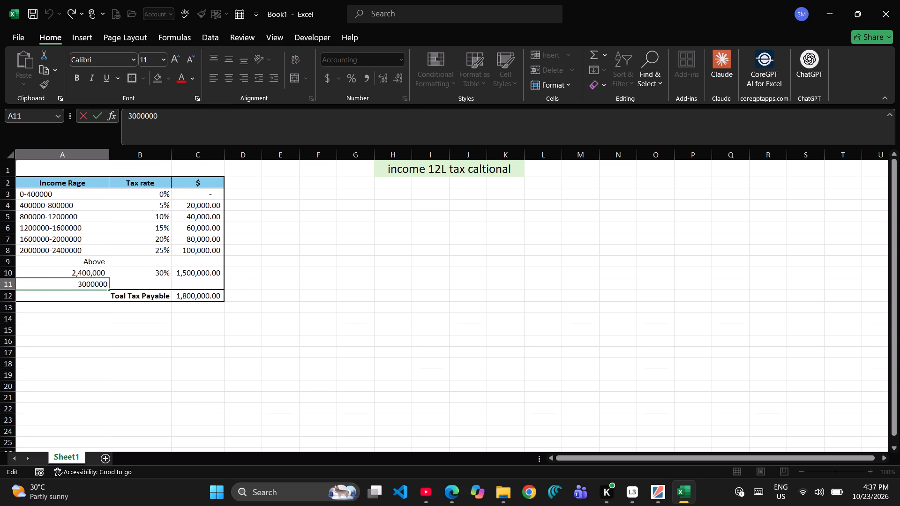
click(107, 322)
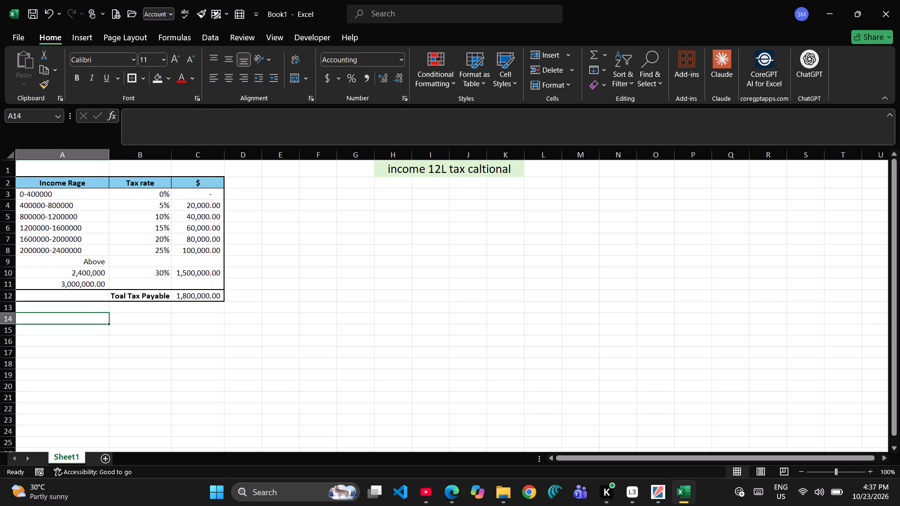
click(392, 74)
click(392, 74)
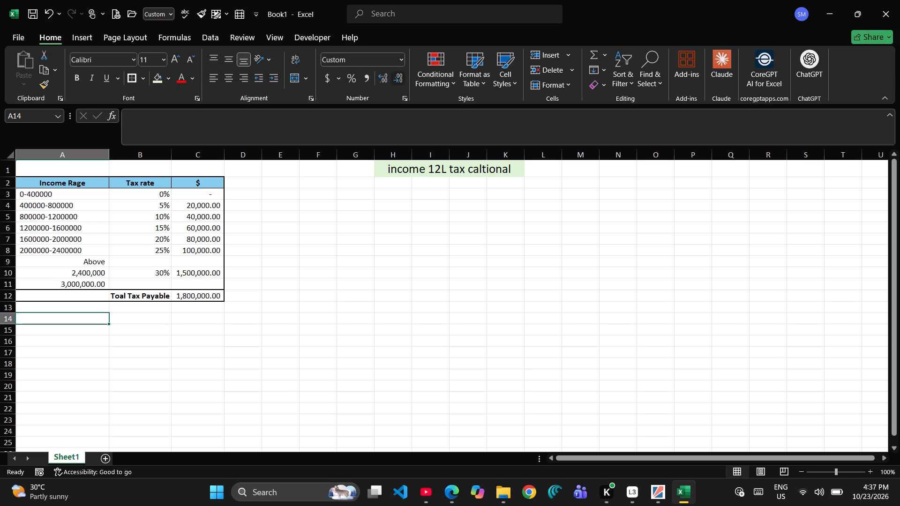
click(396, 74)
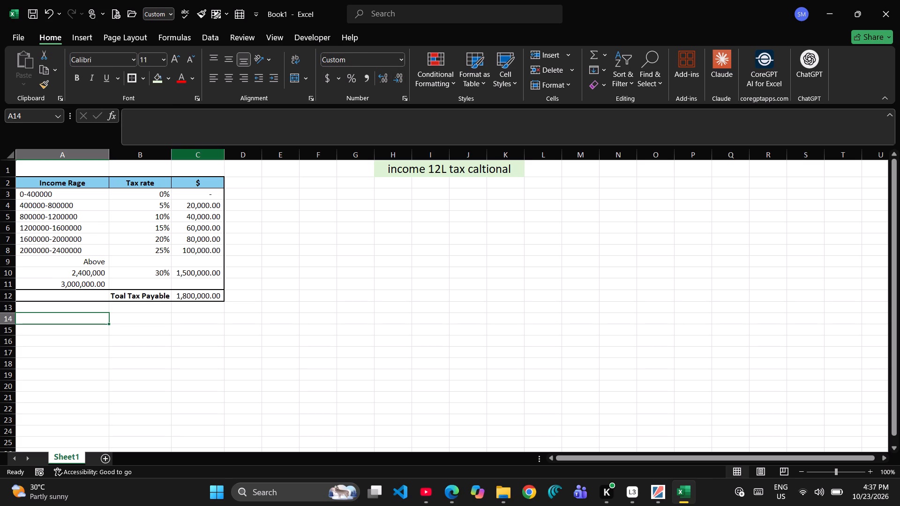
Remove the two decimal places from the income amount in A11 so it shows as 3,000,000.
click(113, 208)
key(Up)
key(Up)
key(Down)
key(Down)
key(Down)
key(Down)
key(Down)
key(Down)
key(Down)
key(Down)
key(Down)
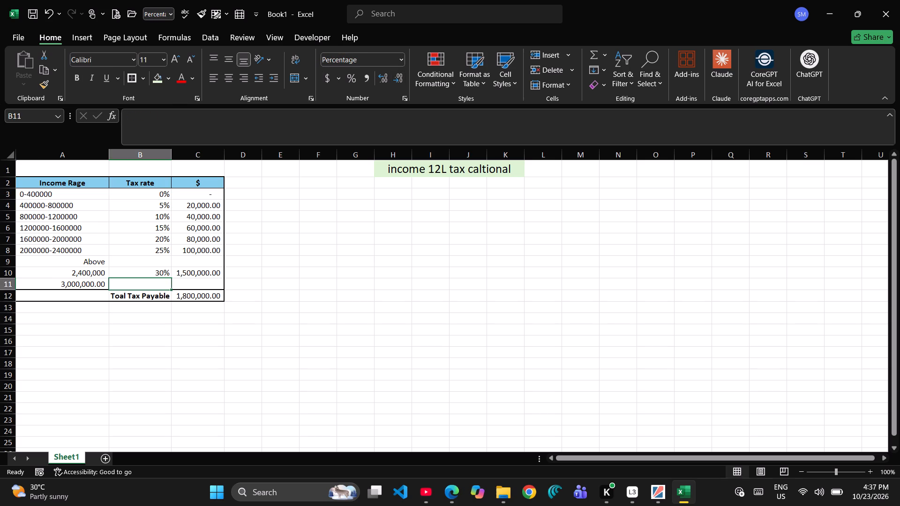
key(Left)
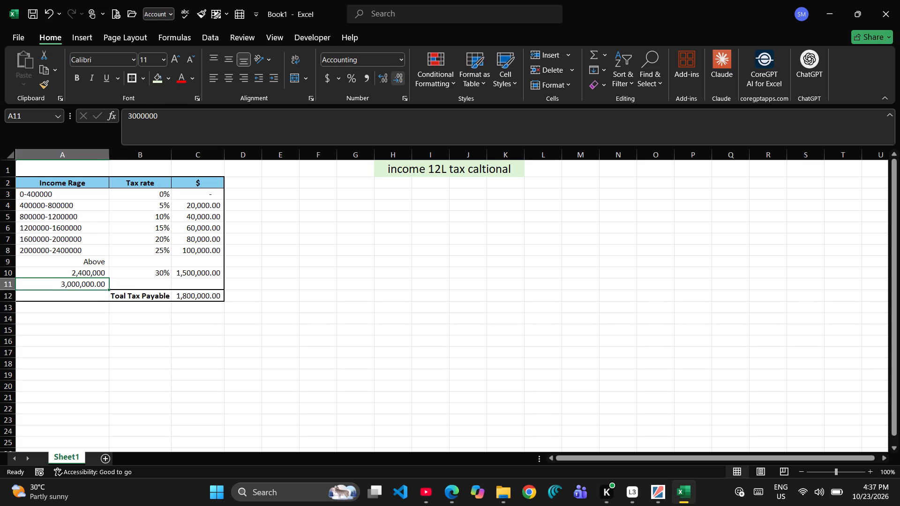
double_click(396, 79)
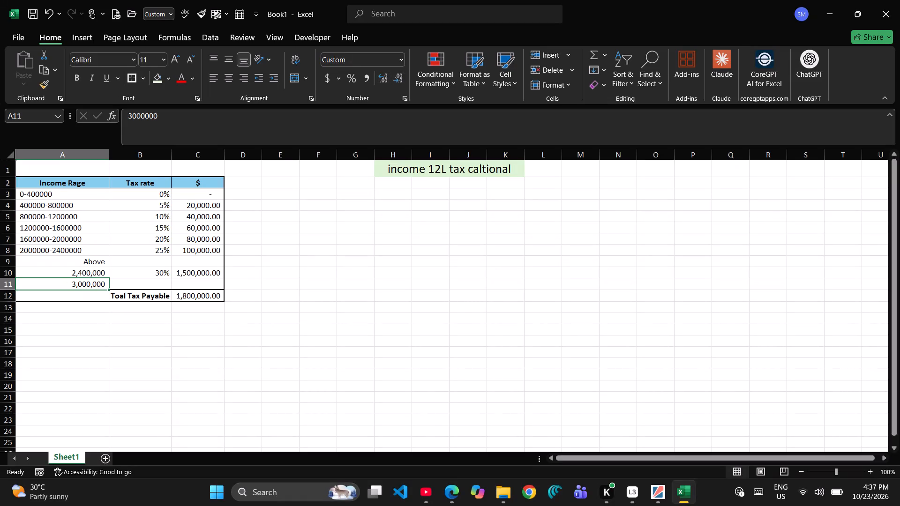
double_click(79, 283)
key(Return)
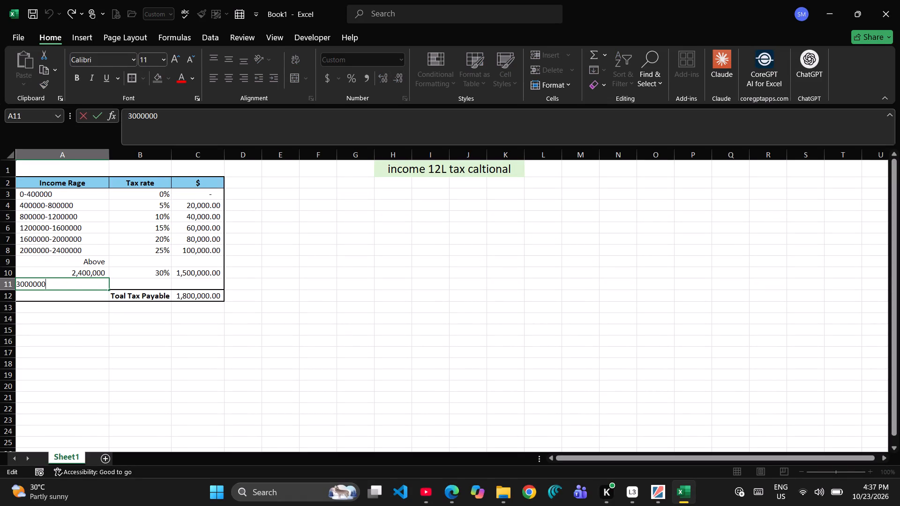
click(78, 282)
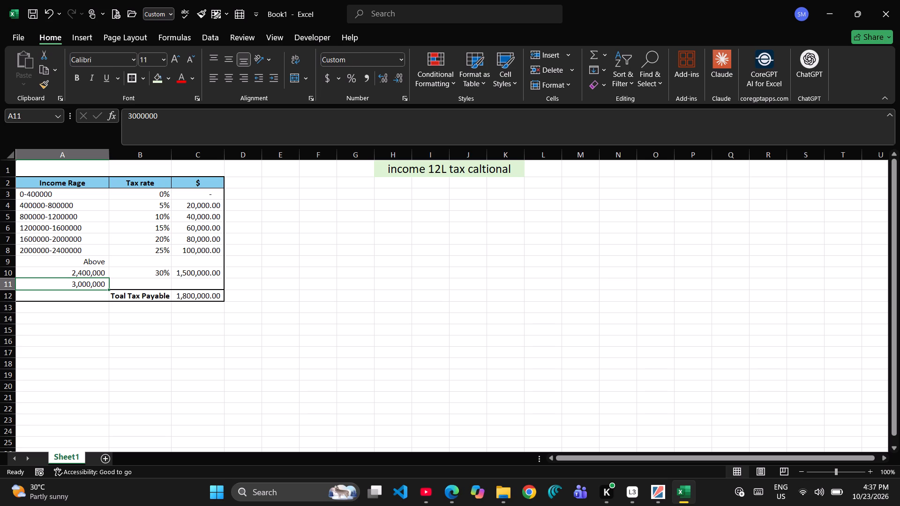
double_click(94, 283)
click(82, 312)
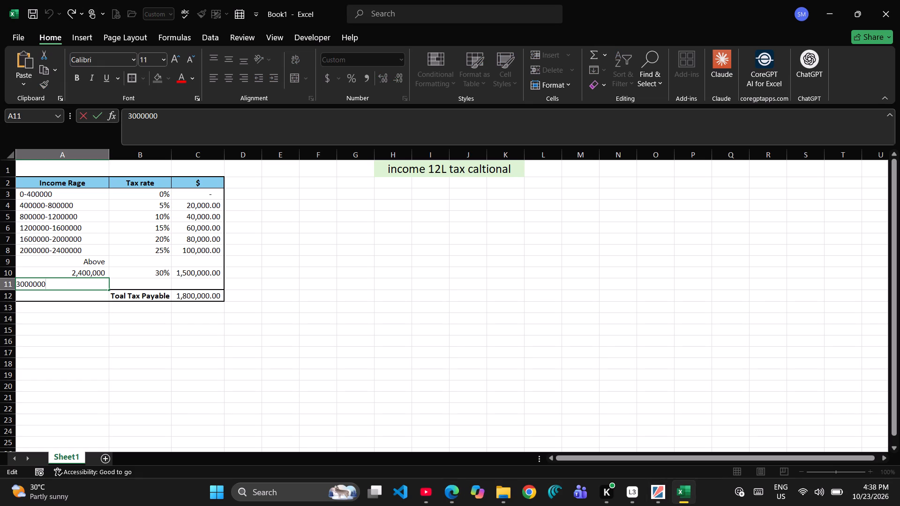
click(161, 117)
key(ctrl+a)
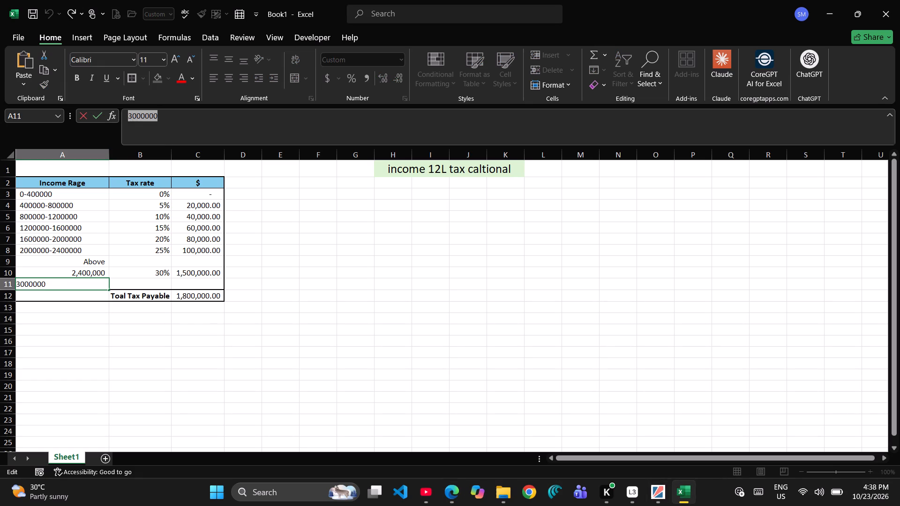
key(ctrl+v)
key(Left)
key(Left)
key(Left)
key(Left)
key(Left)
key(Left)
key(Left)
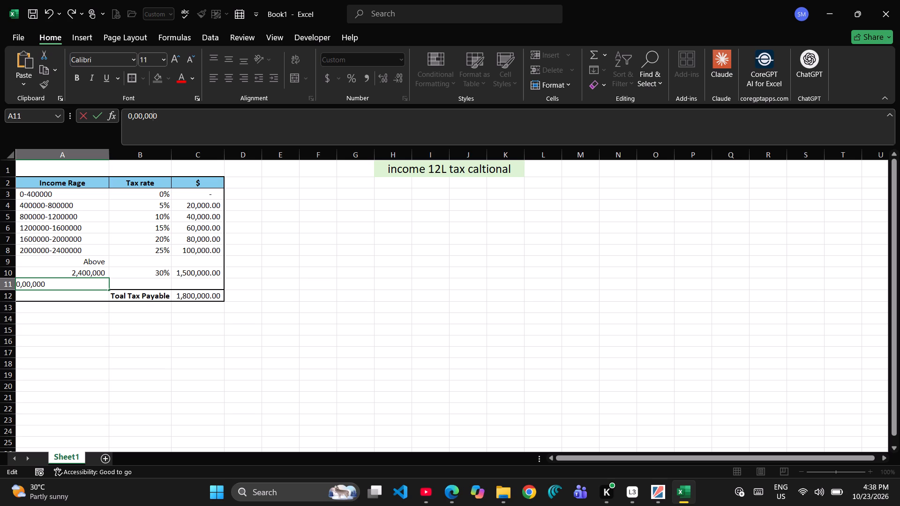
key(Left)
key(3)
key(Return)
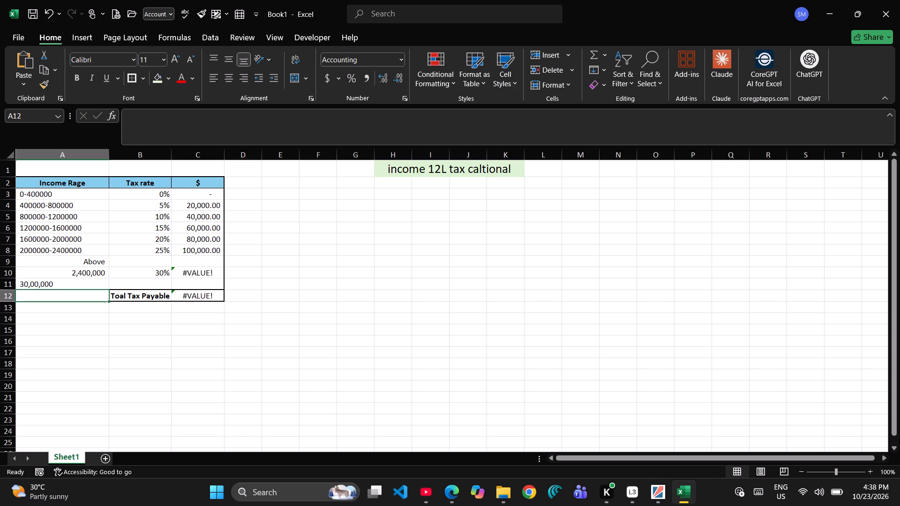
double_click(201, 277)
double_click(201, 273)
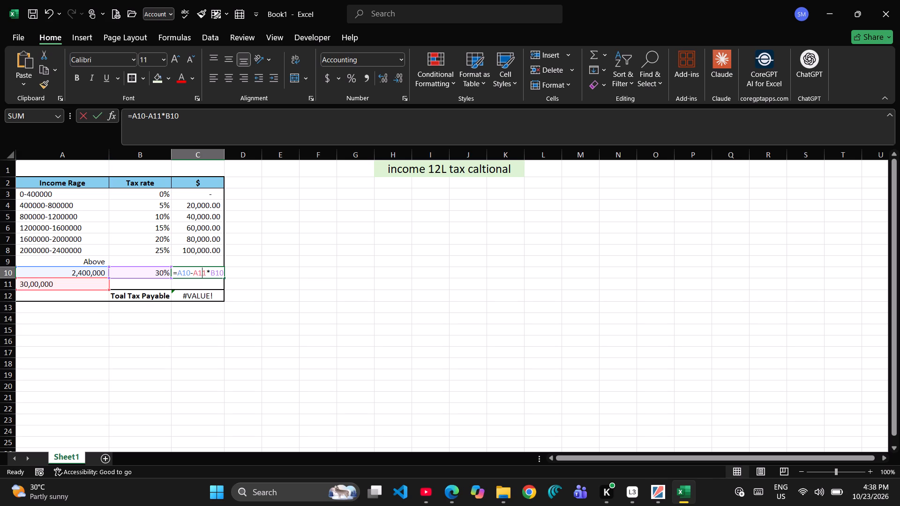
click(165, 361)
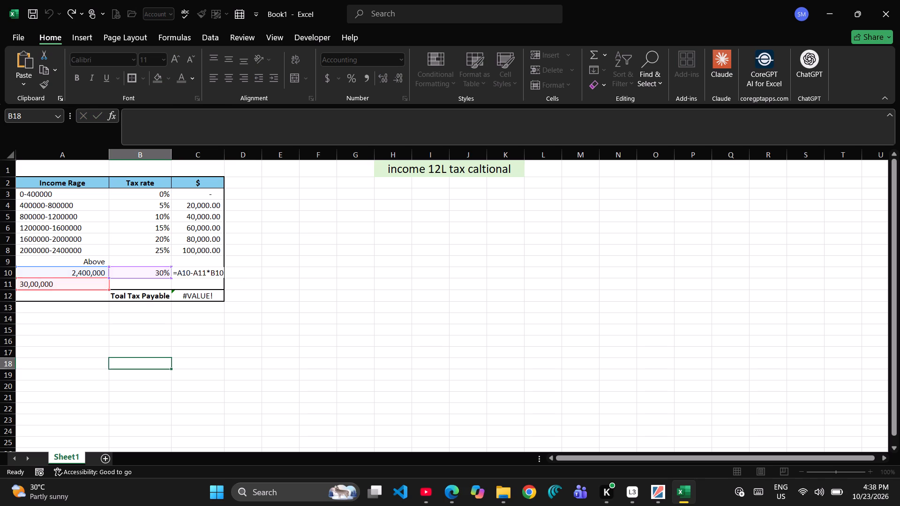
Right-align the 30,00,000 entry in A11.
click(64, 283)
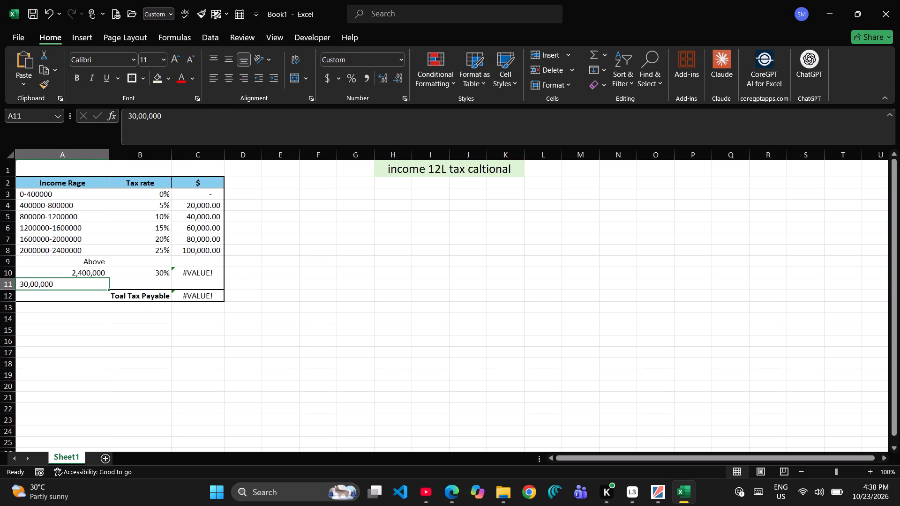
click(72, 271)
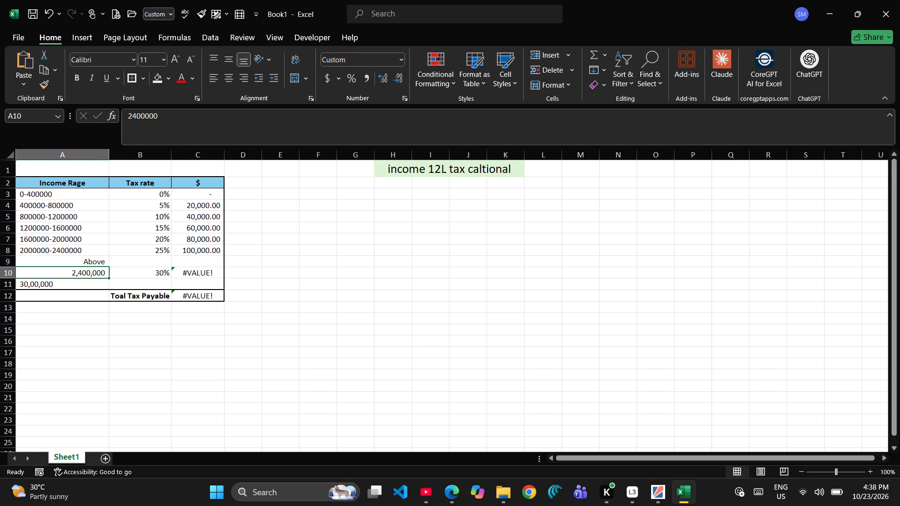
click(59, 288)
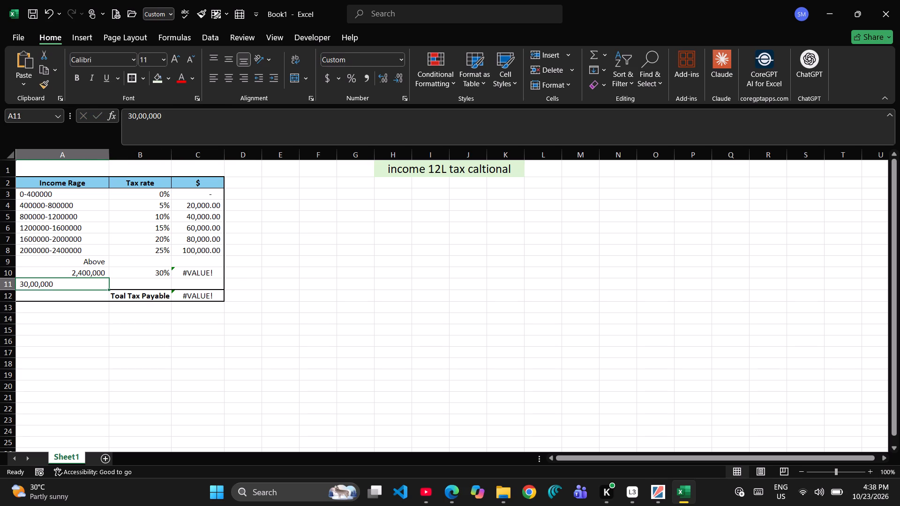
click(240, 77)
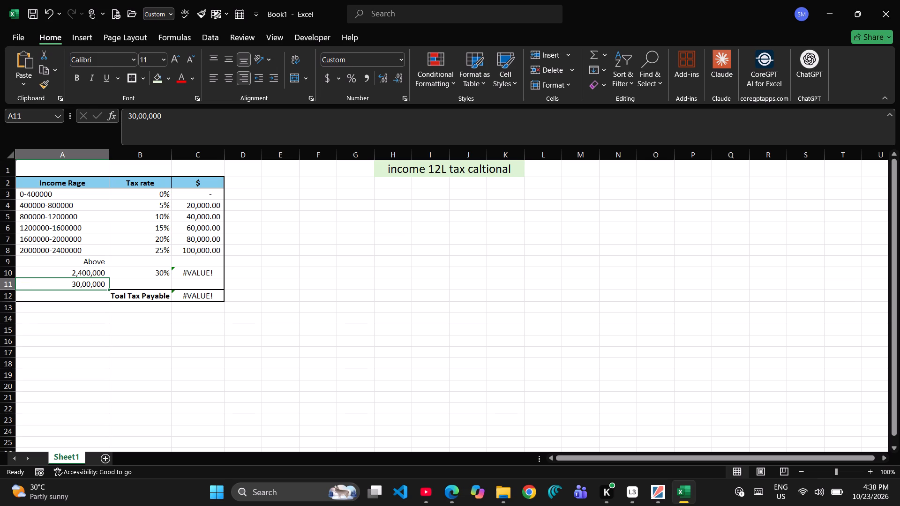
Add parentheses around the subtraction in the C10 tax formula, making it =(A10-A11)*B10.
double_click(210, 274)
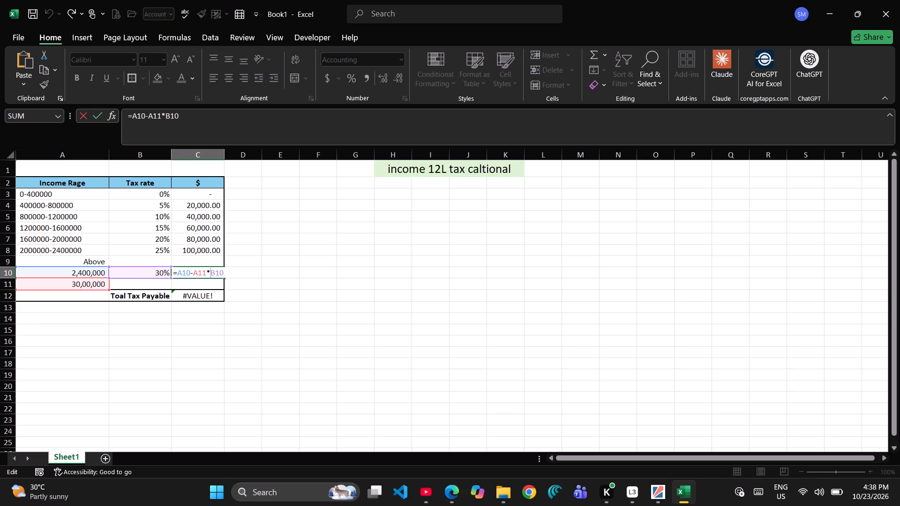
click(239, 276)
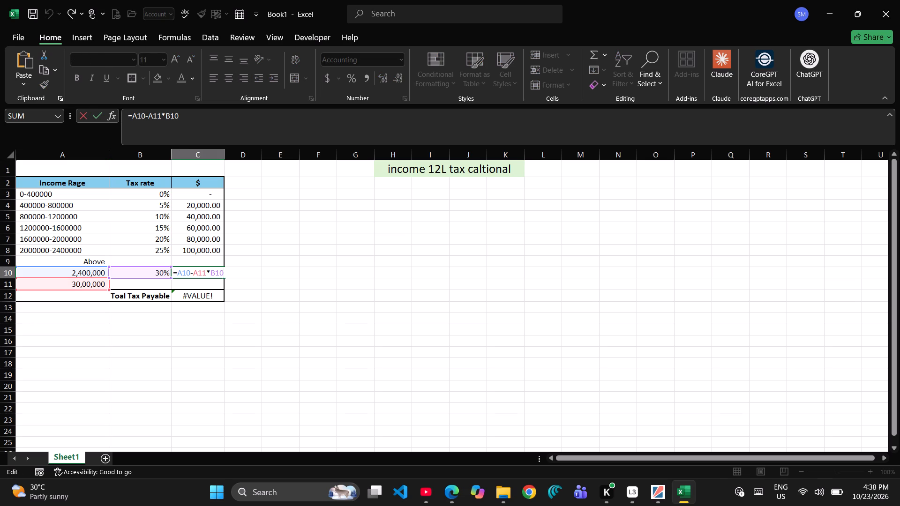
click(206, 274)
key(shift+parenright)
key(Left)
key(Left)
key(Left)
key(Left)
key(Left)
key(Left)
key(Left)
key(Left)
key(Left)
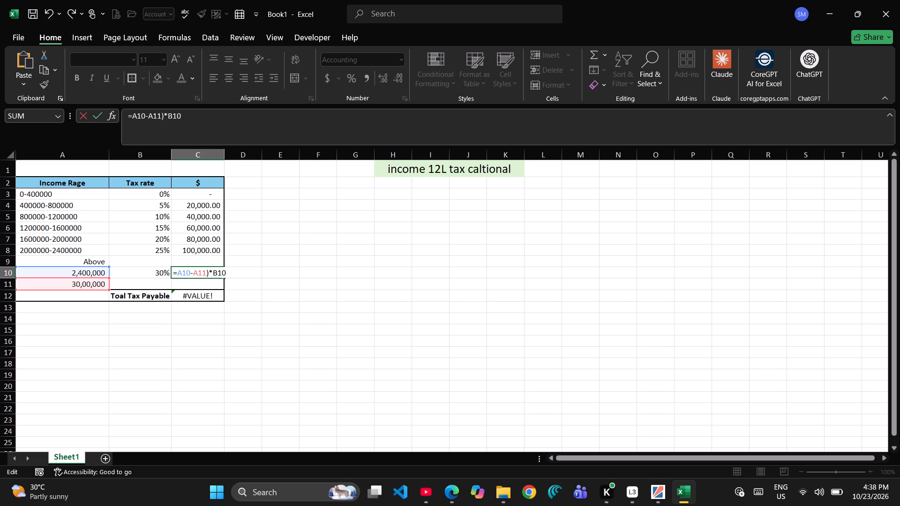
key(Right)
key(shift+parenleft)
key(Return)
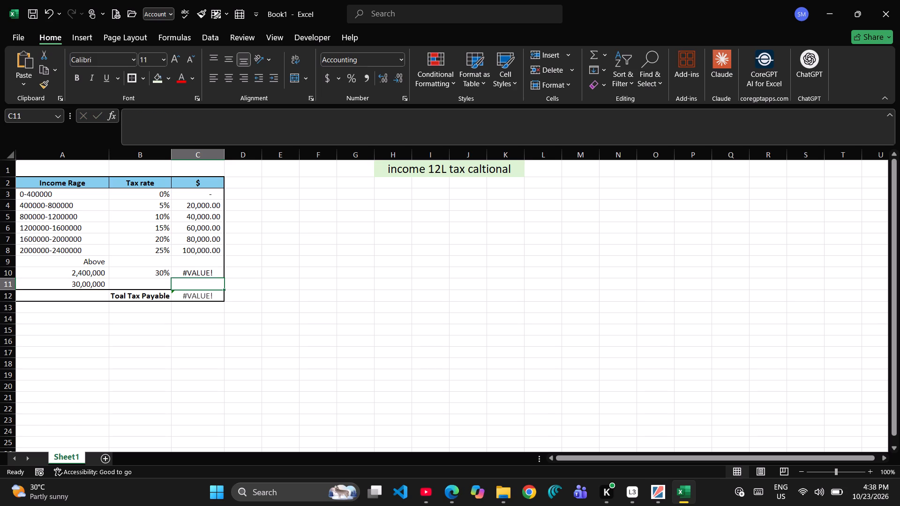
key(Up)
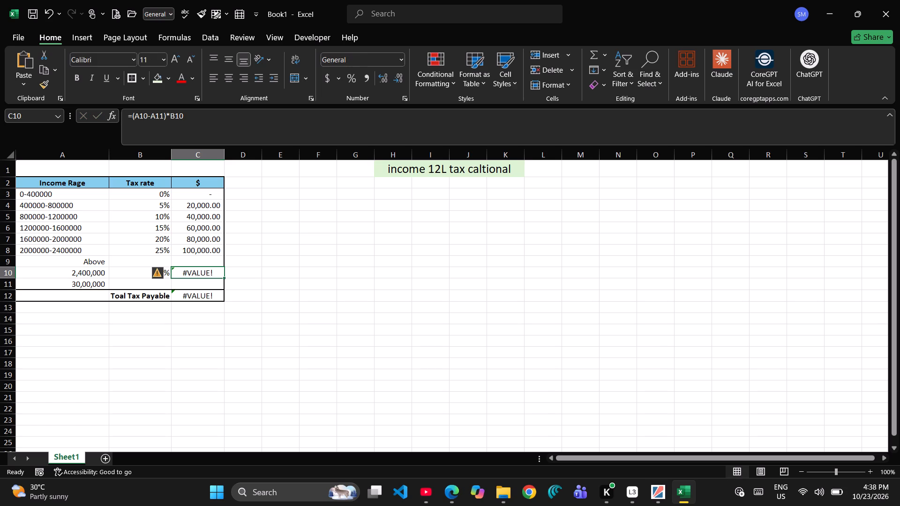
Remove both commas from the amount in A11 so the entry reads 3000000.
click(71, 288)
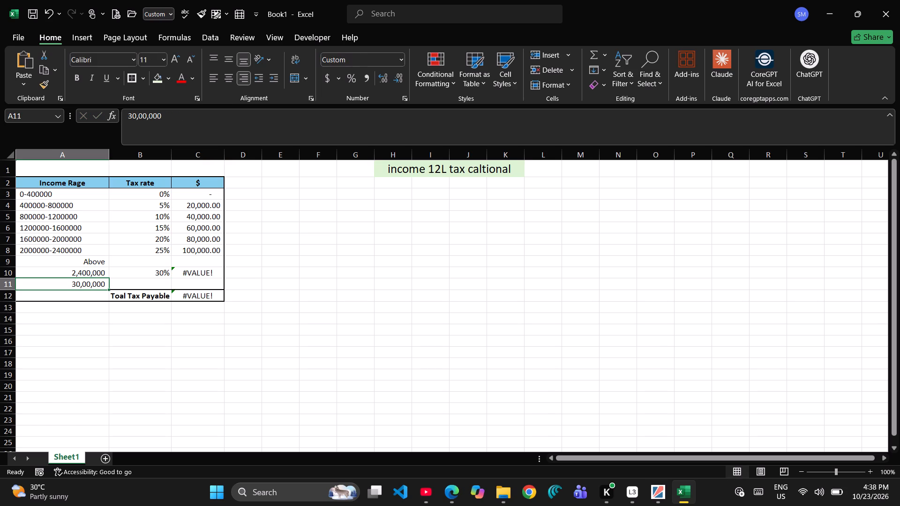
click(150, 113)
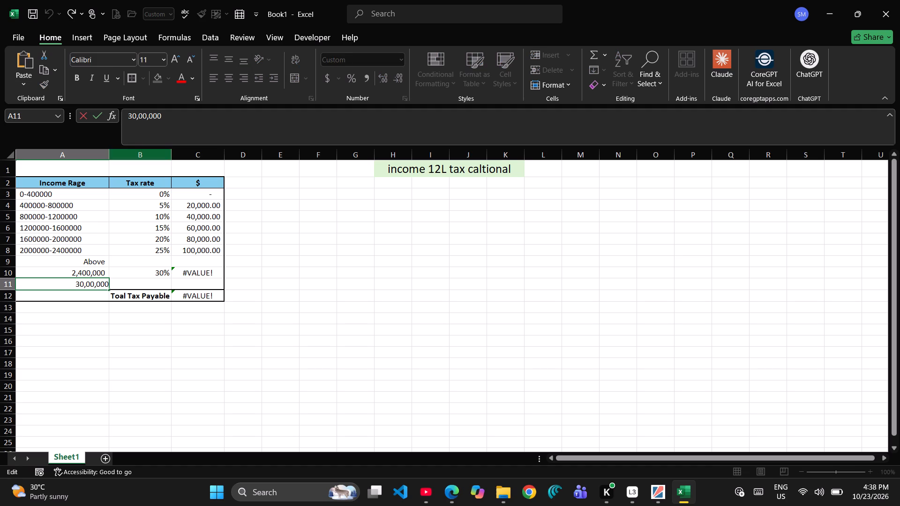
key(BackSpace)
click(139, 117)
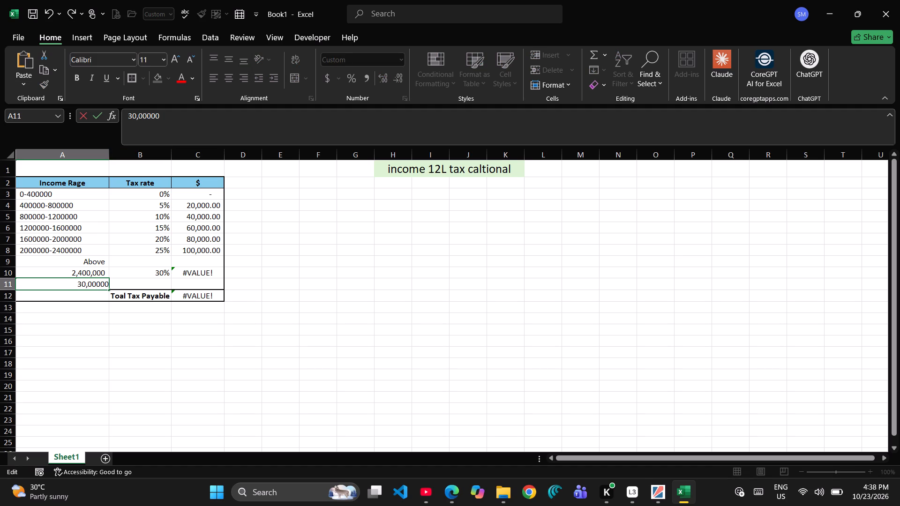
key(BackSpace)
key(Return)
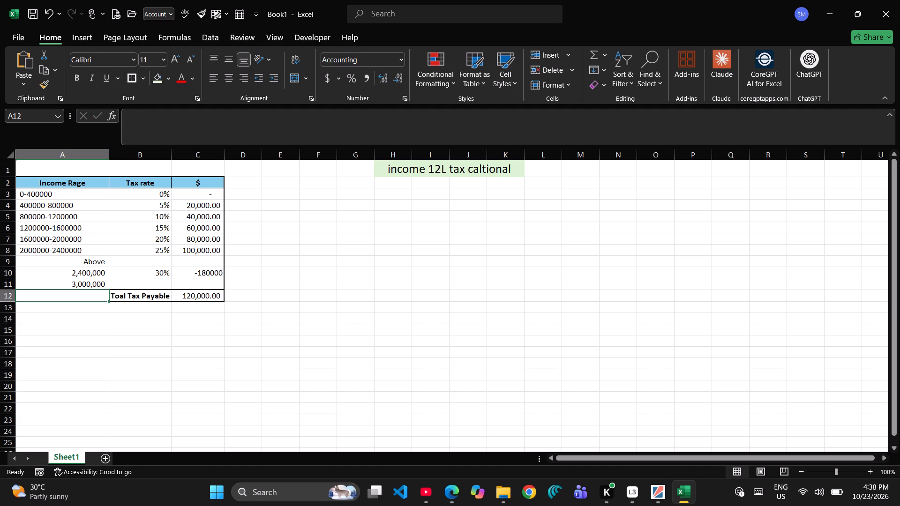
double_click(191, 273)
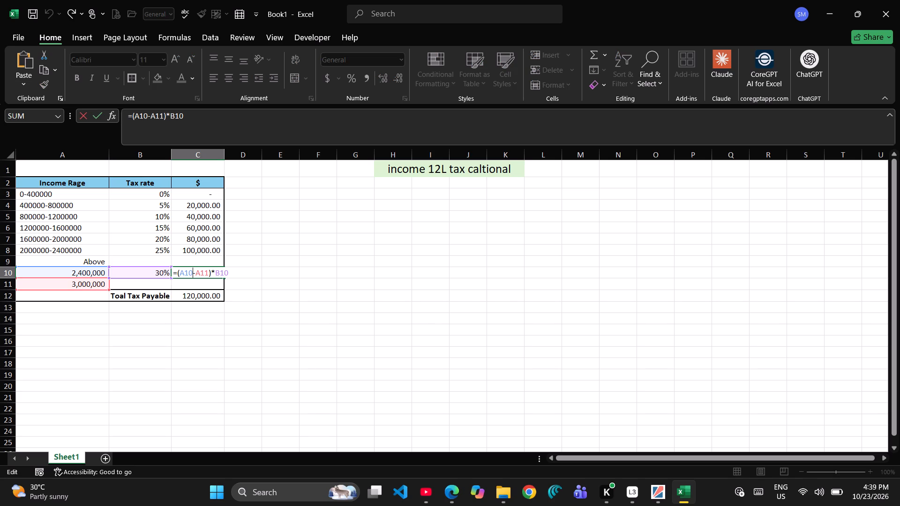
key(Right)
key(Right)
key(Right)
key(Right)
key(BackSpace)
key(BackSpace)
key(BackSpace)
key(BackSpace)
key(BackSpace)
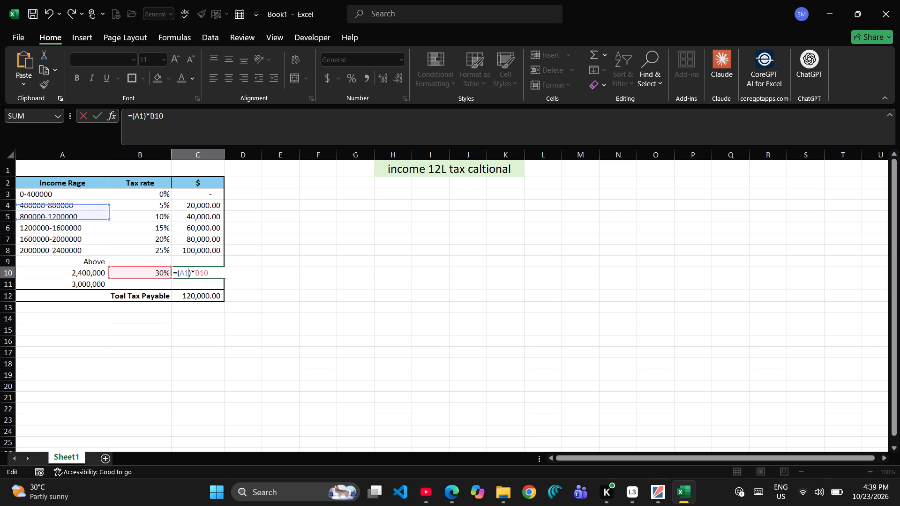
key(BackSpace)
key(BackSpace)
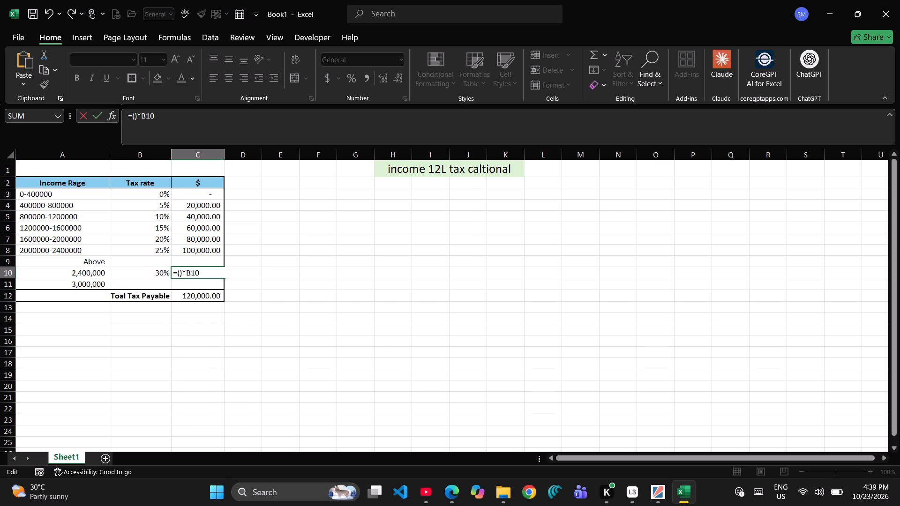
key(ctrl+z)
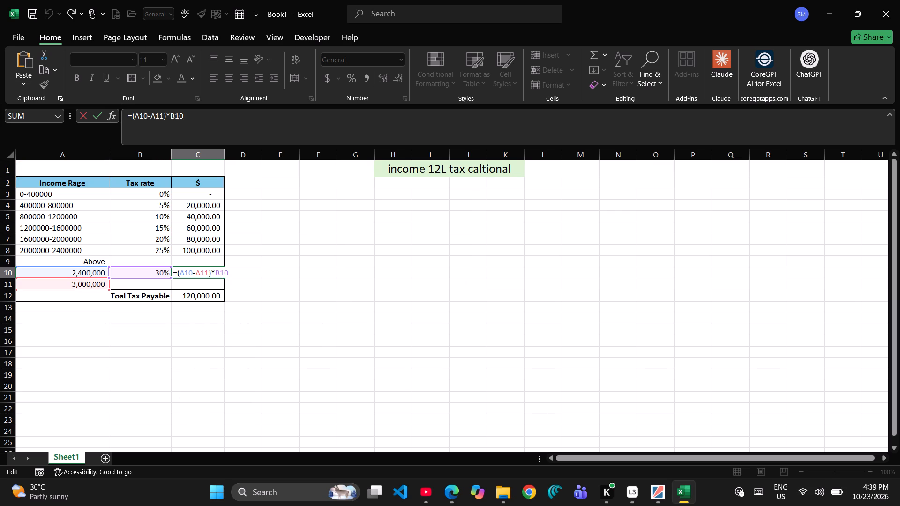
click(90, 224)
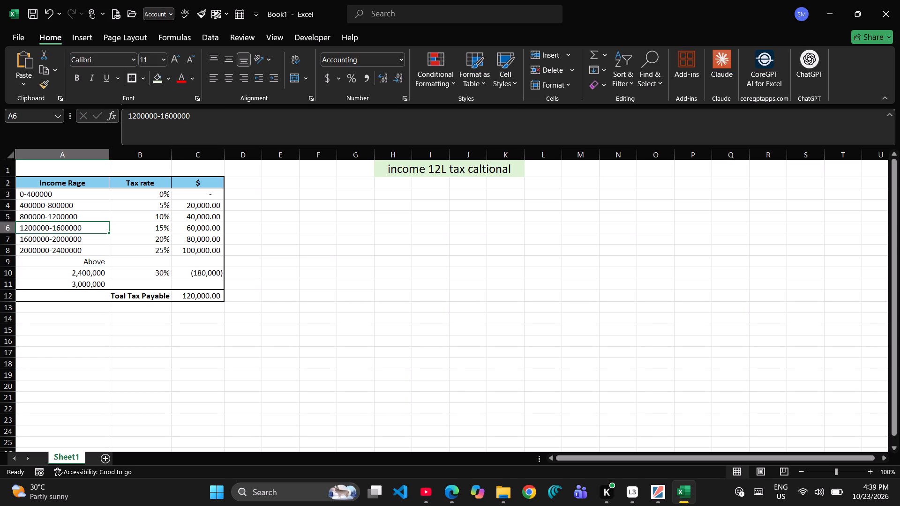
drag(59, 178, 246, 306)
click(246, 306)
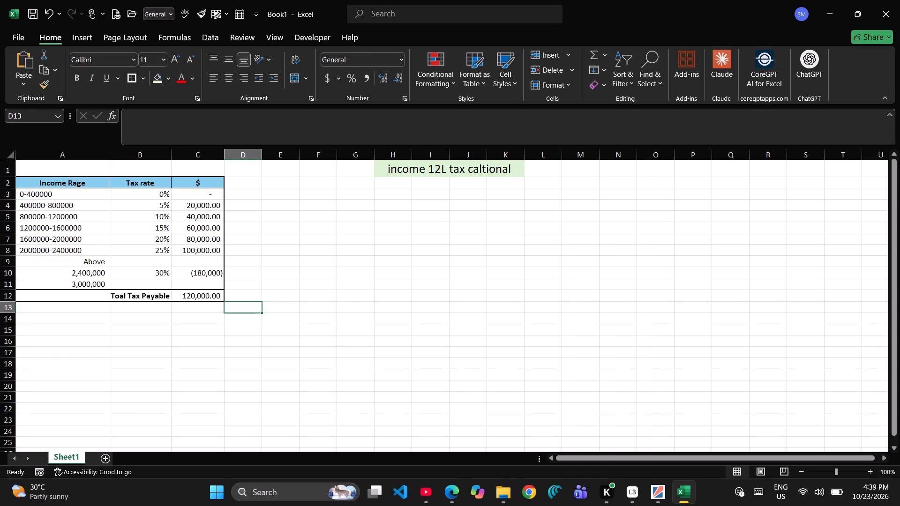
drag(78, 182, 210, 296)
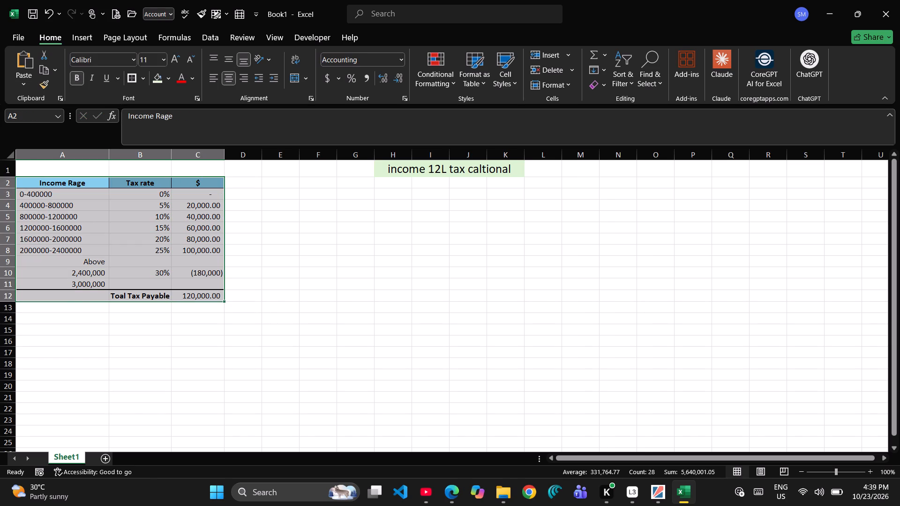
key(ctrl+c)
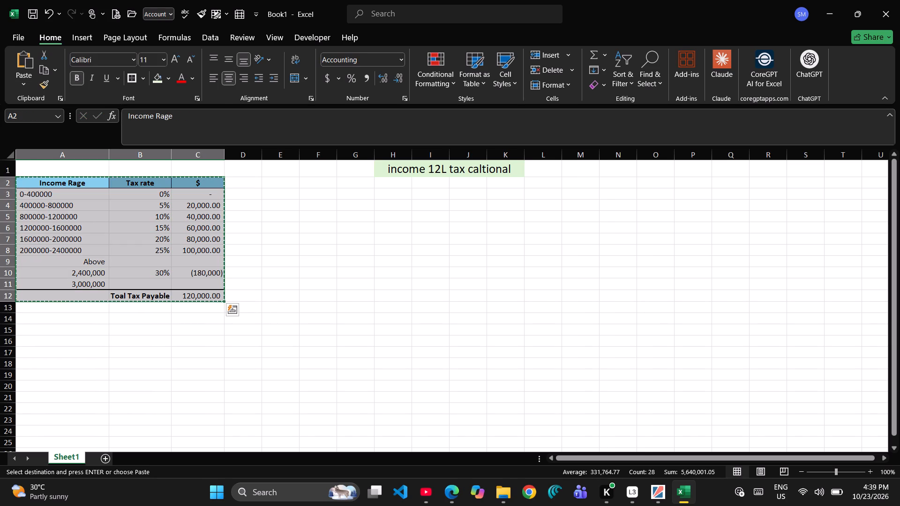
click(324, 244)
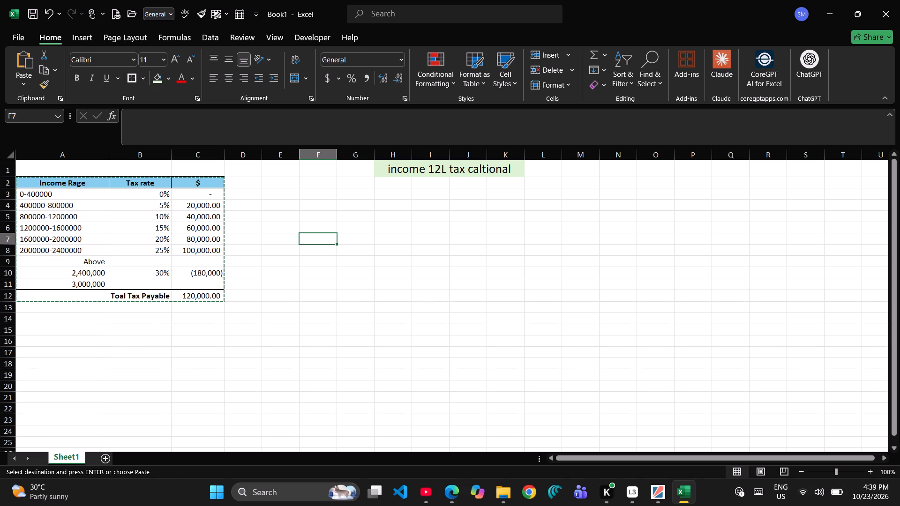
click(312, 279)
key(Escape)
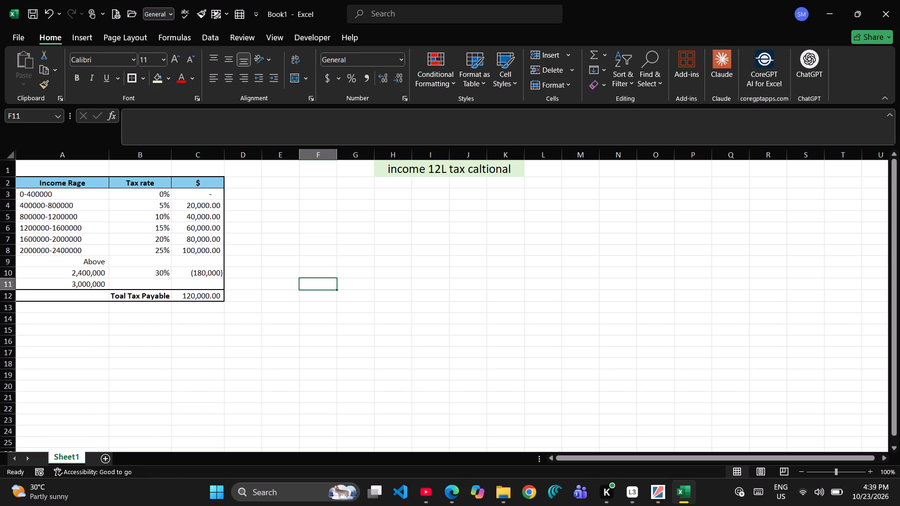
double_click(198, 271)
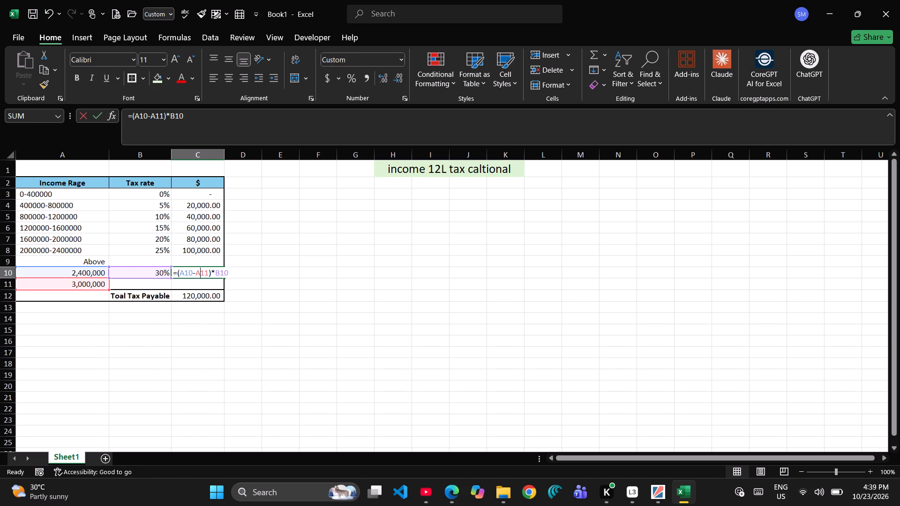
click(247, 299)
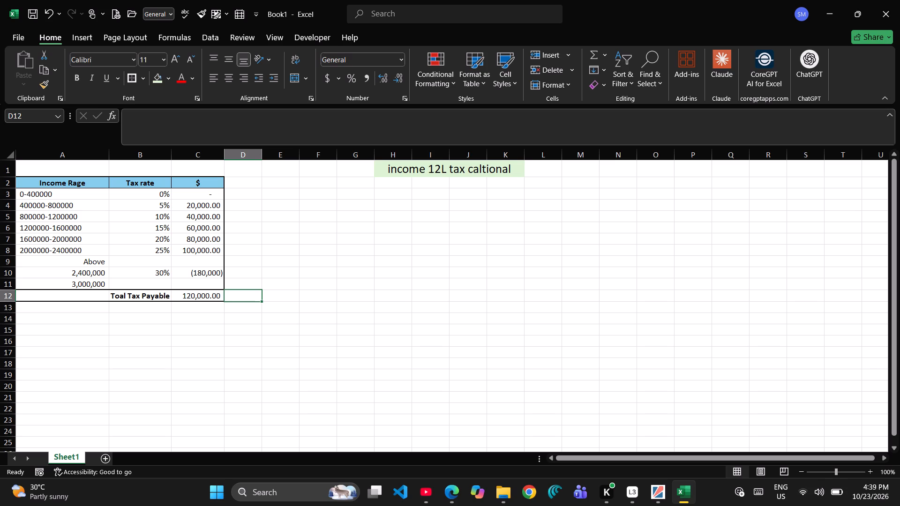
Copy the header row and first three slab rows, A2:C5, and paste them at H2 under the income 12L title.
drag(30, 186, 74, 221)
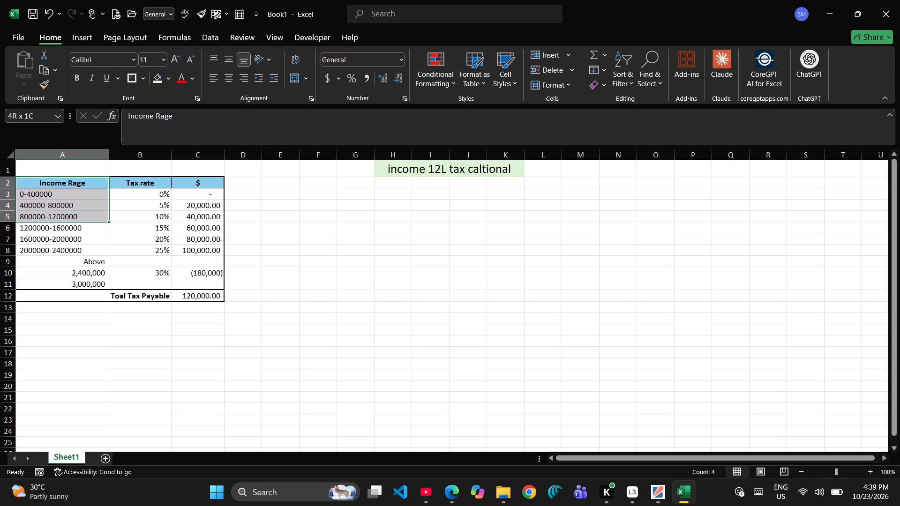
drag(74, 221, 210, 216)
key(ctrl+c)
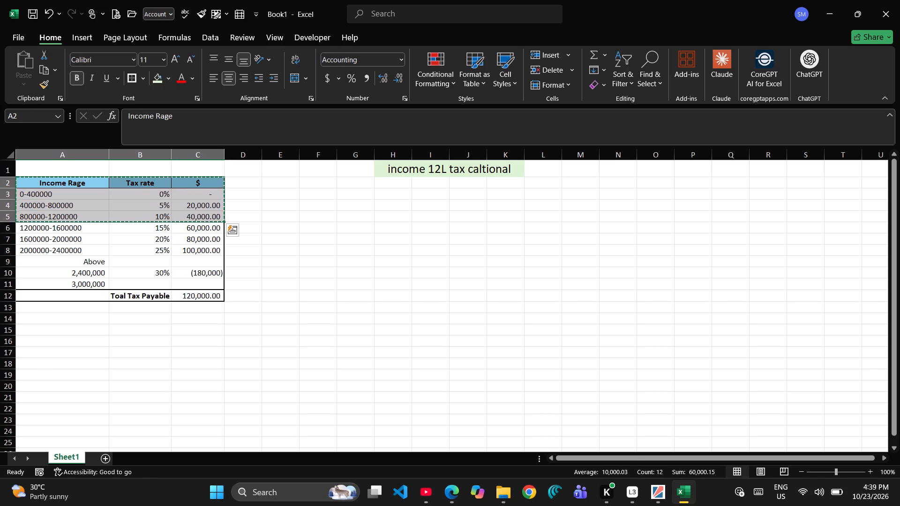
click(386, 184)
key(ctrl+v)
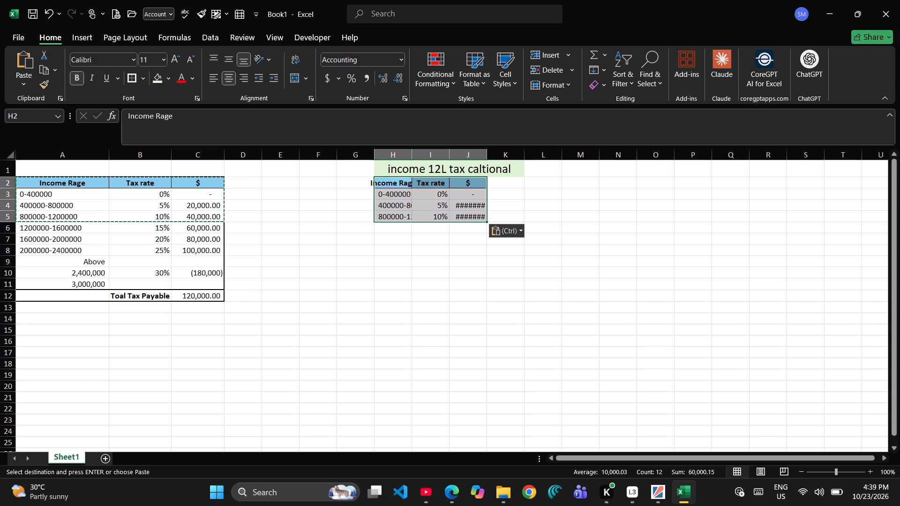
Autofit the widths of columns H through K to their contents.
drag(390, 152, 495, 172)
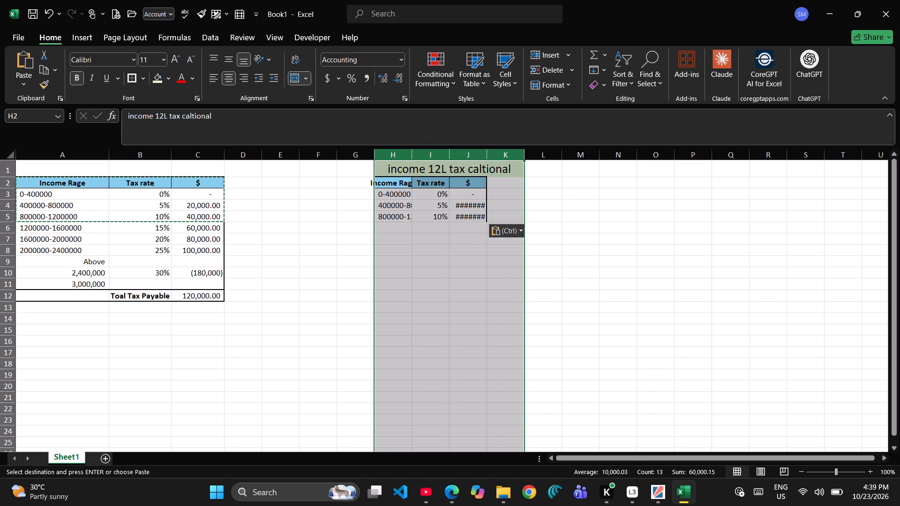
double_click(488, 156)
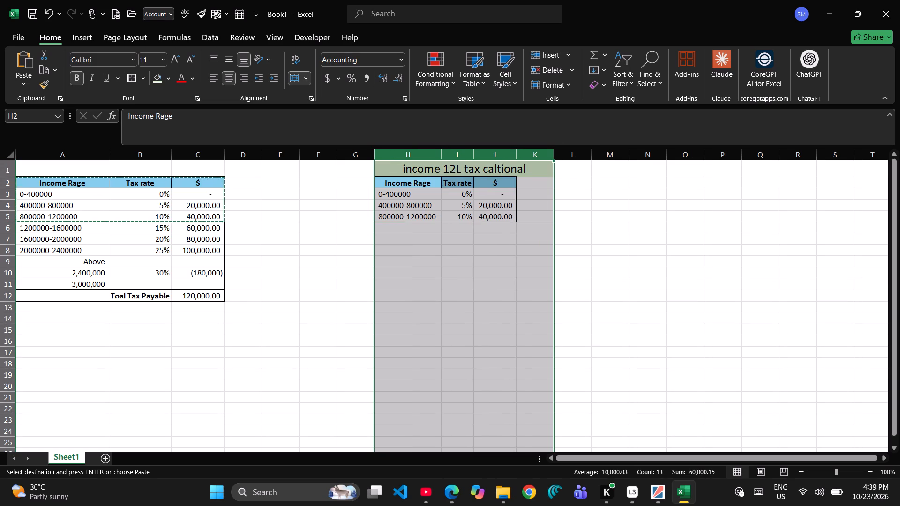
Unmerge the "income 12L tax caltional" title, move it one column over to G1:J1, and merge and center it there.
click(424, 173)
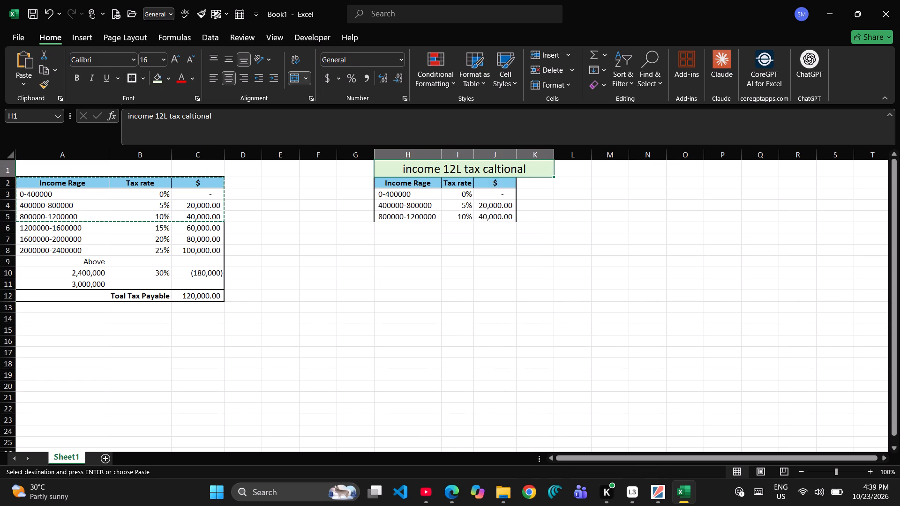
click(294, 78)
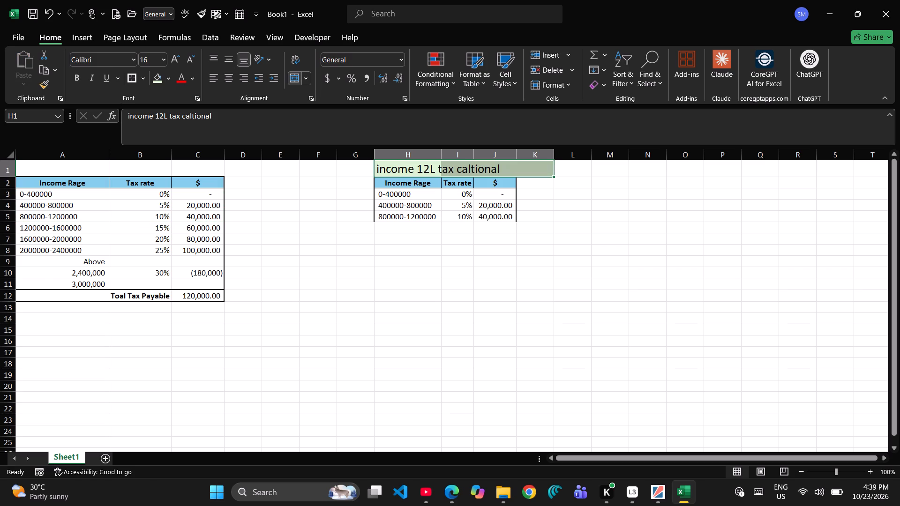
drag(375, 169, 368, 169)
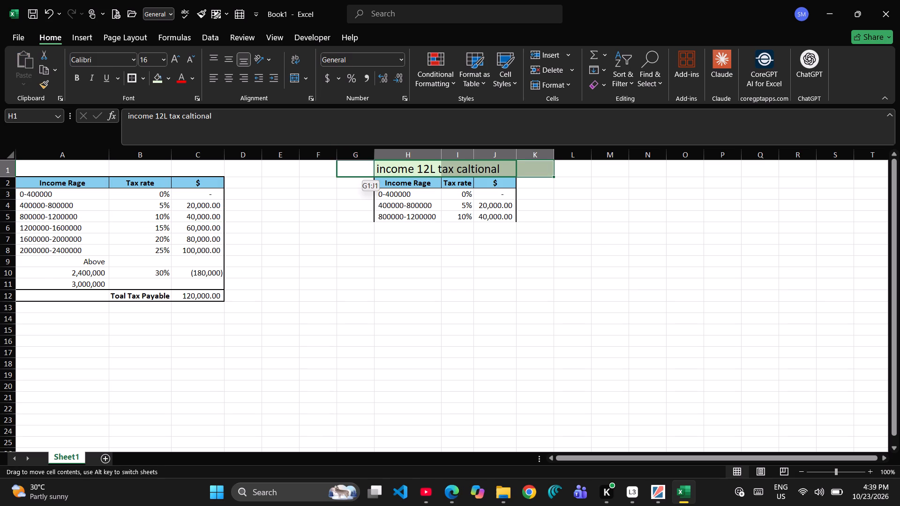
drag(368, 169, 363, 168)
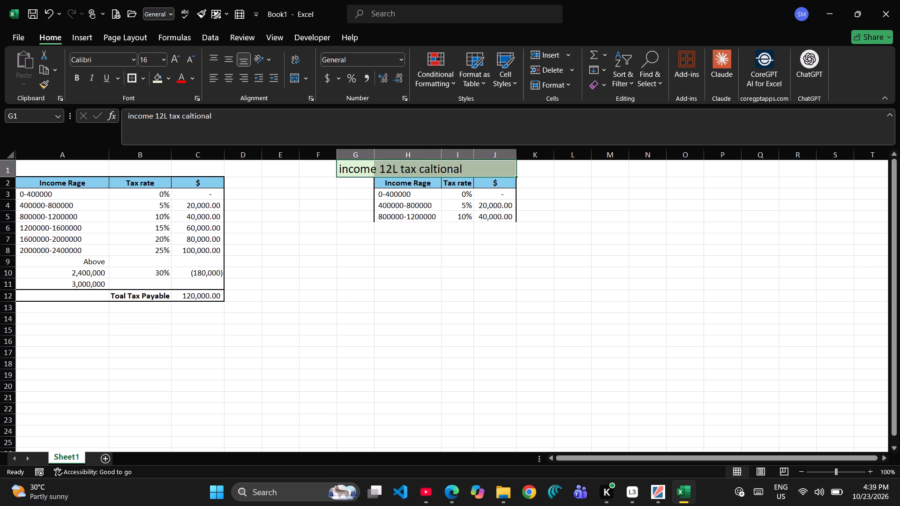
click(298, 76)
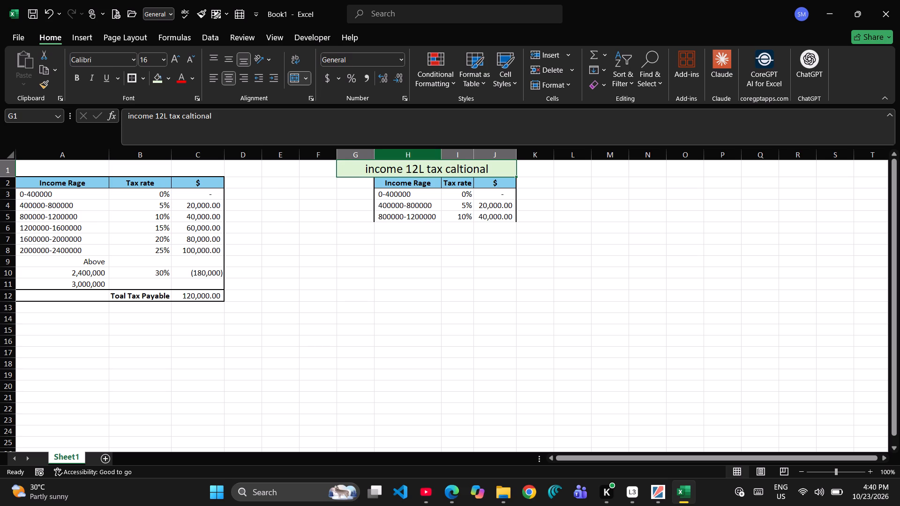
Extend the merged and centered "income 12L tax caltional" title by one column so it spans G1:K1.
drag(505, 172, 527, 172)
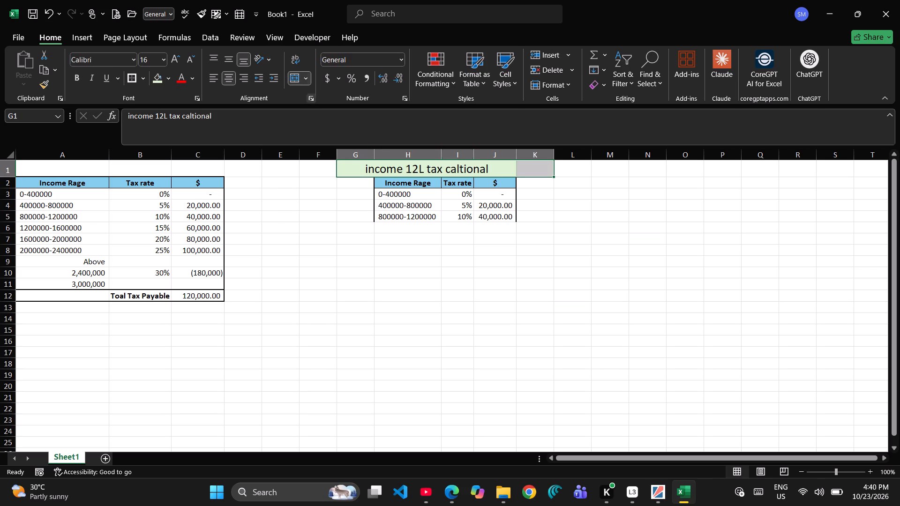
click(292, 79)
click(292, 79)
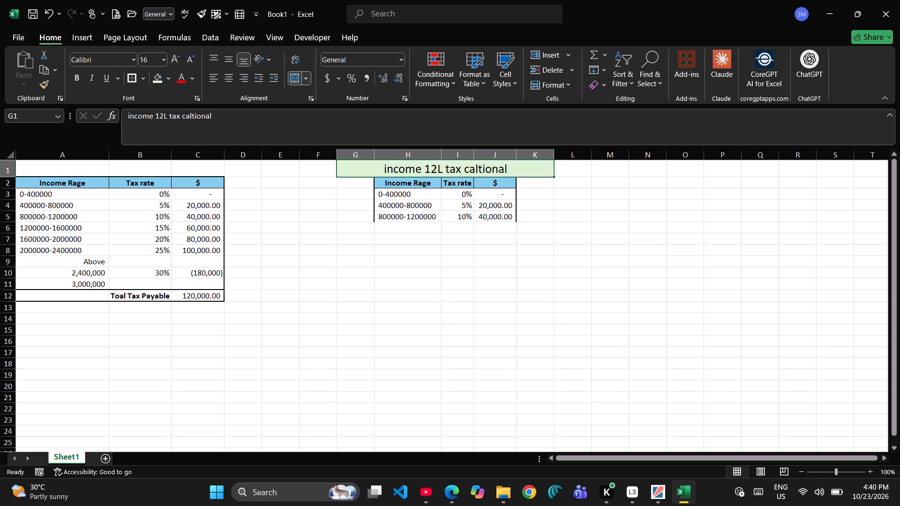
click(390, 258)
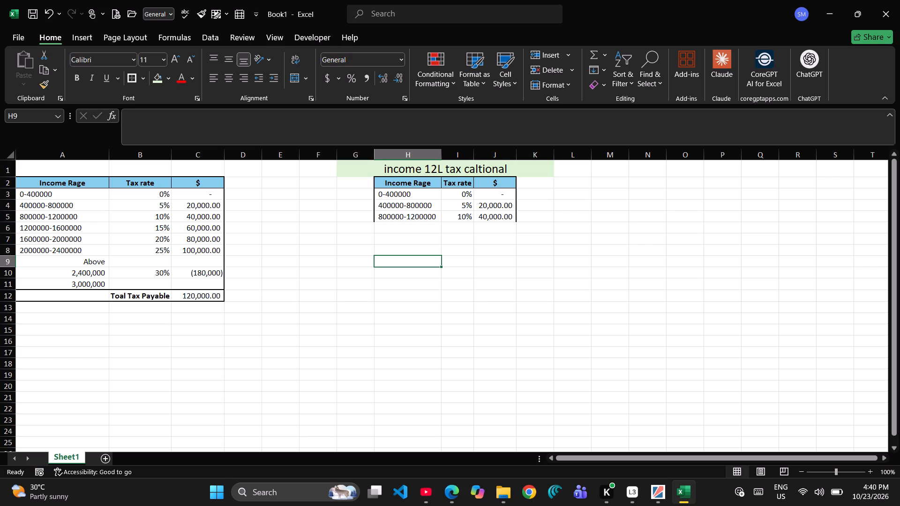
Add an outside border around the income 12L title and another around the slab block H2:J5.
click(362, 168)
click(128, 80)
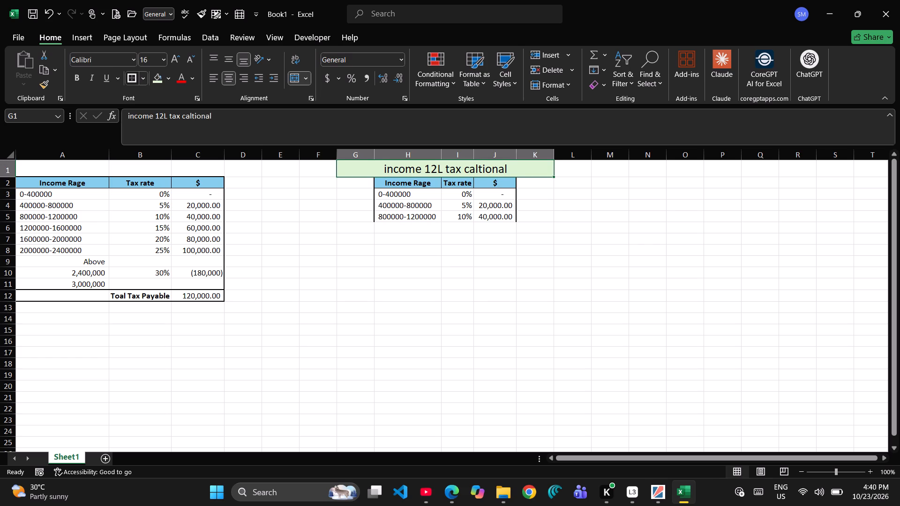
drag(384, 184, 398, 209)
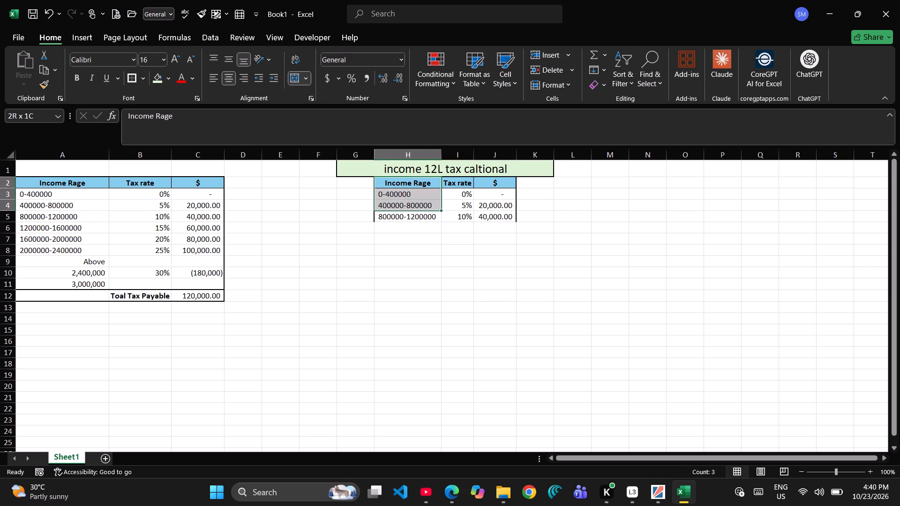
drag(398, 209, 486, 216)
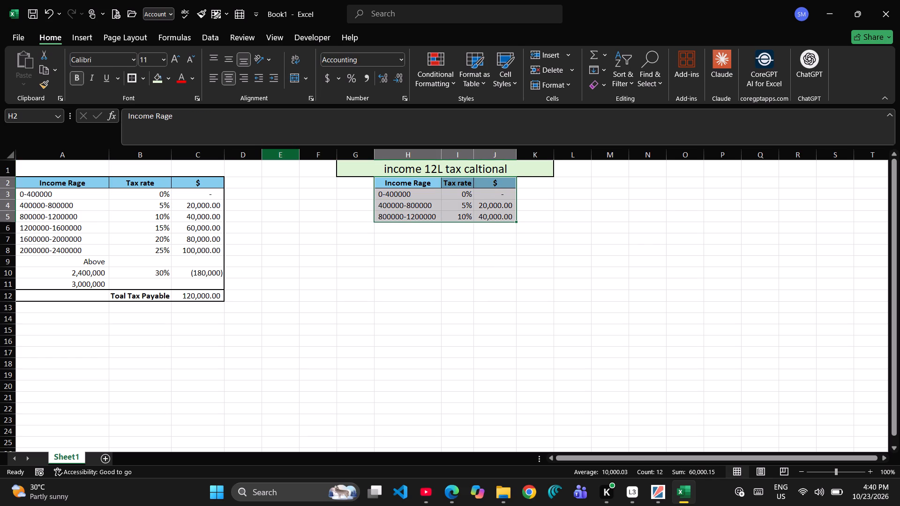
click(129, 76)
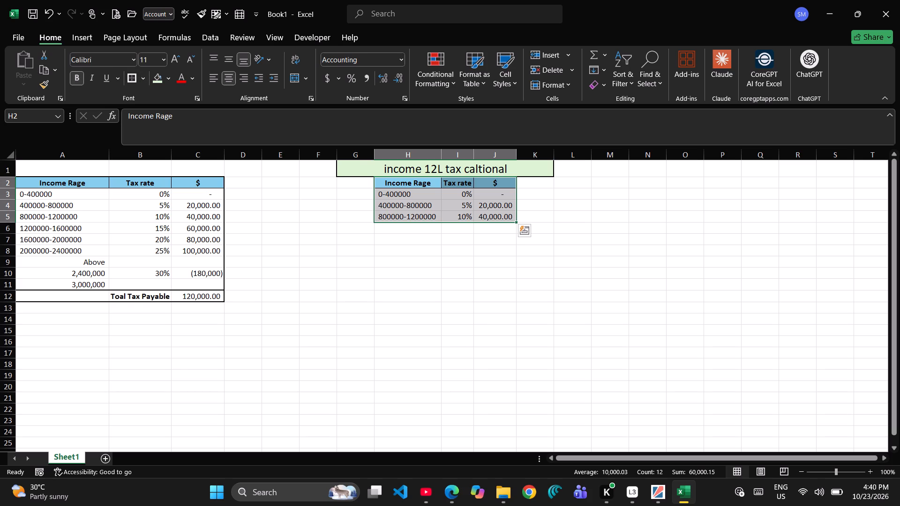
Enter the label "Tax pay" in I6, directly below the 12L slab rows.
click(489, 236)
click(489, 228)
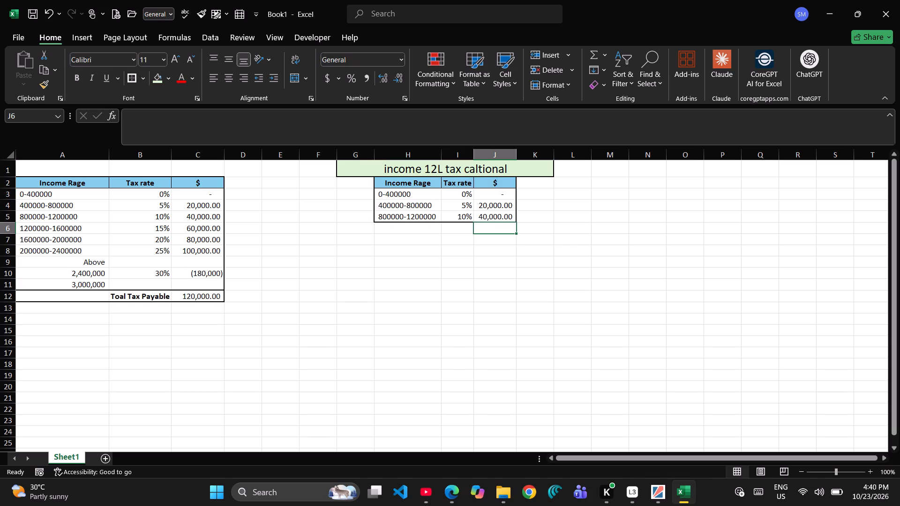
key(Left)
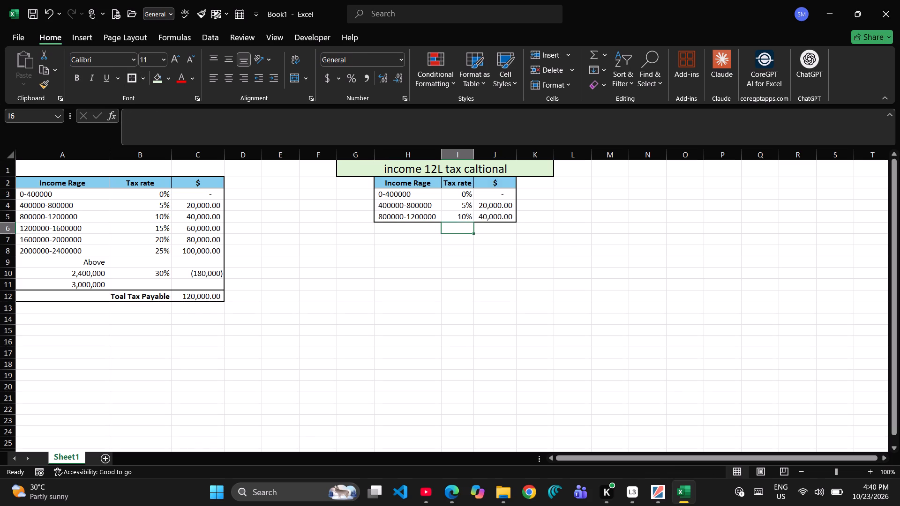
text(Tax)
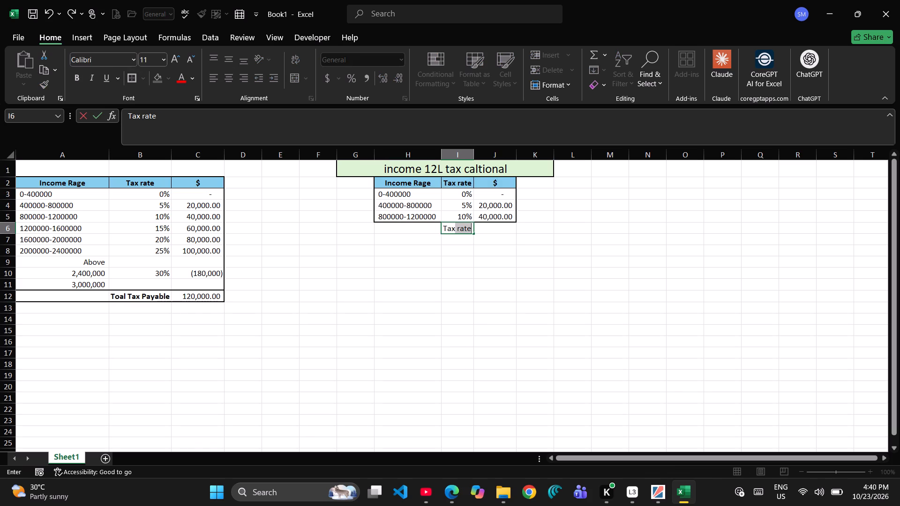
key(space)
text(pay)
key(Right)
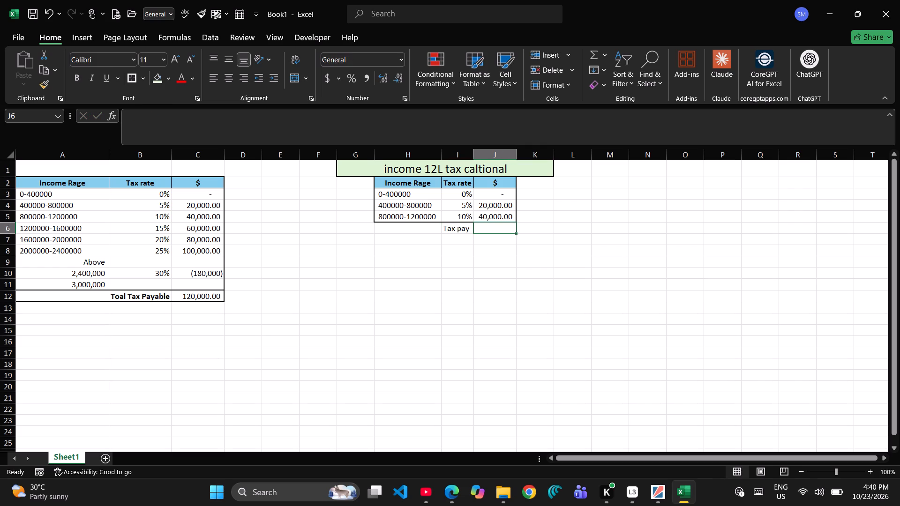
Total the three slab tax amounts in J6 with =SUM(J3:J5).
key(equal)
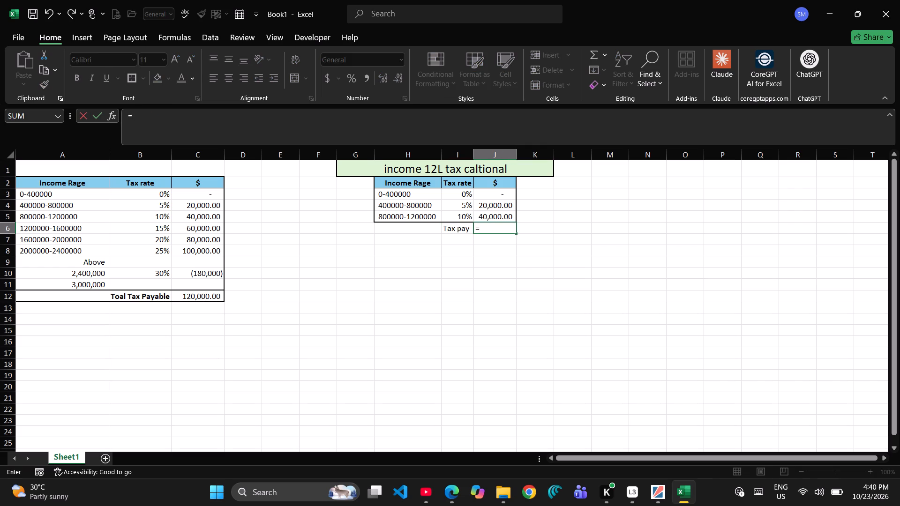
key(BackSpace)
key(Up)
key(Down)
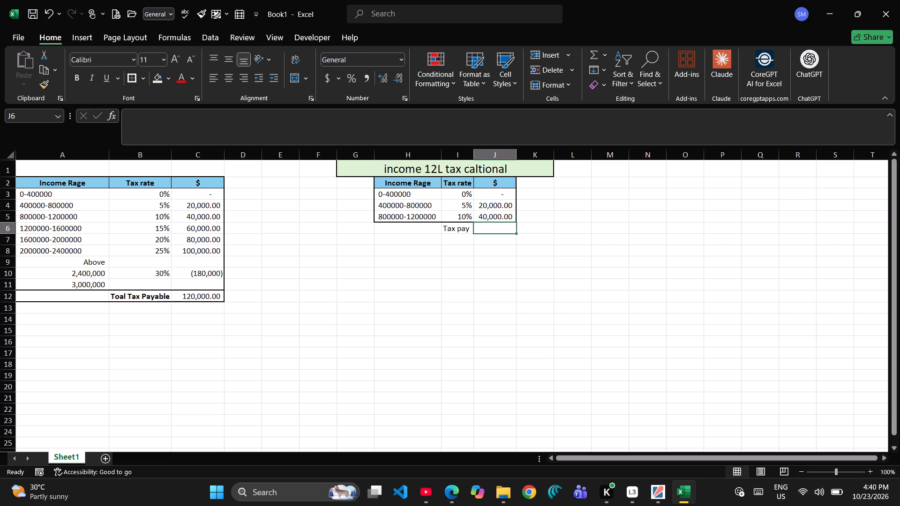
key(alt+equal)
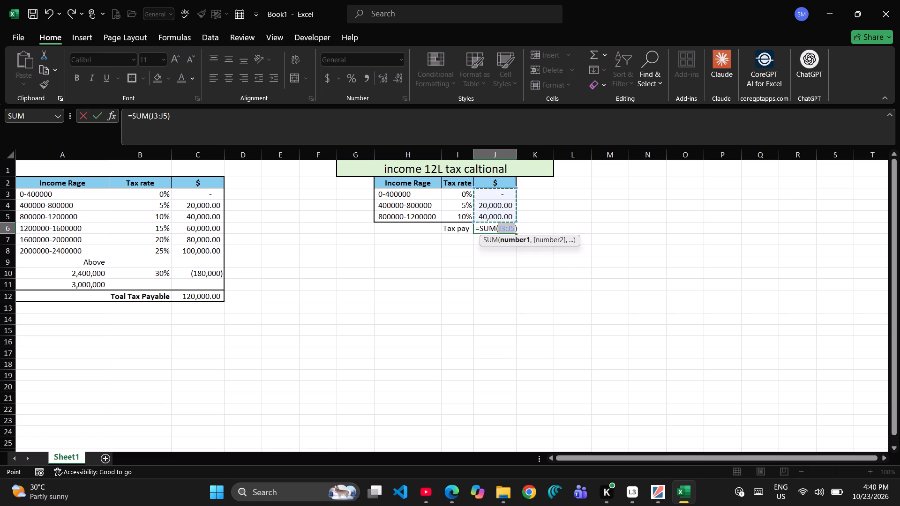
key(Return)
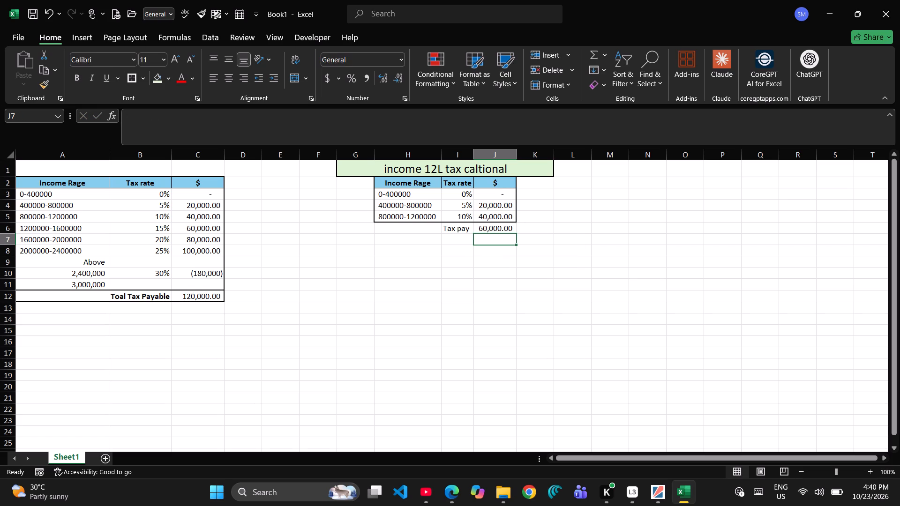
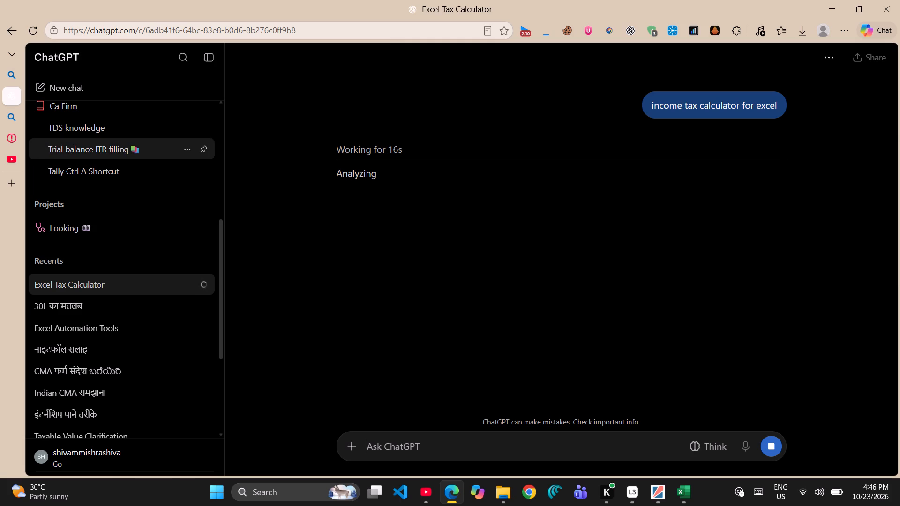
Return to the YouTube income tax course and watch the Tax Summary explanation for Ms. Diya's example, pausing at about 58:26.
click(5, 162)
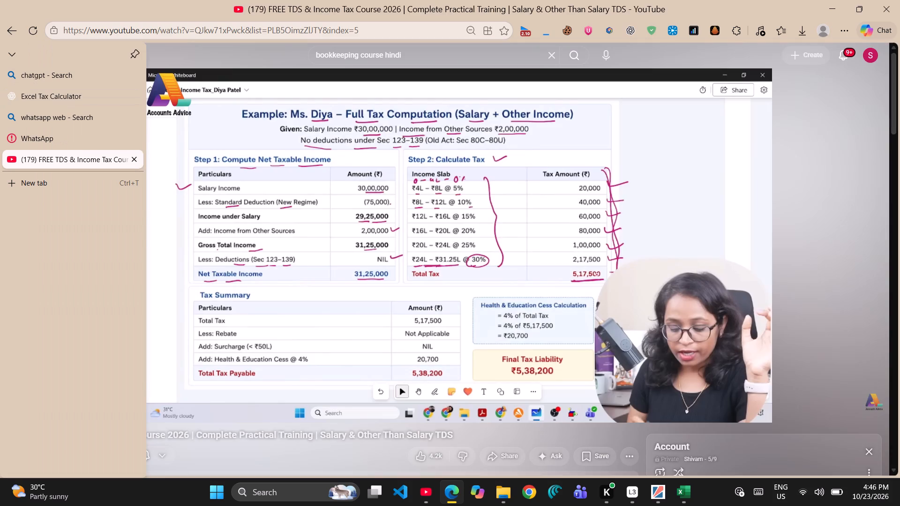
click(491, 185)
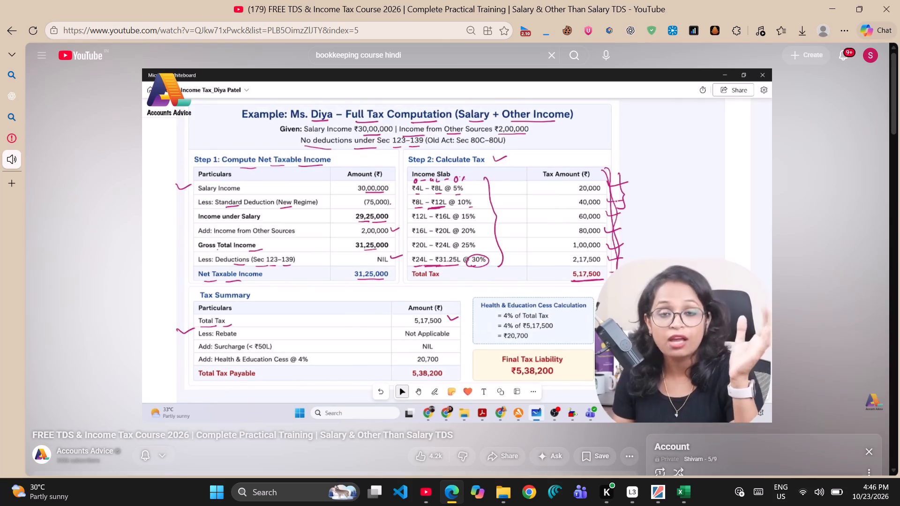
key(space)
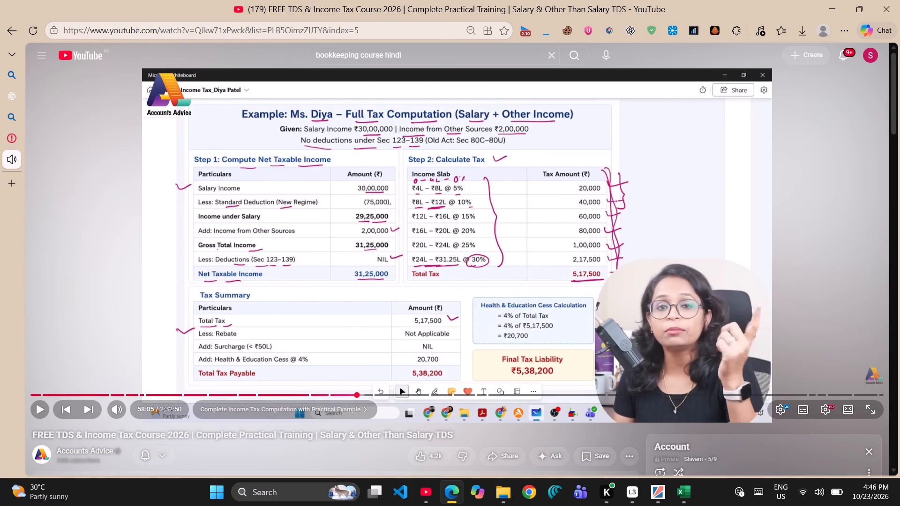
key(space)
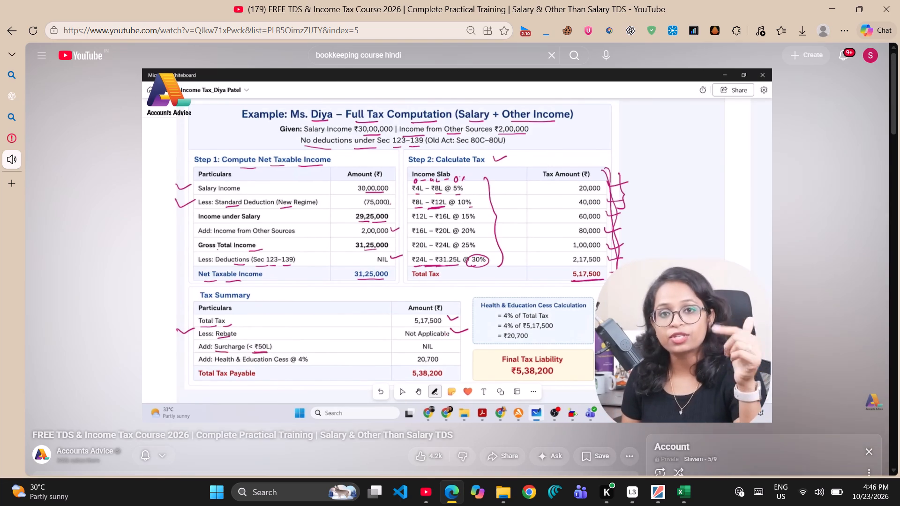
key(space)
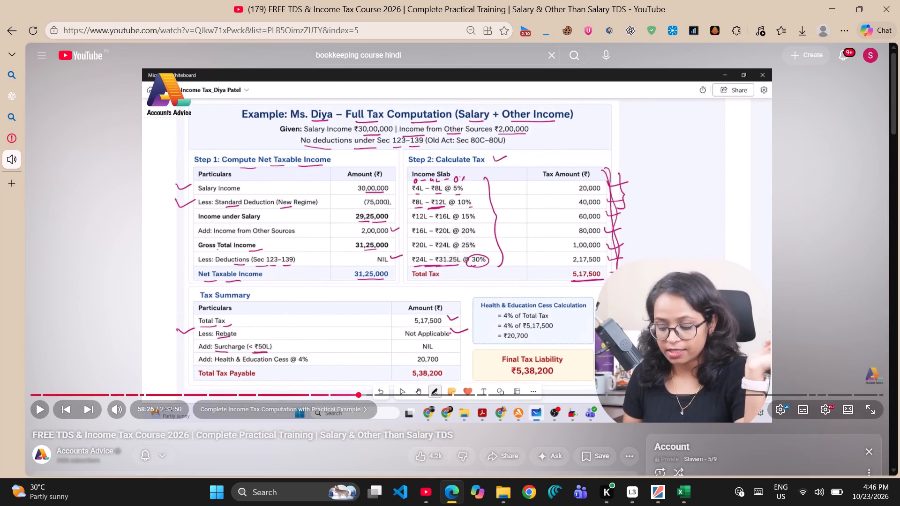
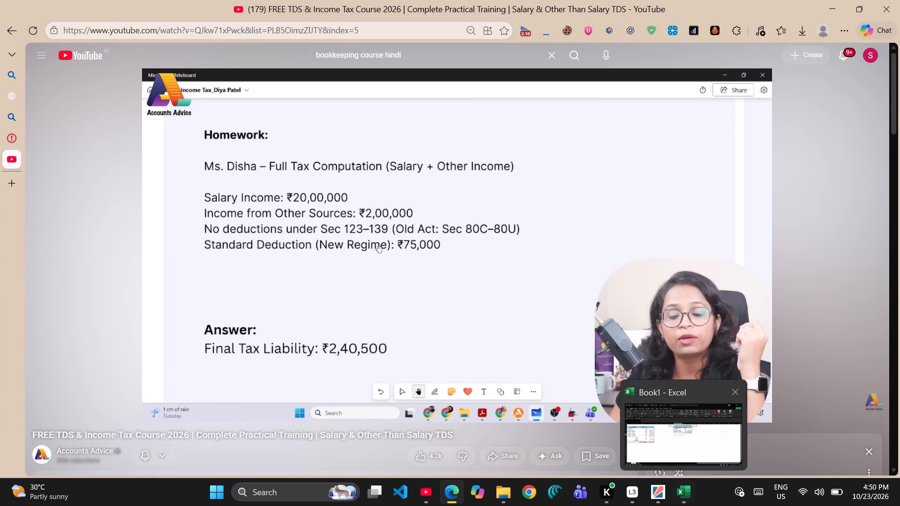
Switch to the Book1 workbook in Excel and merge and center cells G8:K8 below the 12L tax calculation.
click(651, 436)
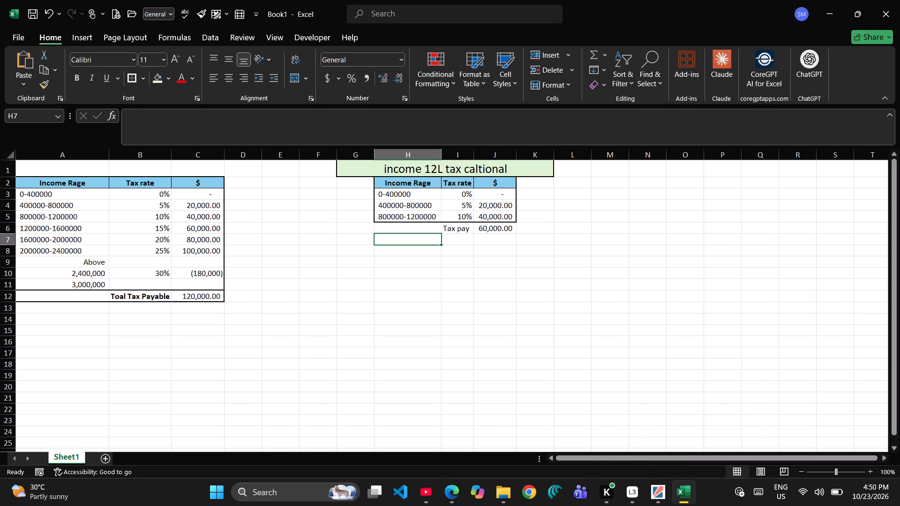
click(369, 167)
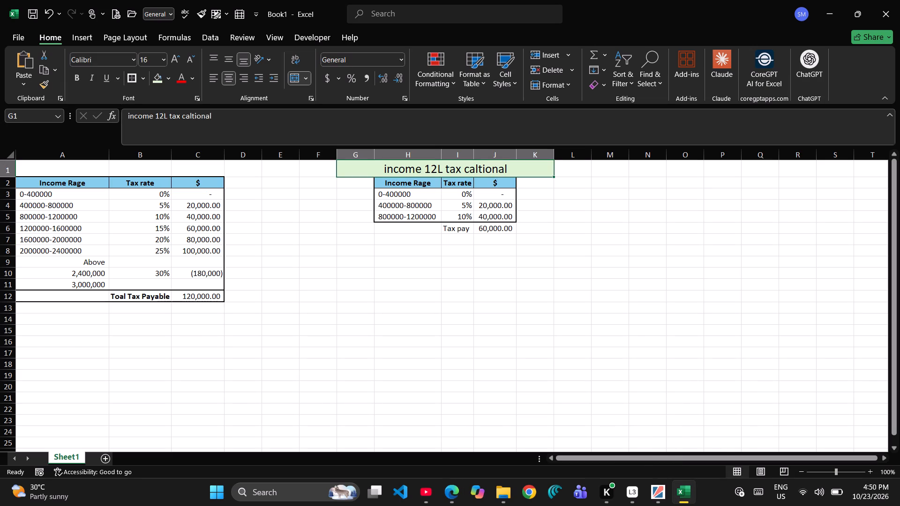
key(ctrl+c)
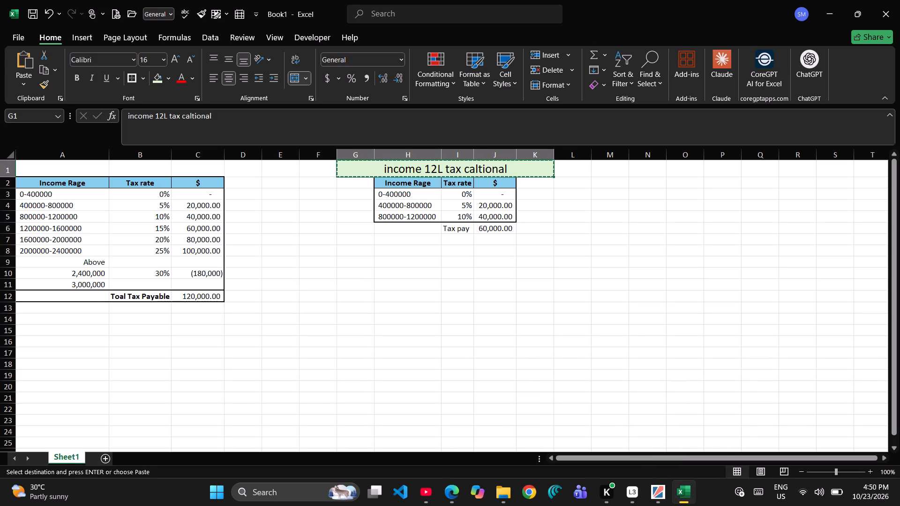
drag(361, 250, 474, 234)
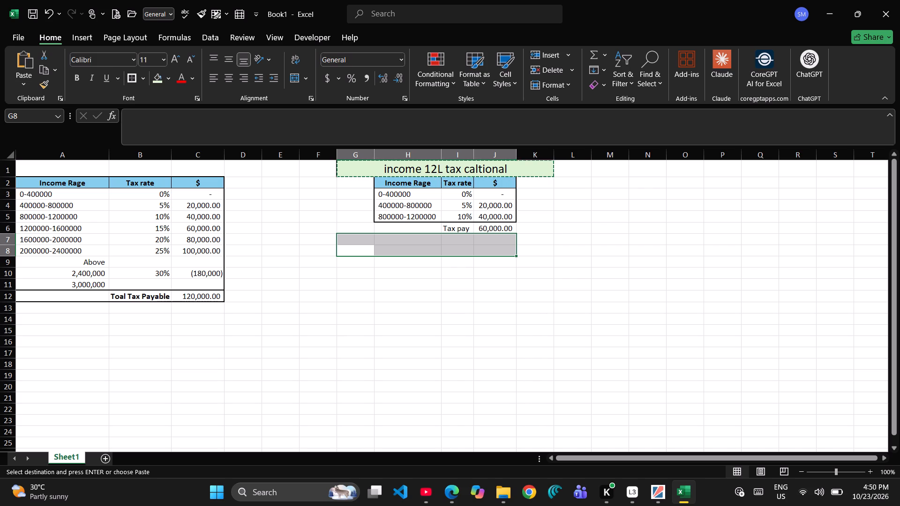
key(shift+Right)
key(shift+Down)
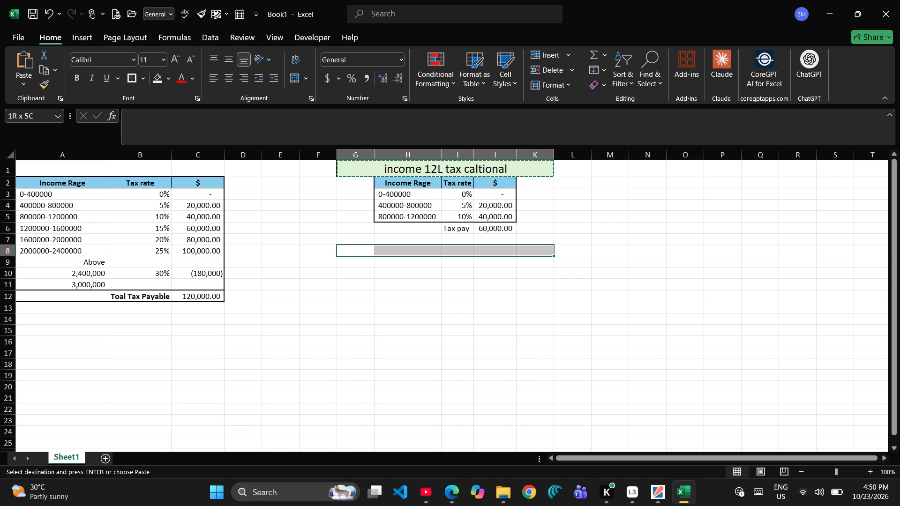
key(shift+Down)
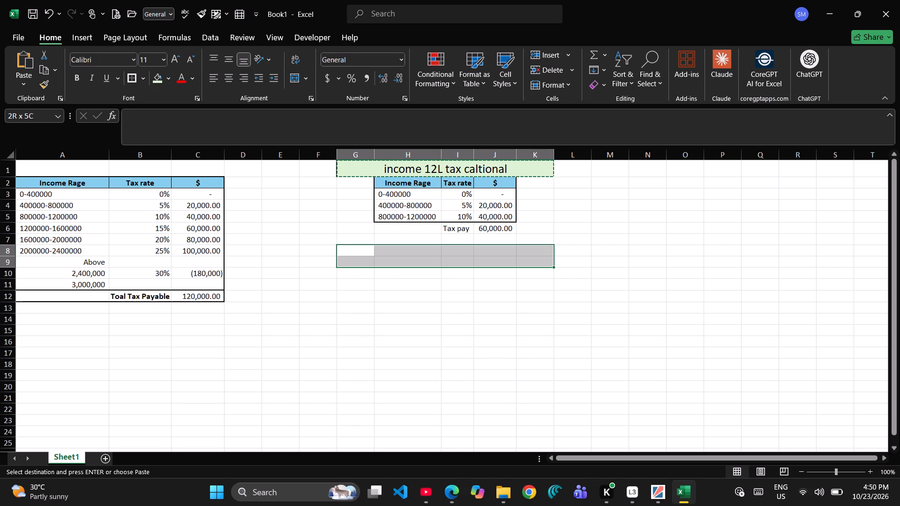
key(shift+Up)
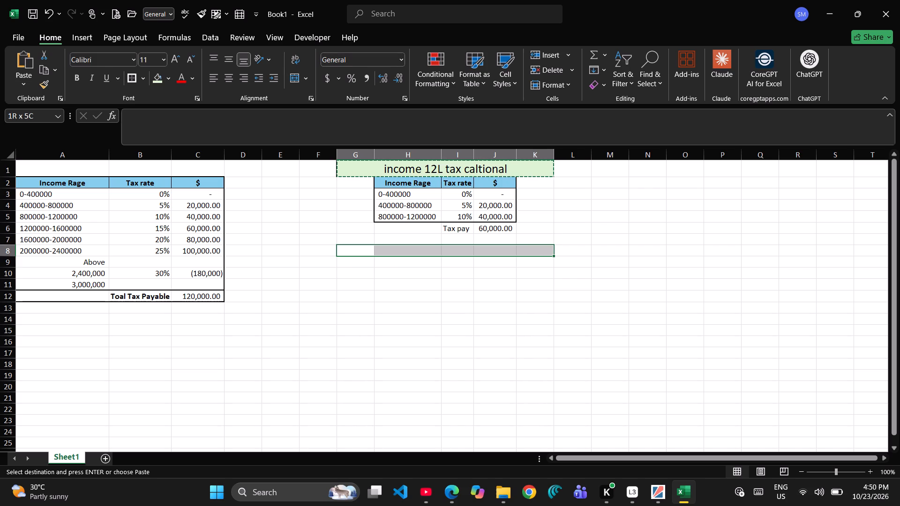
click(292, 79)
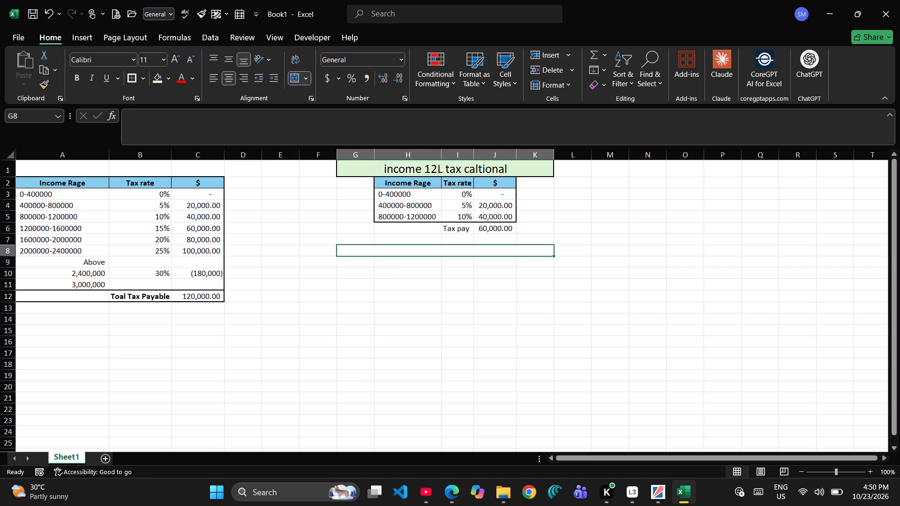
Copy the "income 12L tax caltional" heading from row 1 into the merged cell at G8.
key(ctrl+v)
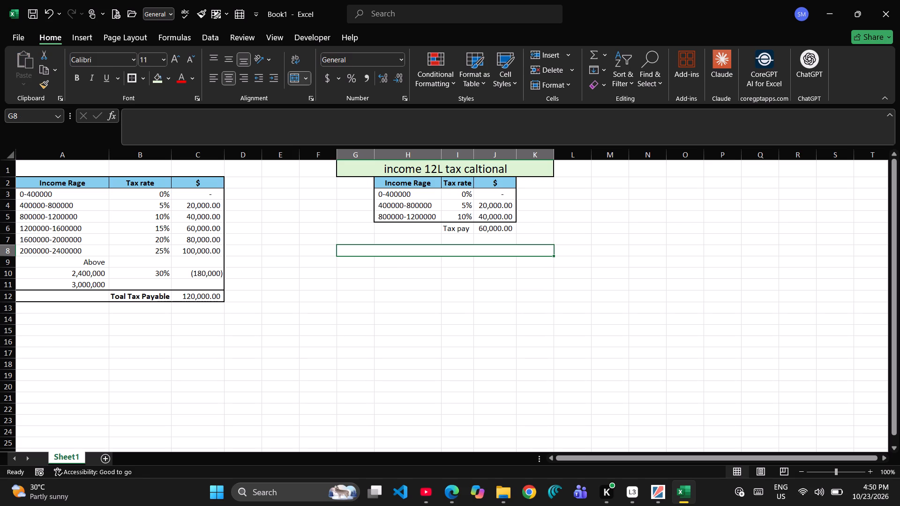
click(376, 171)
key(ctrl+c)
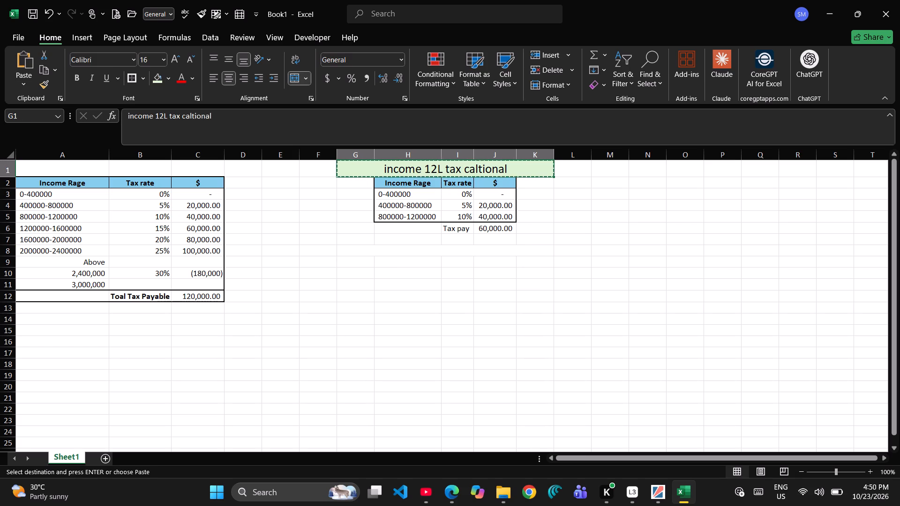
click(363, 251)
key(ctrl+v)
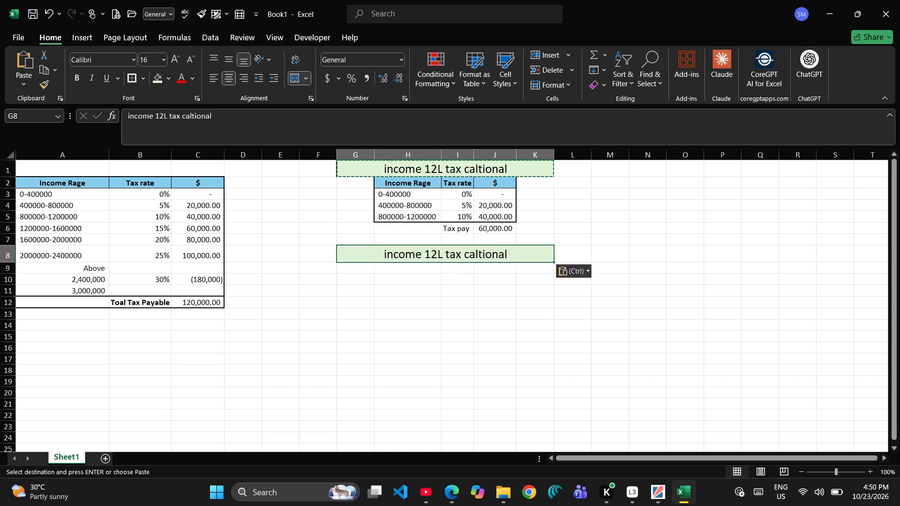
Edit the copied heading in row 8 to read "income 20L tax caltional".
double_click(435, 248)
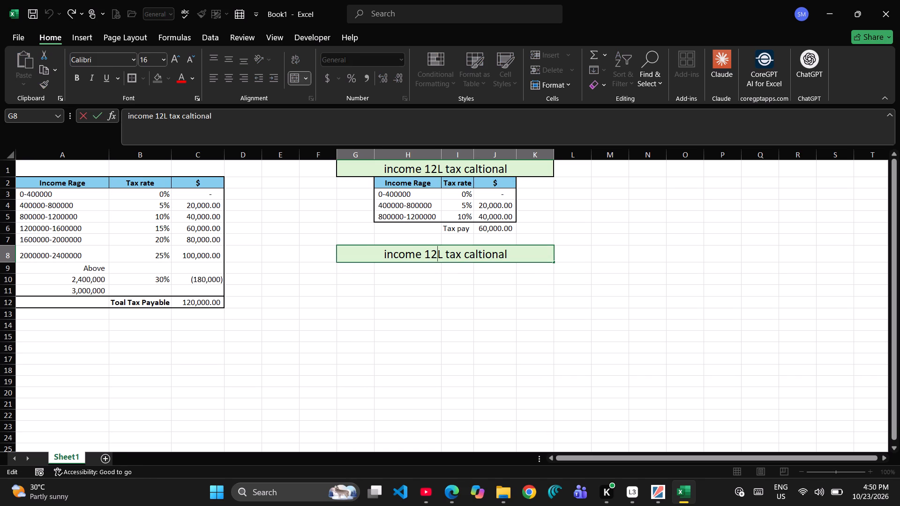
key(Left)
key(BackSpace)
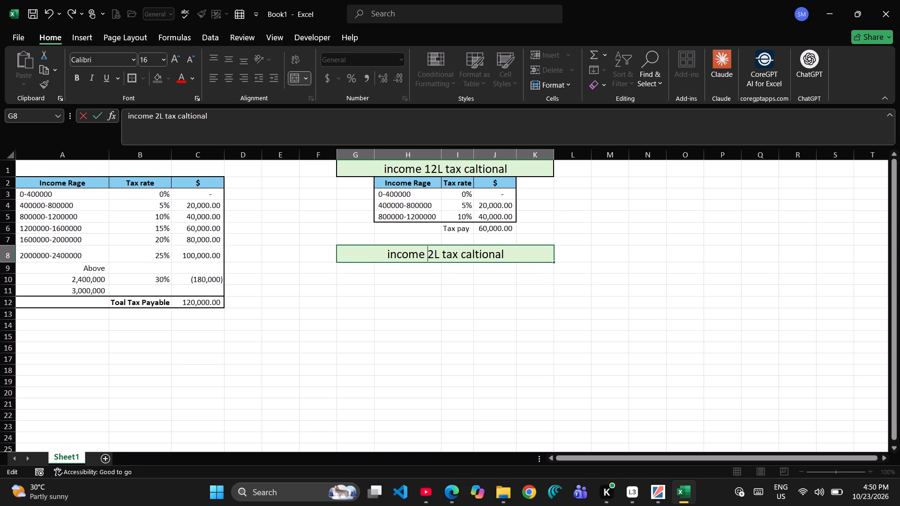
key(Right)
key(0)
key(Right)
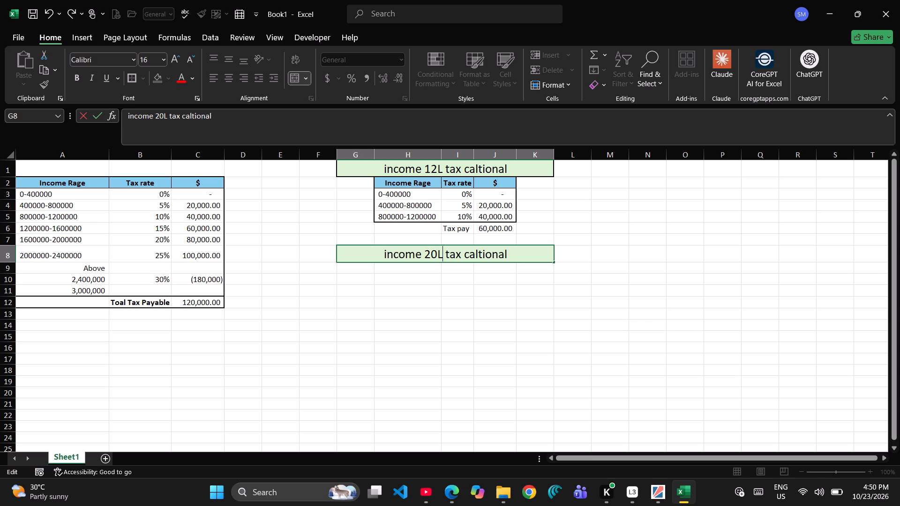
key(Left)
key(Return)
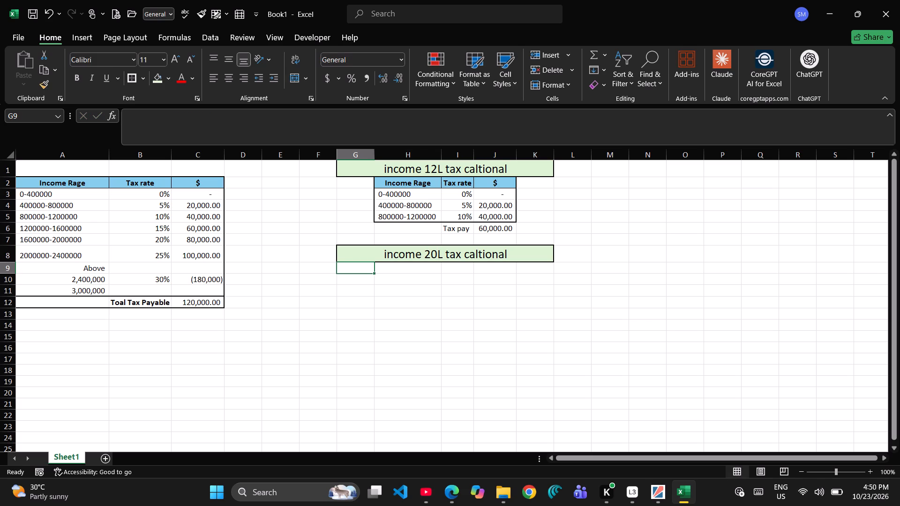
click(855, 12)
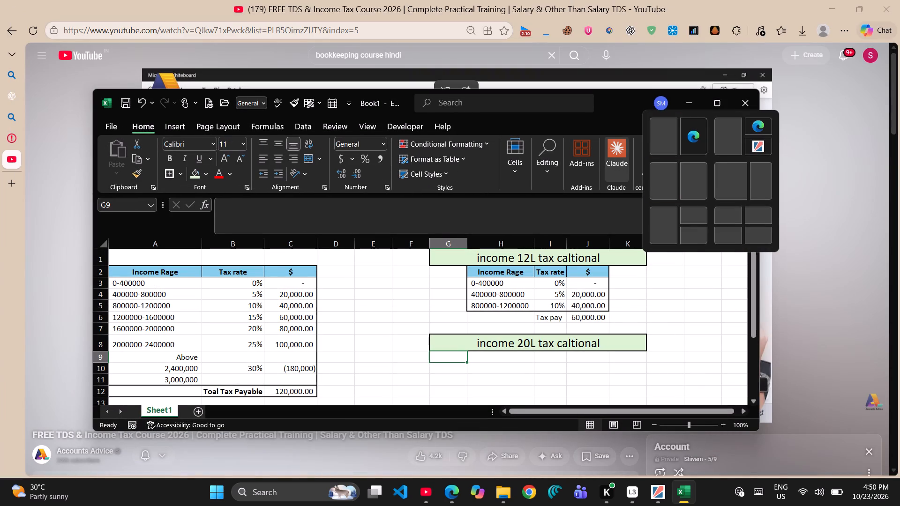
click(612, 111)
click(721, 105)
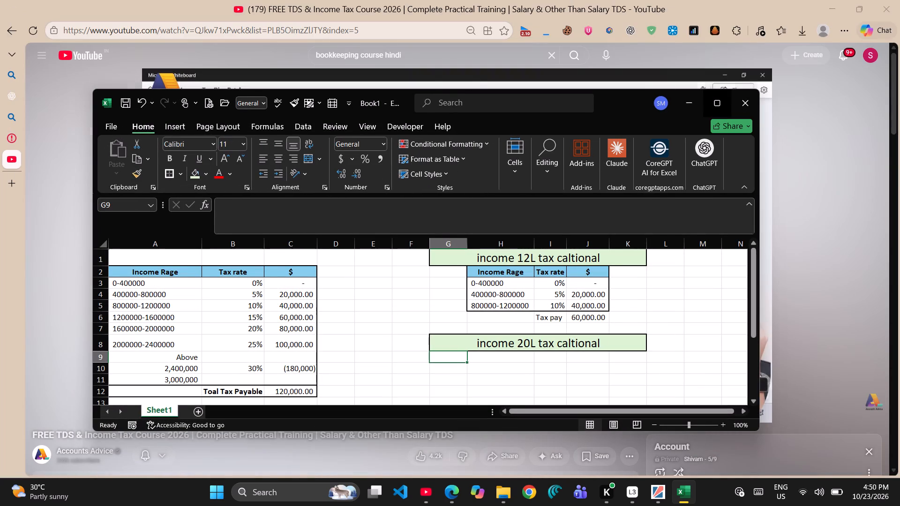
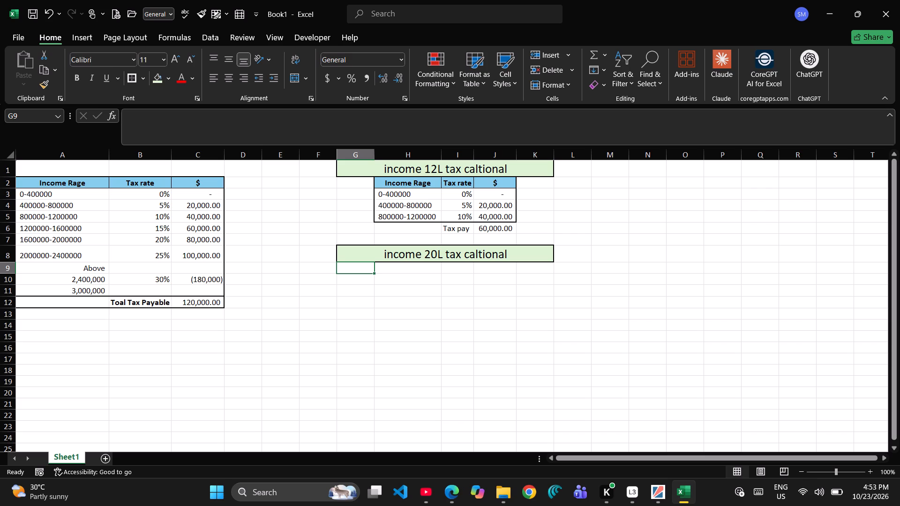
Switch to the YouTube income tax course in Edge to check the homework figures for Ms. Disha's full tax computation.
key(alt+Tab)
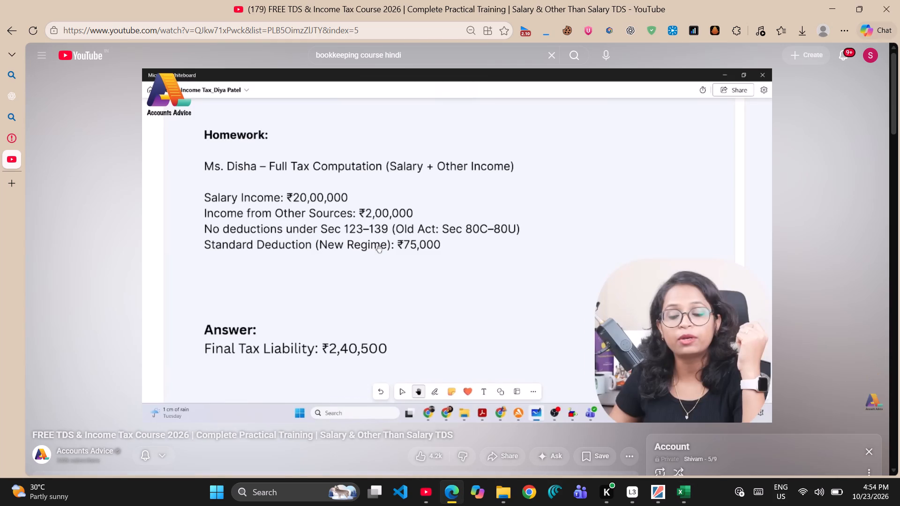
key(alt+Tab)
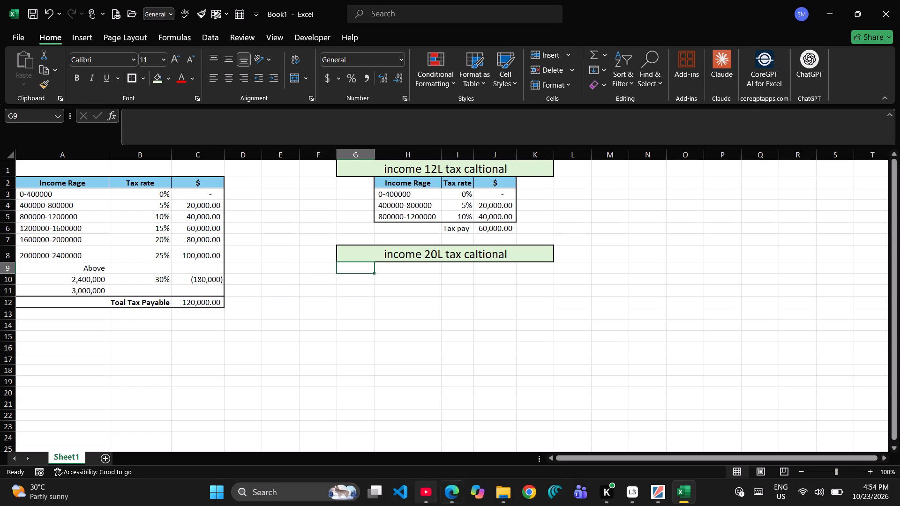
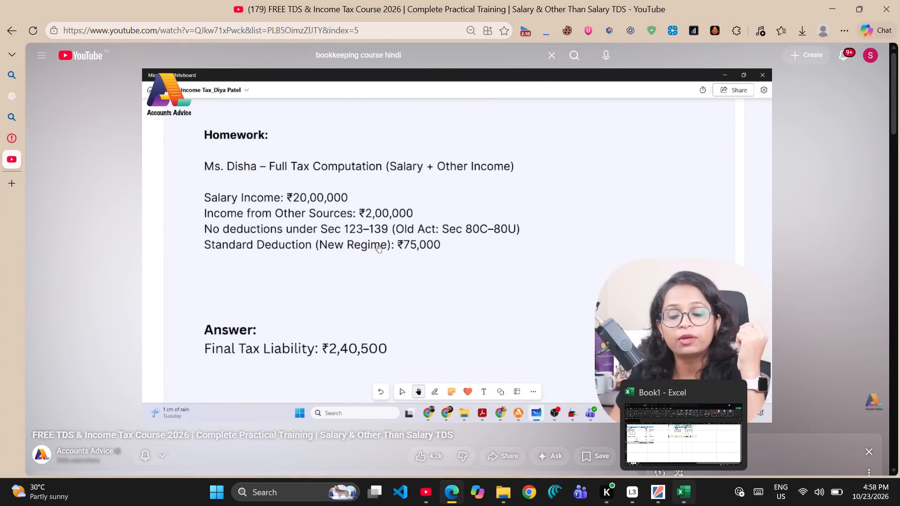
Switch to the Book1 workbook in Excel.
click(684, 443)
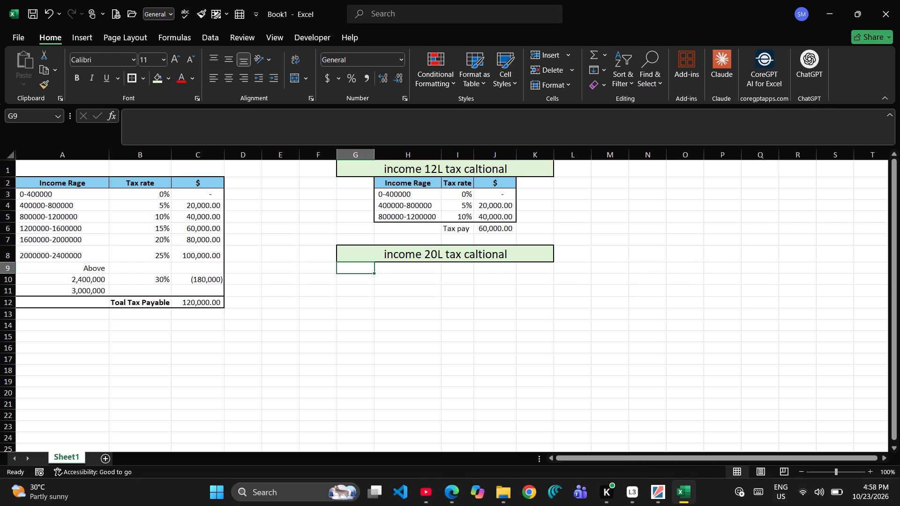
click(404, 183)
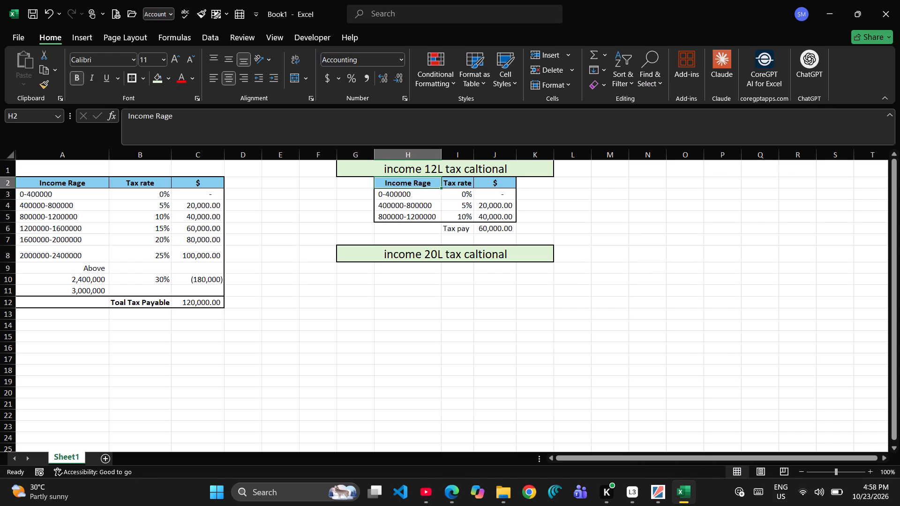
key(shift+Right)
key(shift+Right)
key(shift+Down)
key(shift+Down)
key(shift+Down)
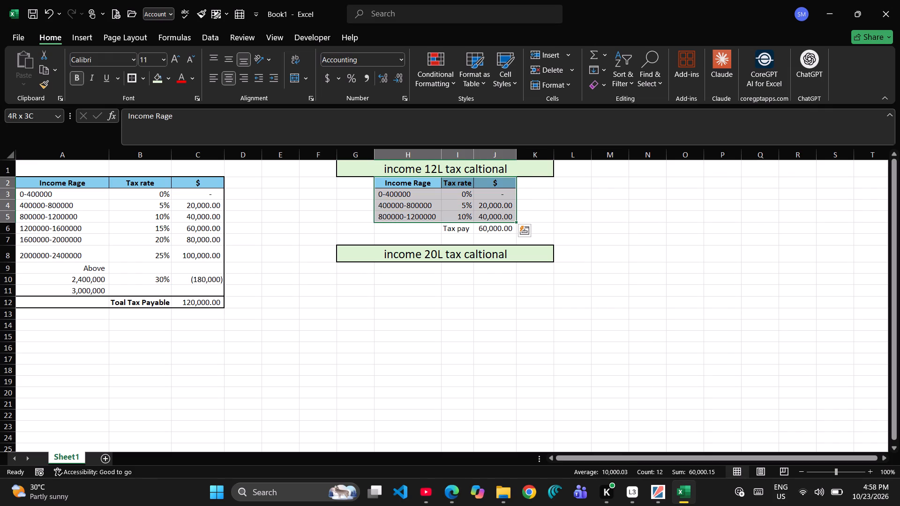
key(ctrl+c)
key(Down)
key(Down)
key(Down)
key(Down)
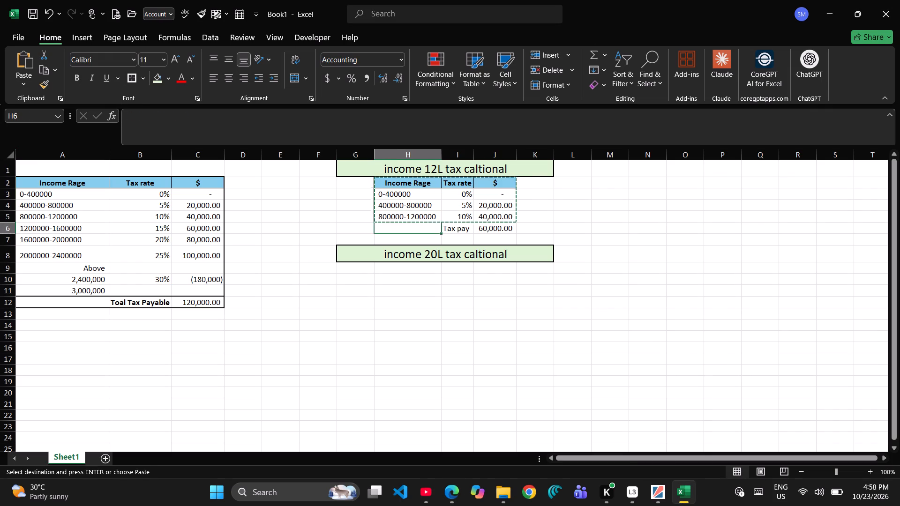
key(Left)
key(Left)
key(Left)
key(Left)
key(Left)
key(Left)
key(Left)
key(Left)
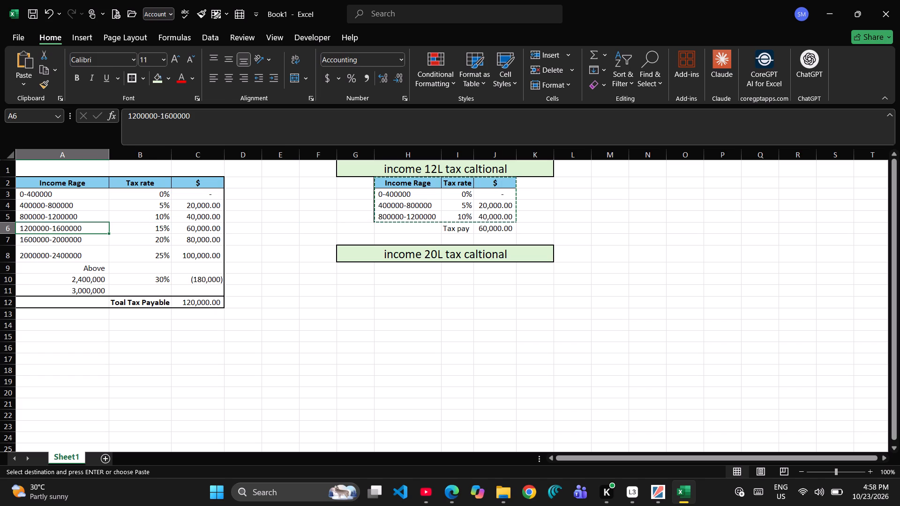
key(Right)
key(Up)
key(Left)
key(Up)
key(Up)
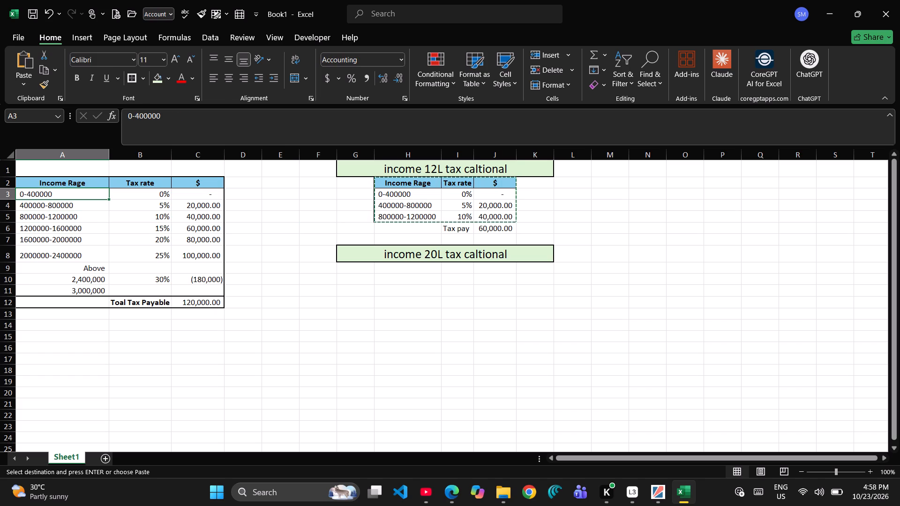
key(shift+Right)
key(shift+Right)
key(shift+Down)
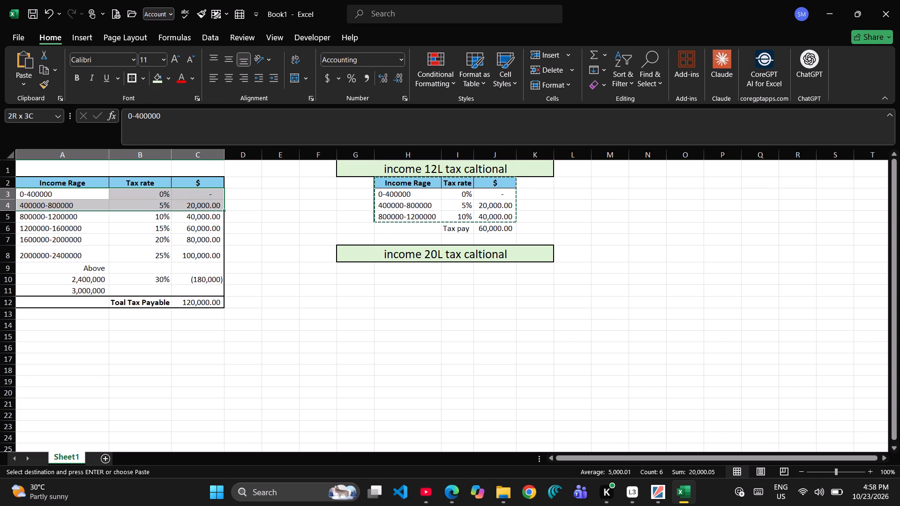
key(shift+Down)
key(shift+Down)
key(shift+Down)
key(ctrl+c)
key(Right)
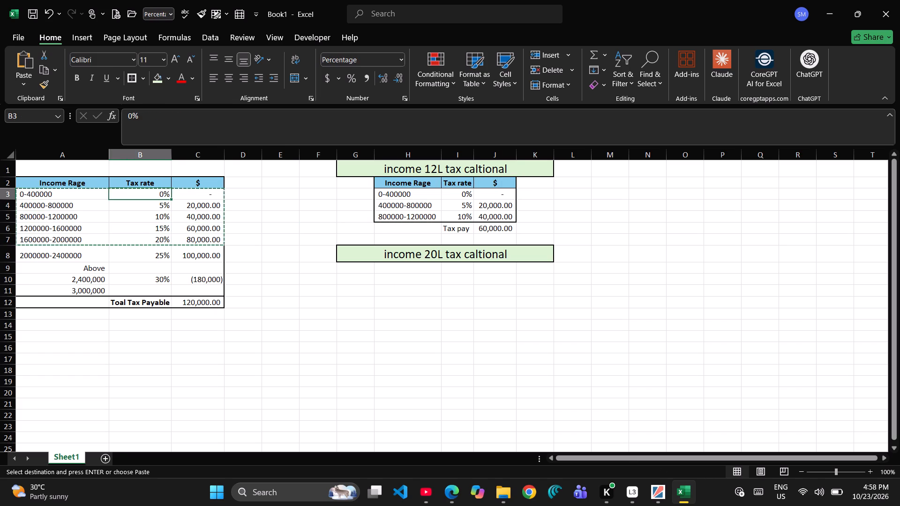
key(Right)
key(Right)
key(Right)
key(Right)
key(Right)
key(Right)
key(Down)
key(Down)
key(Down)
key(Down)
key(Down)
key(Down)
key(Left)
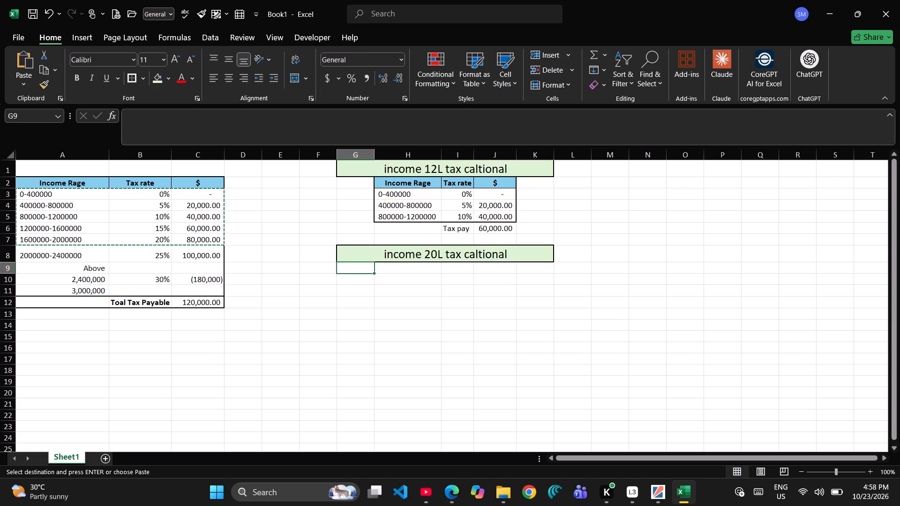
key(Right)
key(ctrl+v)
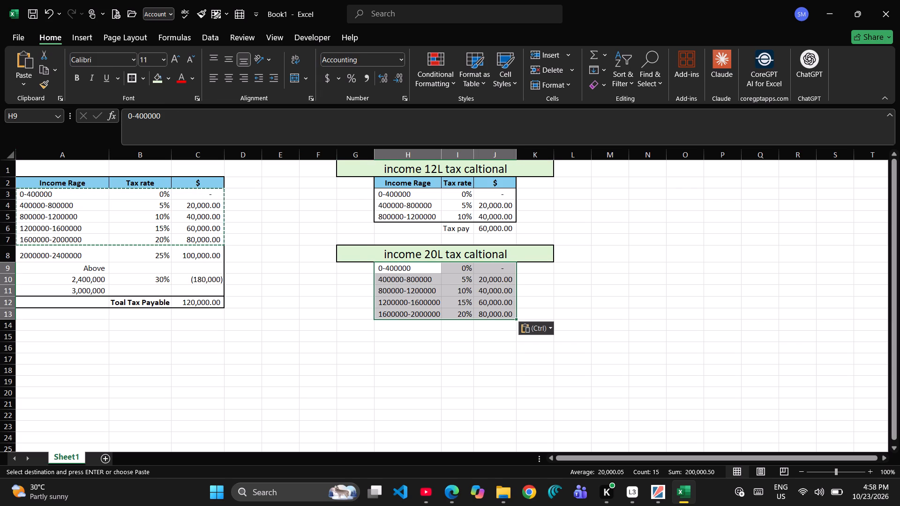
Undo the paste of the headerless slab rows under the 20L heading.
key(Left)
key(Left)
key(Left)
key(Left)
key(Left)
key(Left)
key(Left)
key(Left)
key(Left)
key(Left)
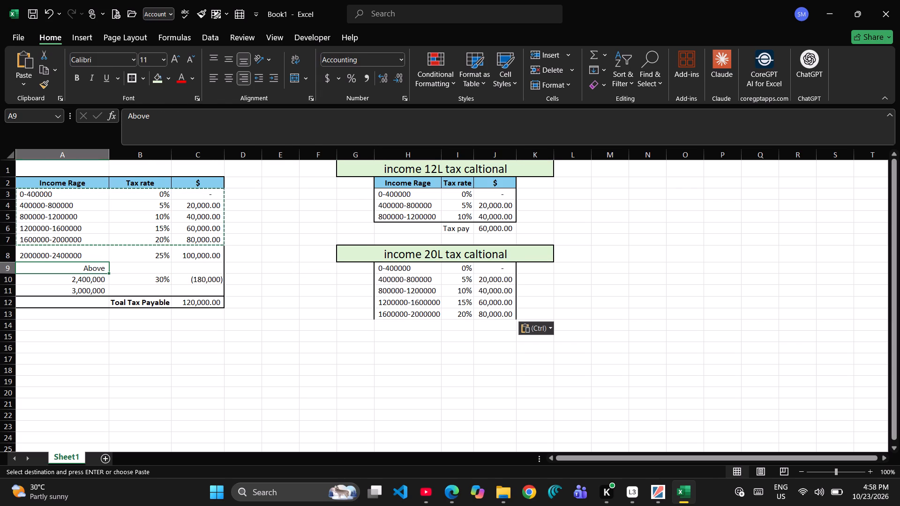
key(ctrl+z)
key(Left)
key(Left)
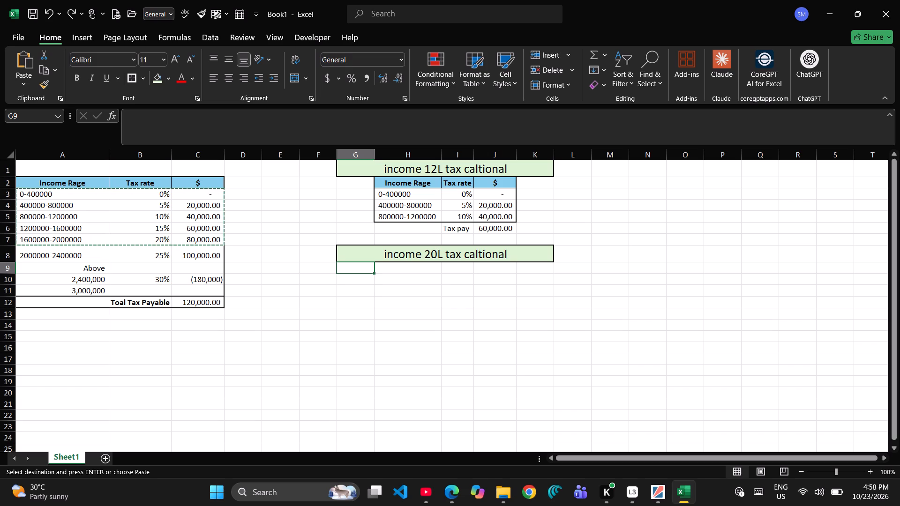
key(Left)
key(Left)
key(Left)
key(Left)
key(Up)
key(Up)
key(Up)
key(Up)
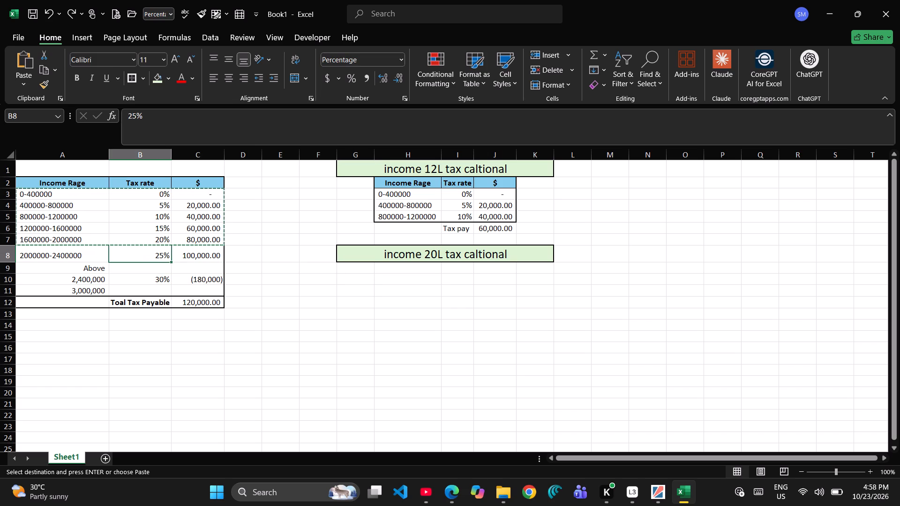
key(Left)
key(Up)
key(Up)
key(Up)
key(shift+Right)
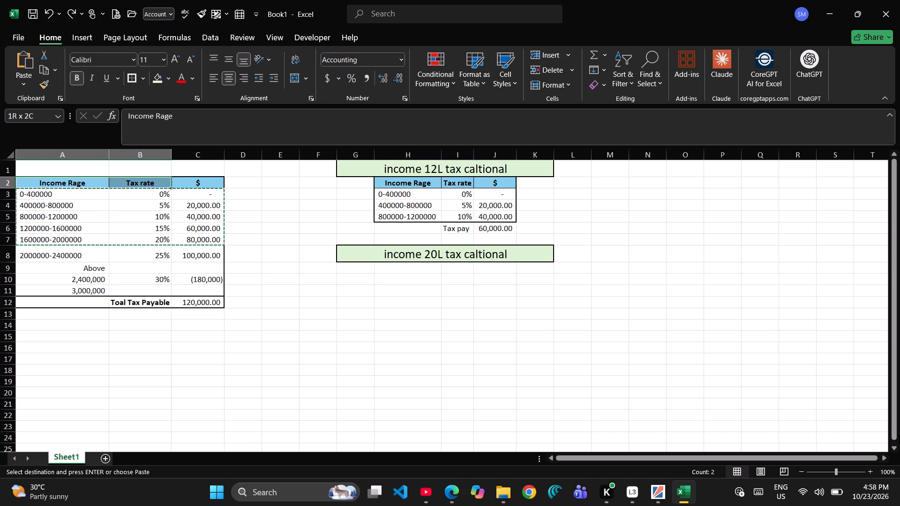
key(shift+Right)
key(shift+Down)
key(shift+Down)
key(shift+Down)
key(shift+Down)
key(shift+Down)
key(ctrl+c)
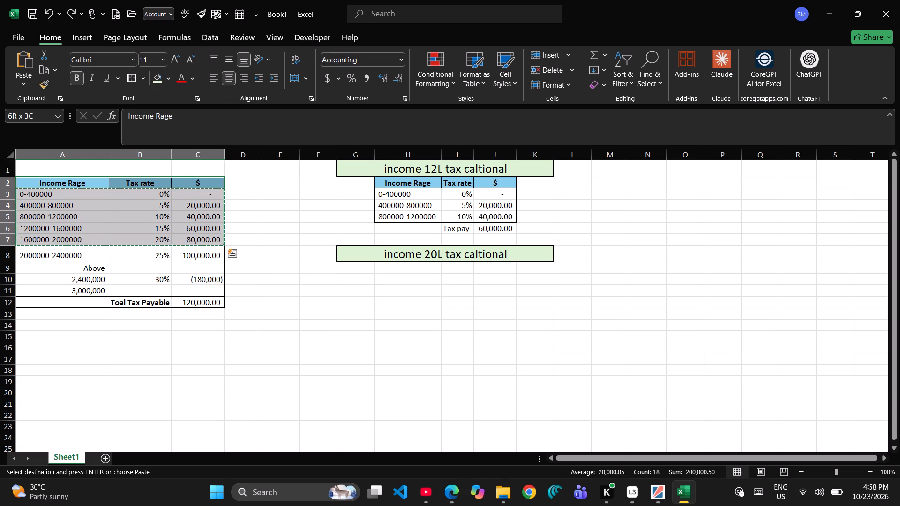
key(Right)
key(Right)
key(Right)
key(Down)
key(Down)
key(Down)
key(Down)
key(Down)
key(Down)
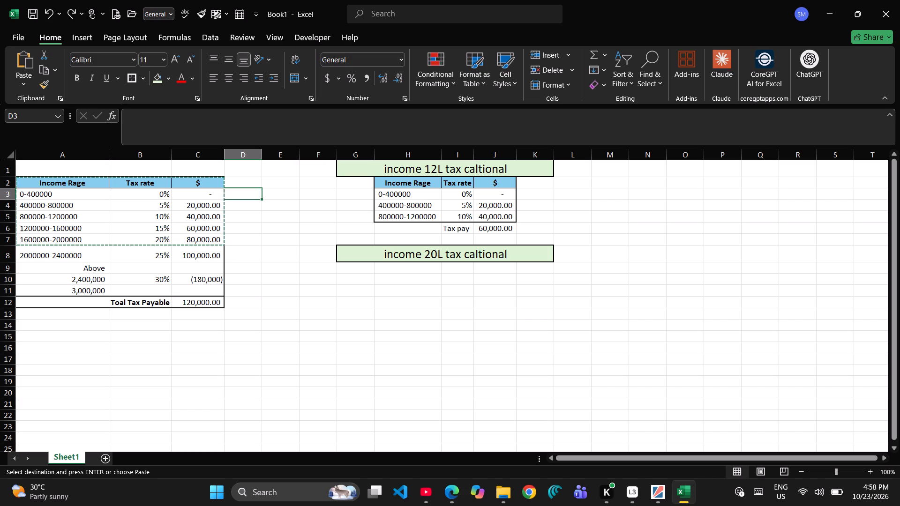
key(Right)
key(Right)
key(Right)
key(Down)
key(Right)
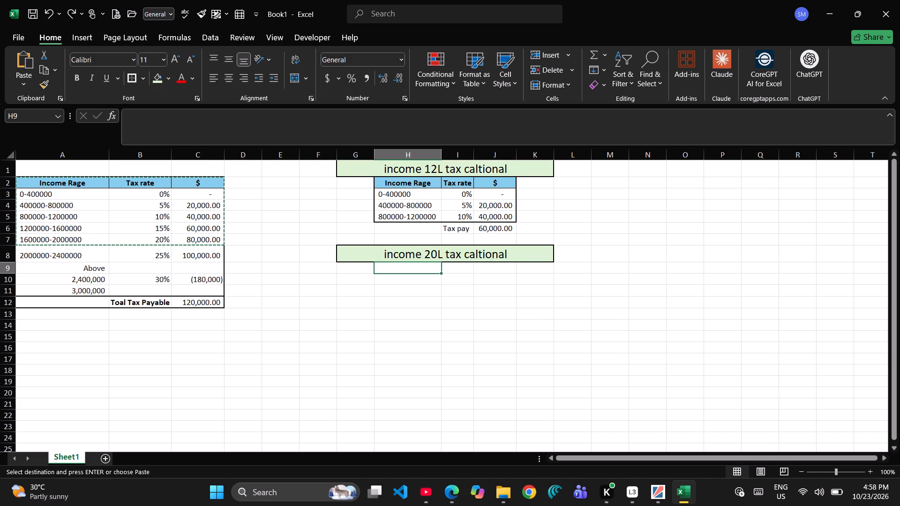
key(ctrl+v)
Apply an outside border to the 20L slab table in H9:J14.
key(Down)
key(Down)
key(Down)
key(Down)
key(Down)
key(Down)
key(Down)
key(Down)
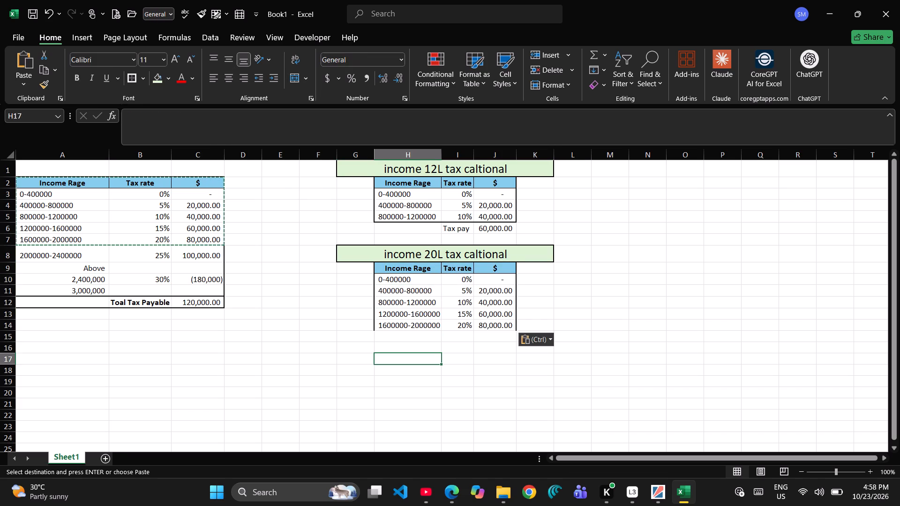
key(Up)
key(Up)
key(Up)
key(Up)
key(Up)
key(Up)
key(Up)
key(Up)
key(shift+Right)
key(shift+Right)
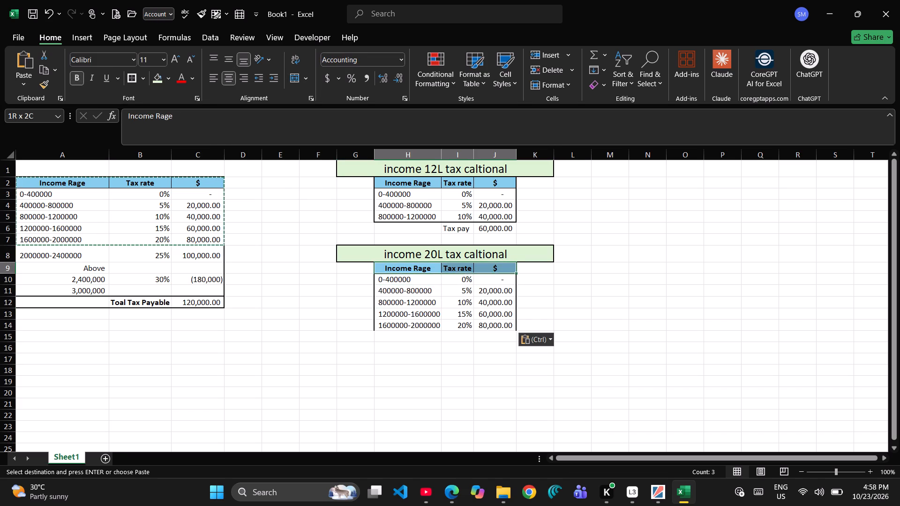
key(shift+Down)
key(shift+Down)
key(shift+Down)
key(shift+Down)
key(shift+Down)
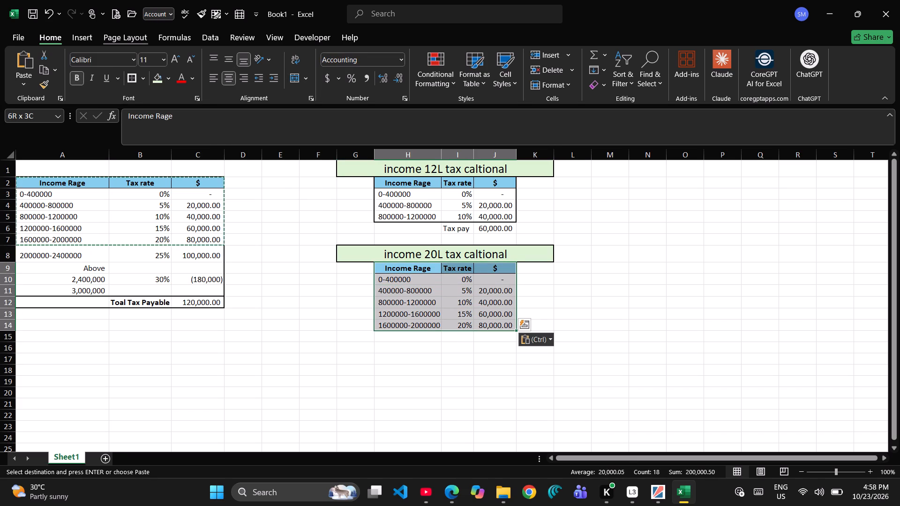
click(129, 71)
click(130, 77)
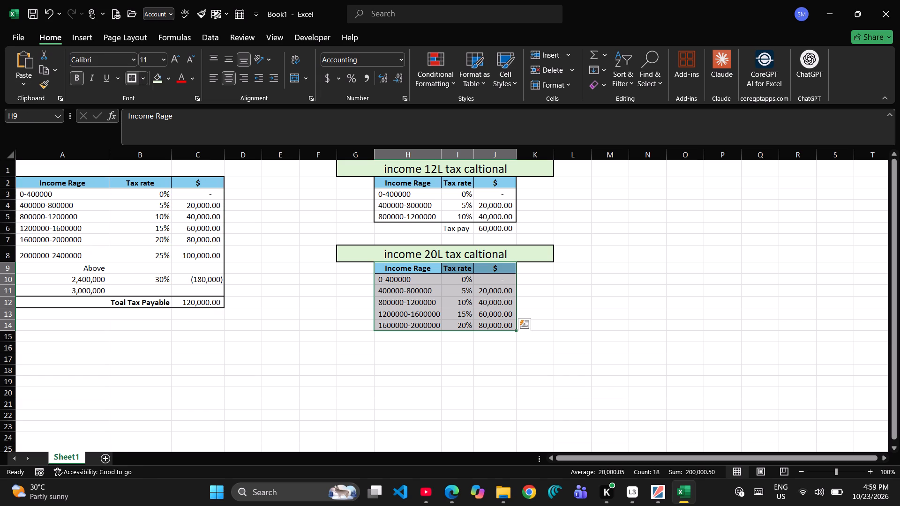
Add a total row below the 20L table, with "tax payble" in I15 and the sum of J10:J14 in J15.
click(452, 336)
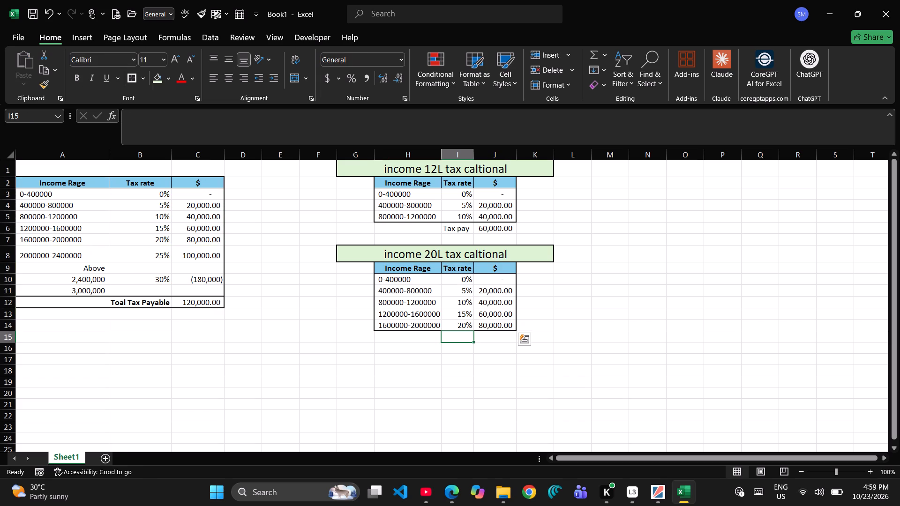
text(tax)
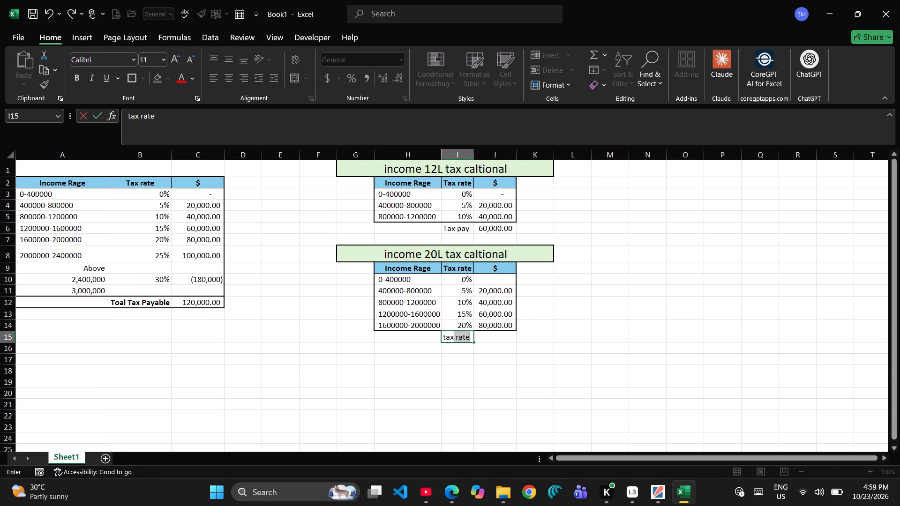
key(space)
text(payble)
key(space)
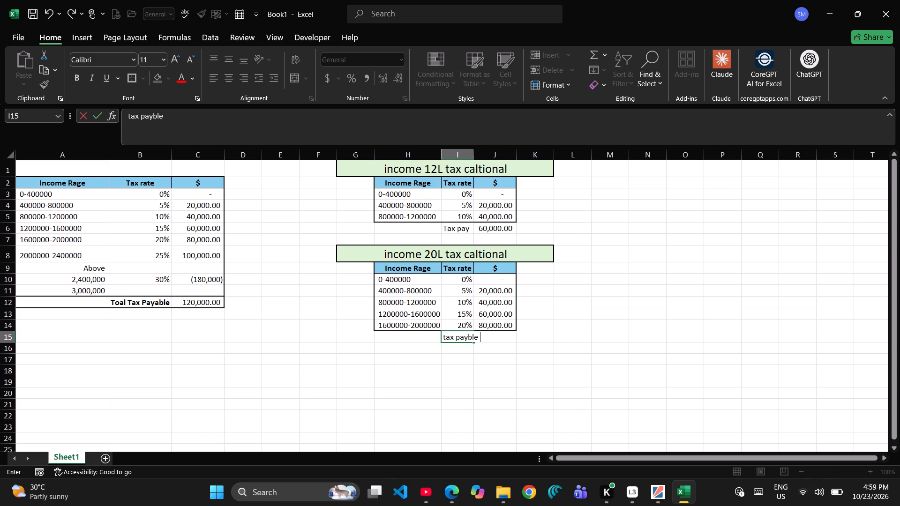
key(Right)
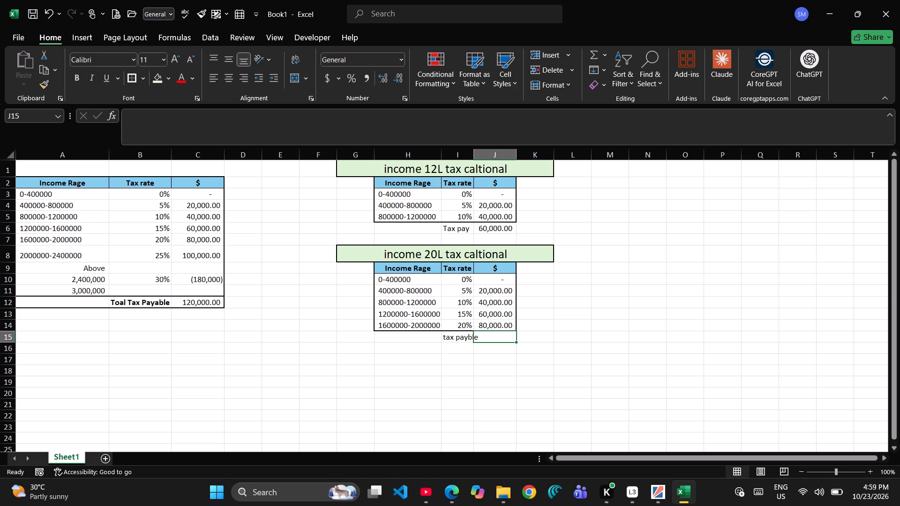
key(alt+equal)
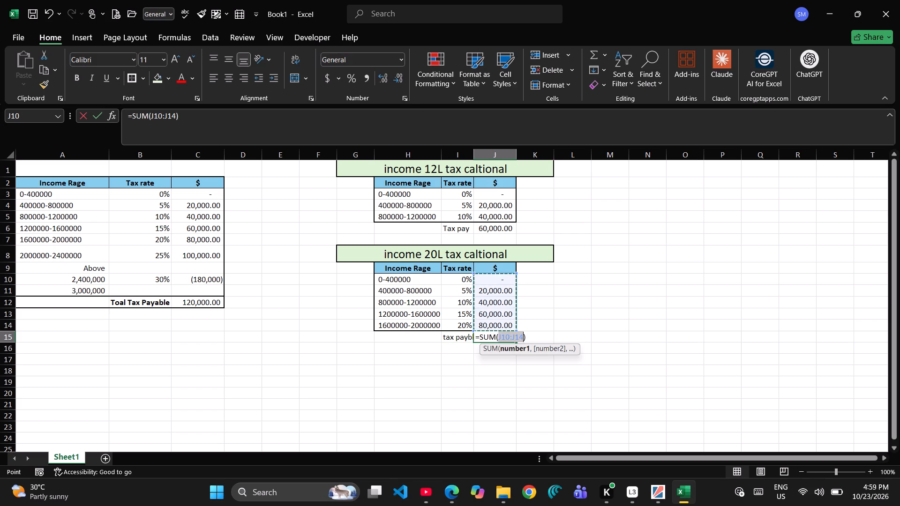
key(Return)
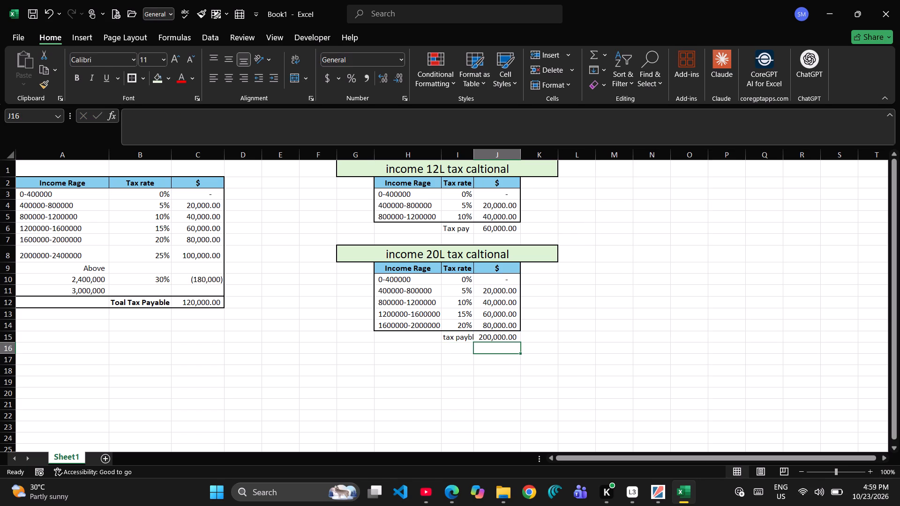
click(508, 336)
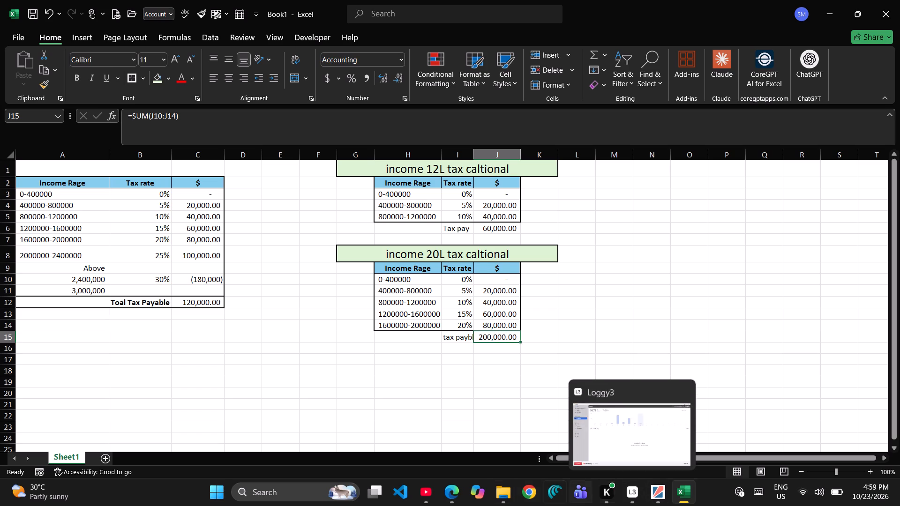
Switch to the YouTube tax course video and rewind it to the Ms. Diya full tax computation example.
click(425, 490)
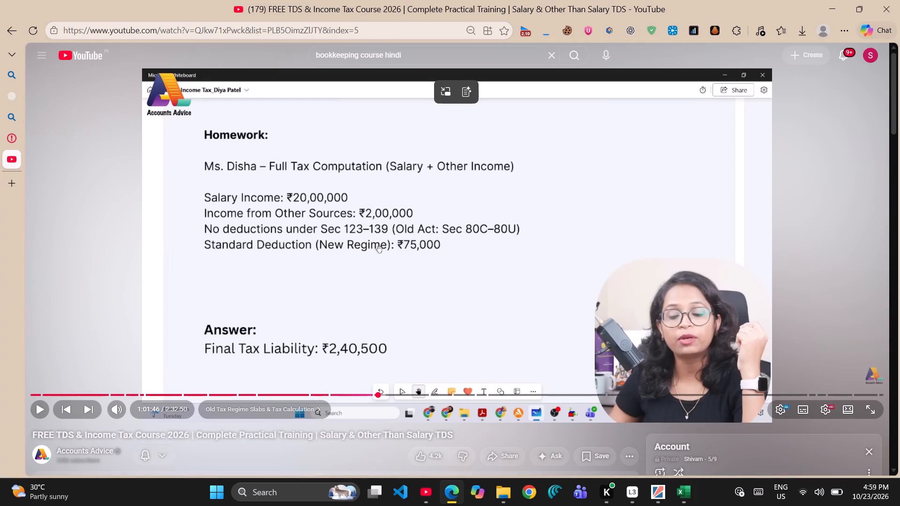
click(306, 294)
click(306, 294)
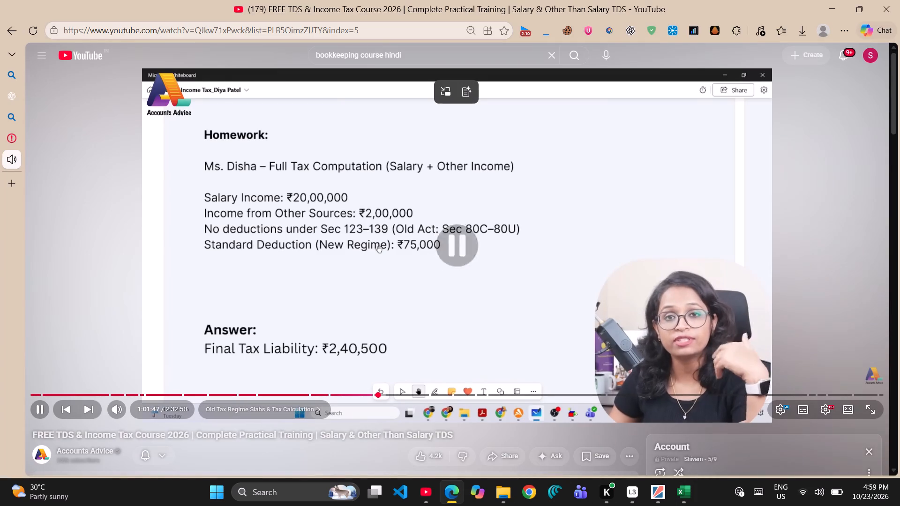
key(Left)
key(Left)
key(Left)
key(Left)
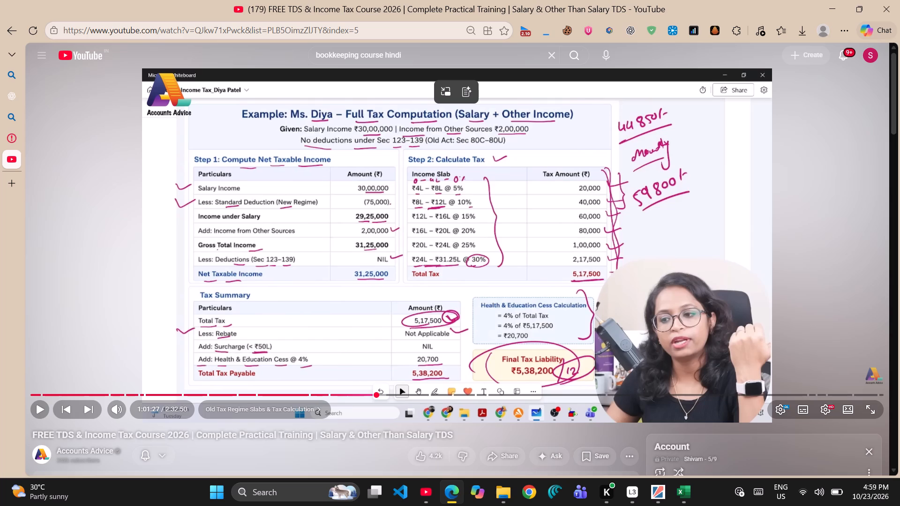
Switch back to the Excel workbook and enter the label "Total tax" in H16 below the 20L table.
click(650, 420)
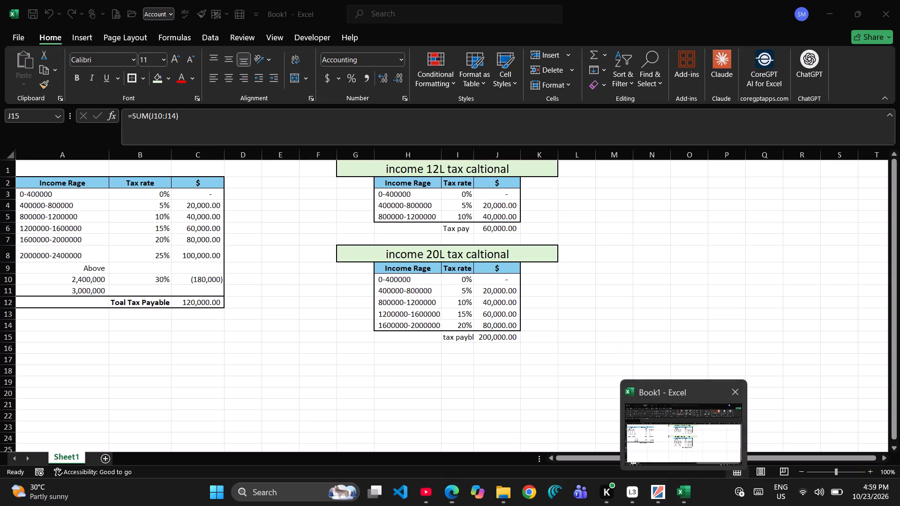
click(406, 351)
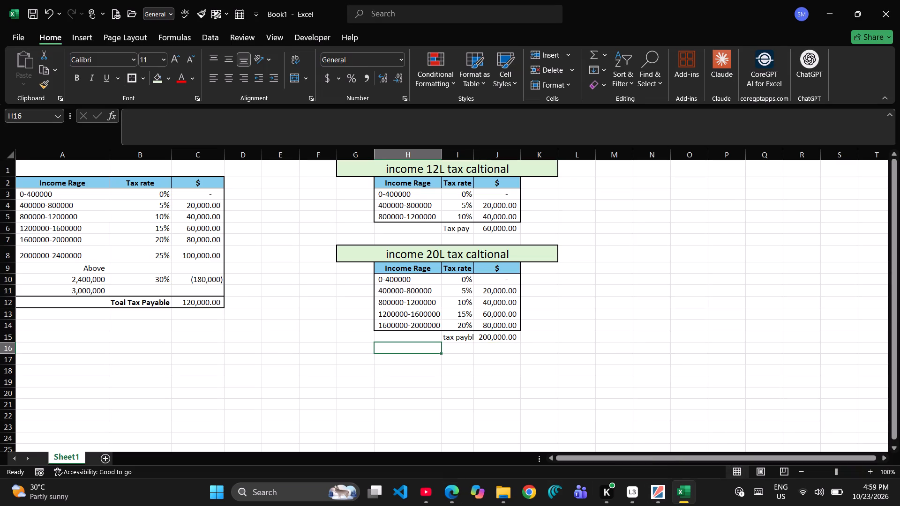
key(shift+t)
text(oal)
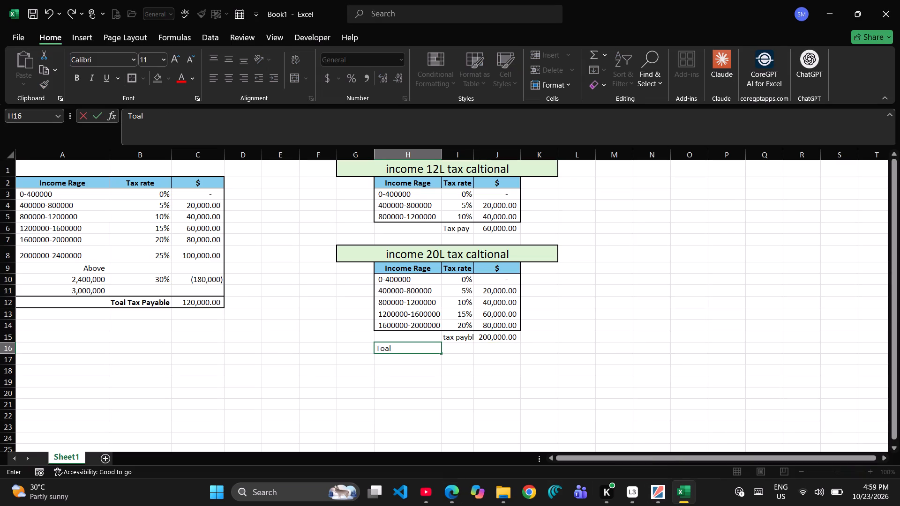
key(space)
key(BackSpace)
key(BackSpace)
key(BackSpace)
text(tal)
key(space)
text(tax)
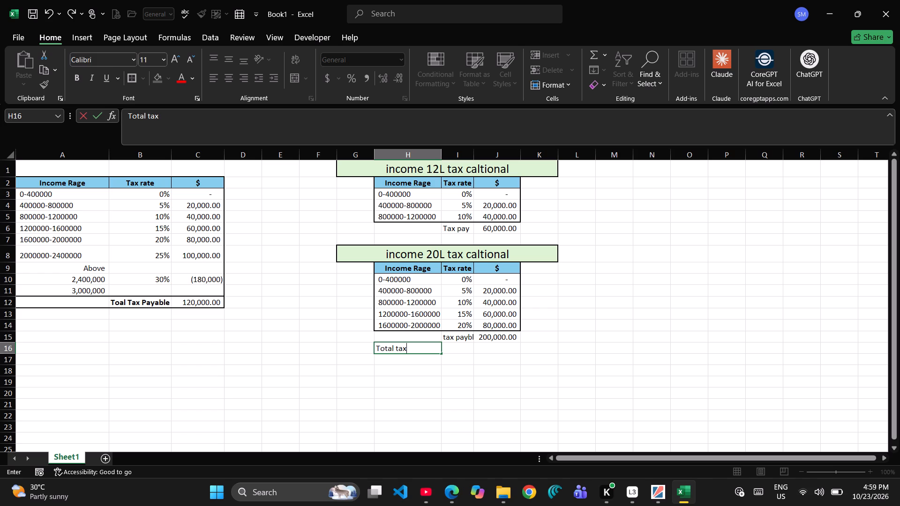
key(Return)
Check the video's tax summary and enter the deduction marker "(-)" in G17 of the workbook.
key(Right)
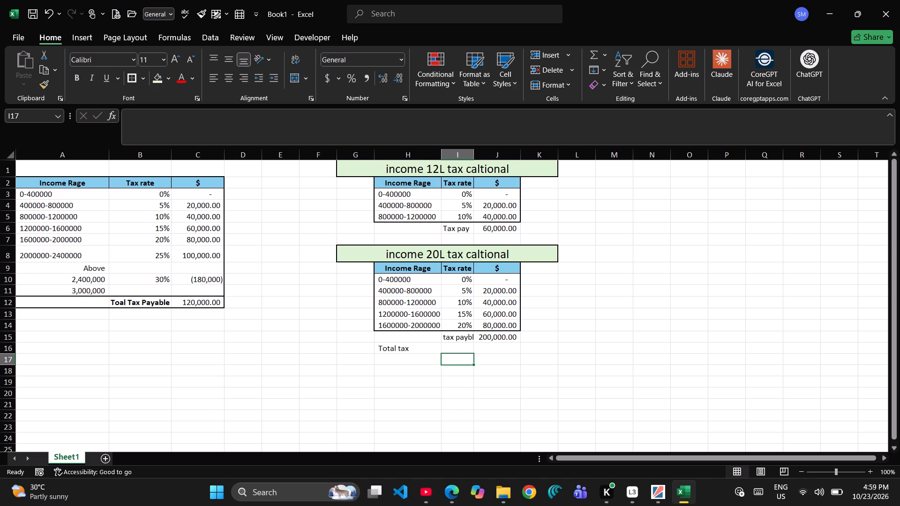
key(alt+Tab)
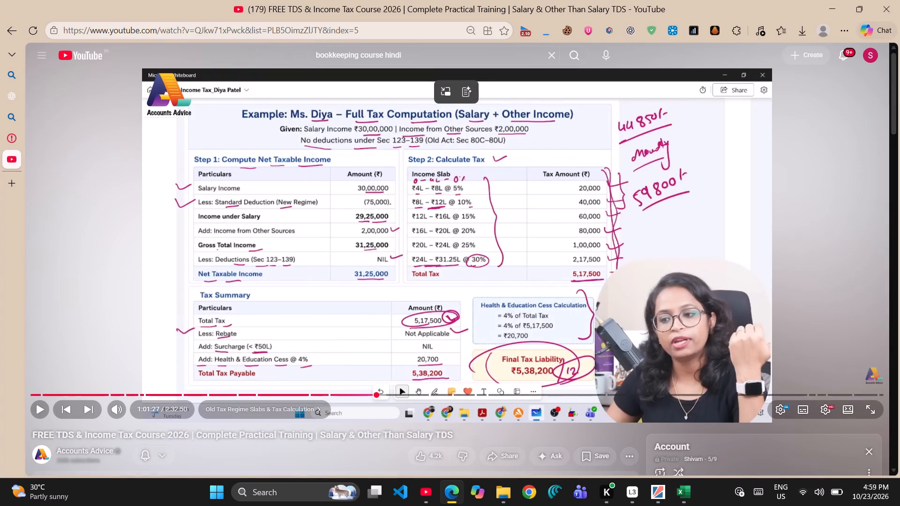
key(alt+Tab)
key(Left)
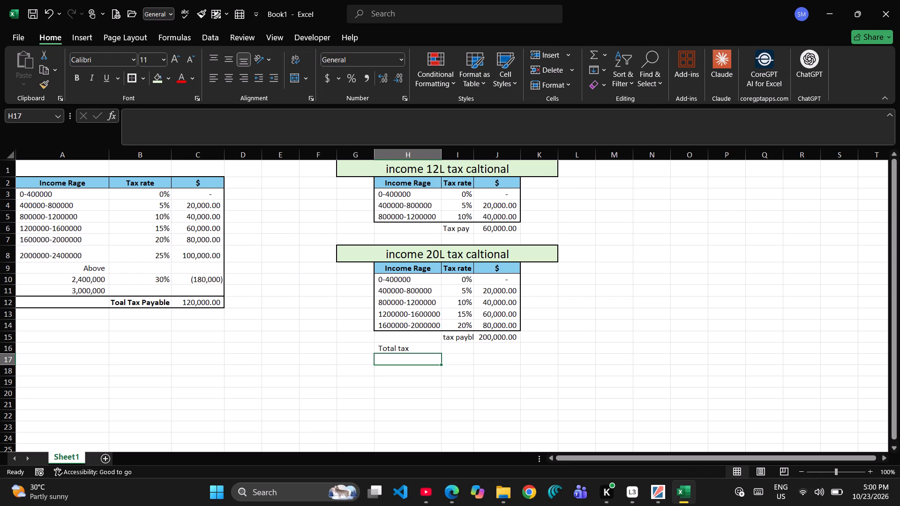
key(Left)
key(minus)
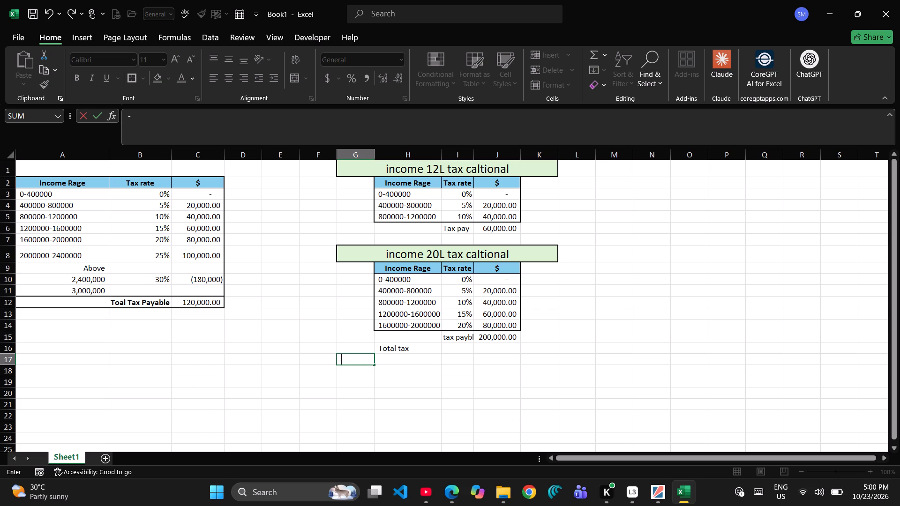
key(shift+parenleft)
key(Left)
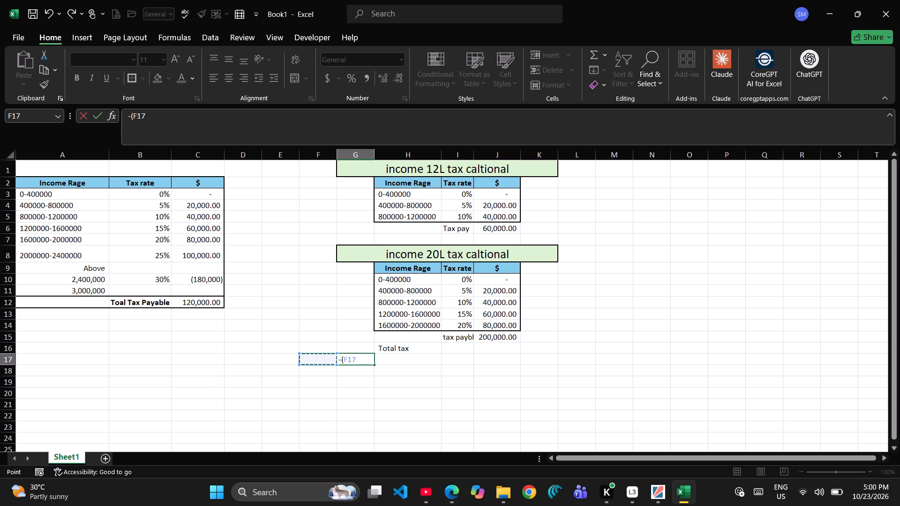
key(BackSpace)
key(BackSpace)
key(BackSpace)
key(BackSpace)
key(BackSpace)
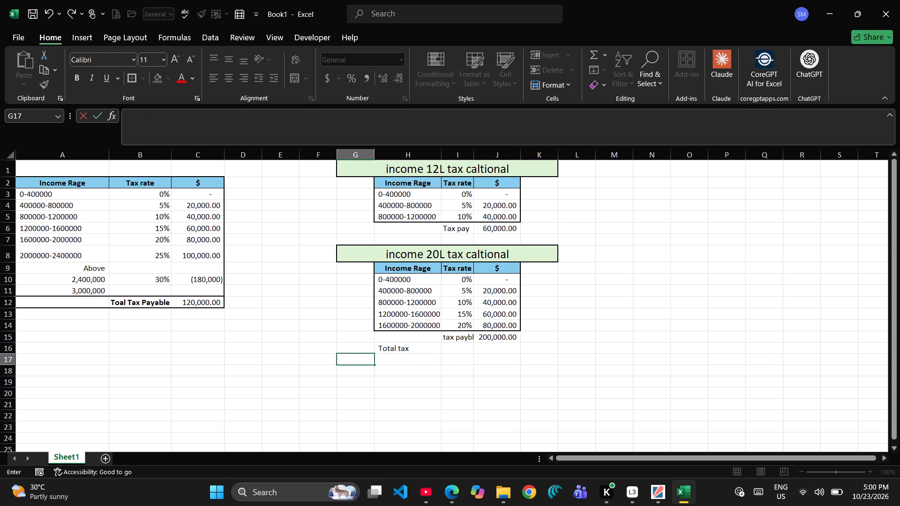
key(shift+parenleft)
key(minus)
key(shift+parenright)
key(Return)
Enter the label "Rebate" in H17, following the tax summary in the video.
key(Right)
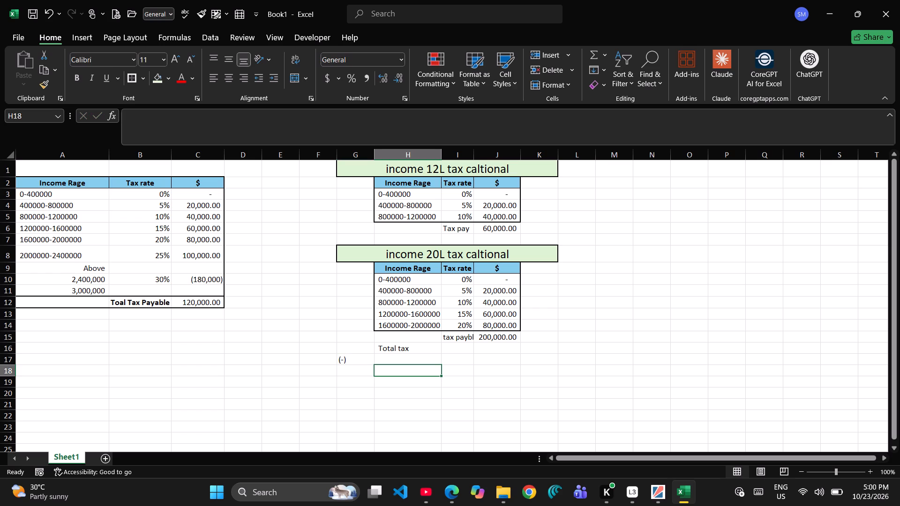
key(Up)
key(alt+Tab)
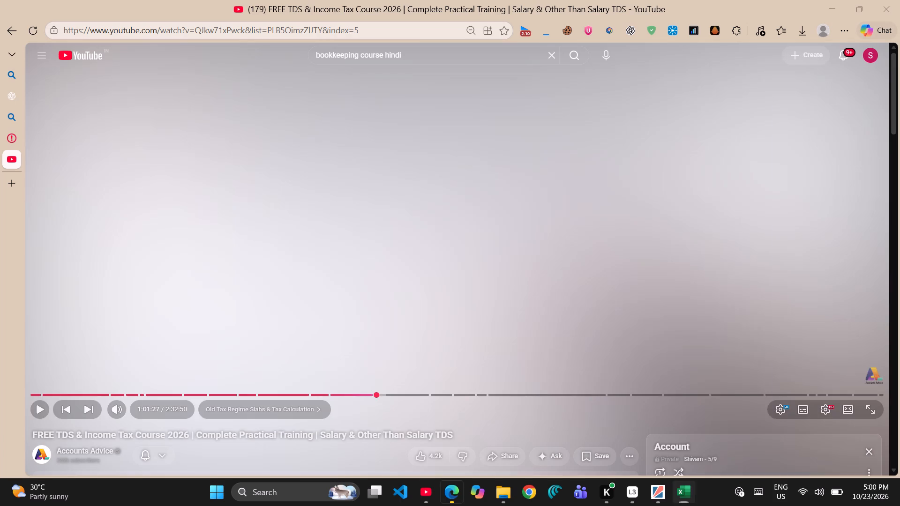
key(alt+Tab)
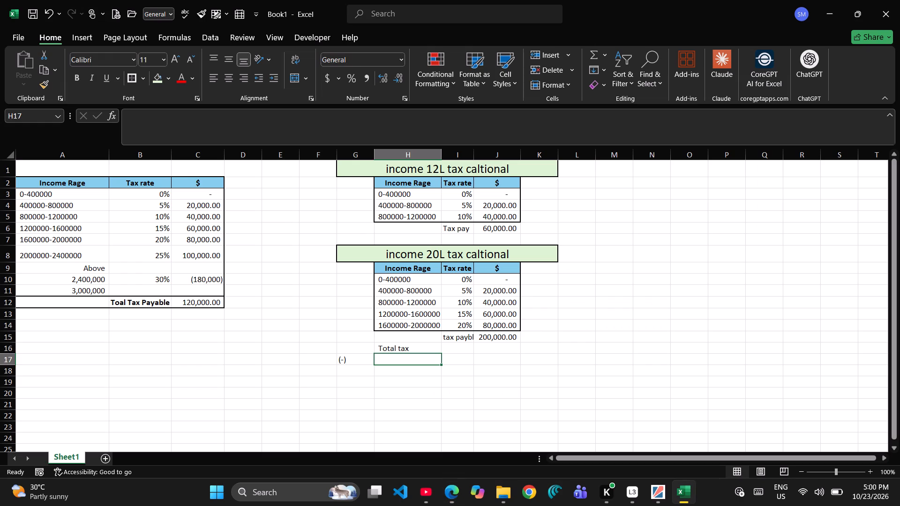
key(alt+Tab)
key(alt+Tab)
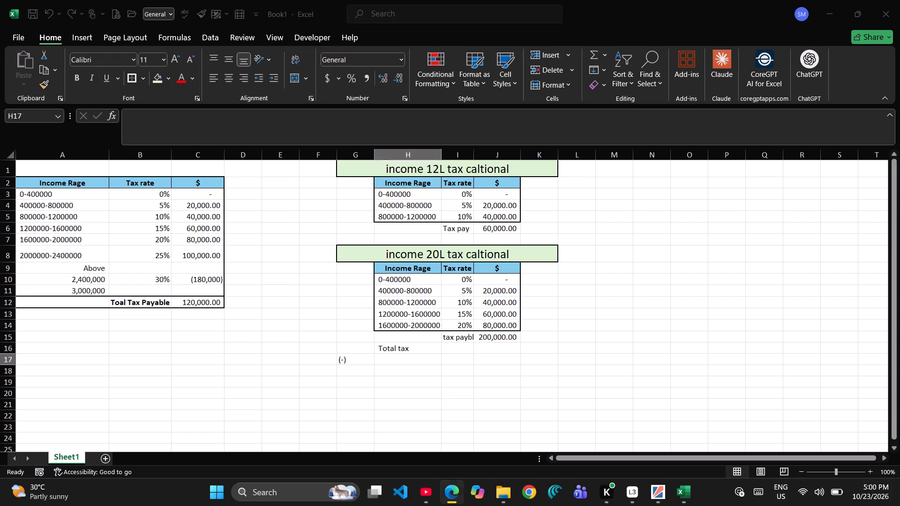
text(Re)
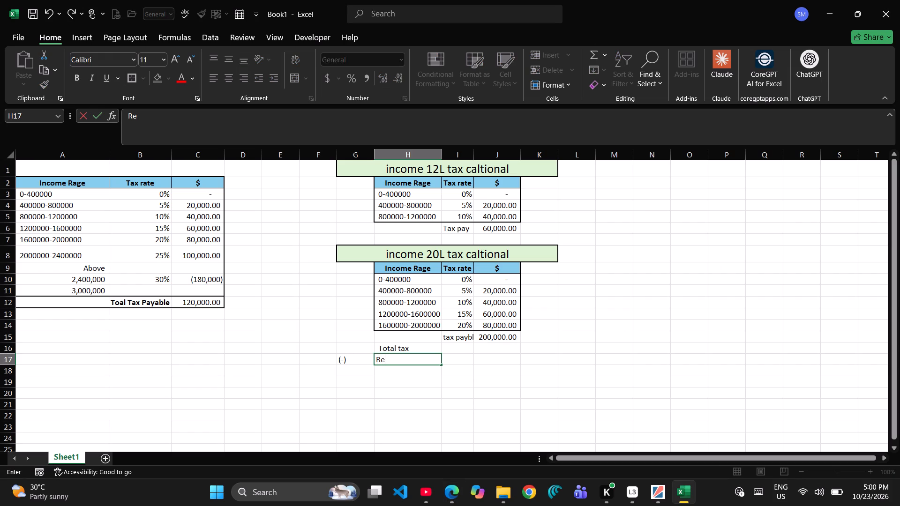
text(bat)
key(e)
key(alt+Tab)
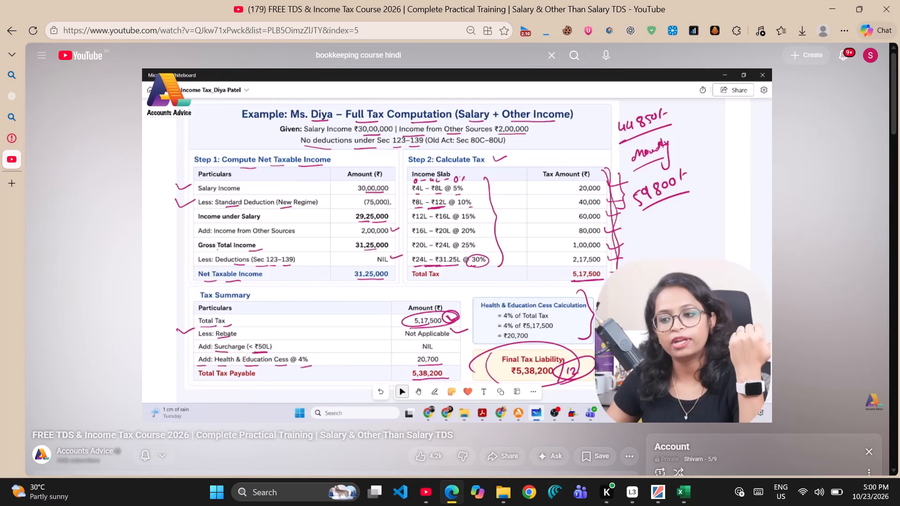
key(alt+Tab)
key(Up)
Enter the addition marker "(+)" in G18 below the deduction marker.
key(Down)
key(Down)
key(Left)
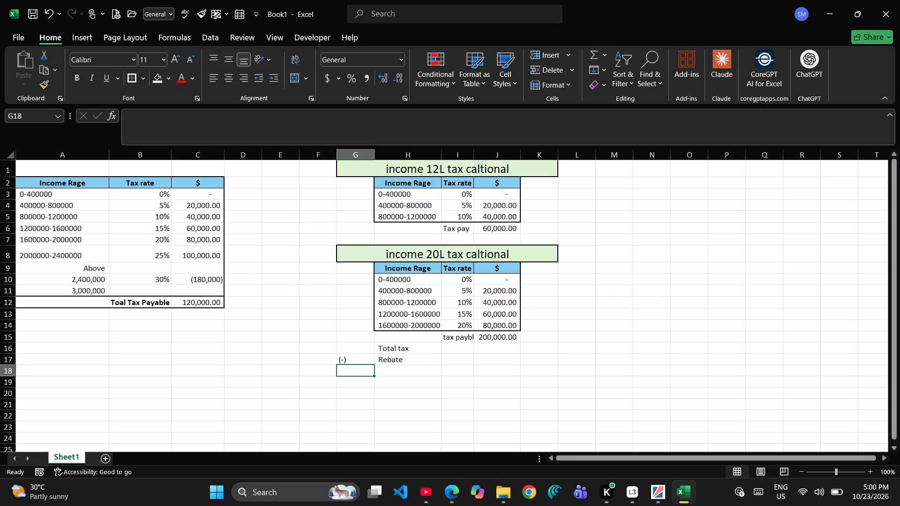
key(shift+parenleft)
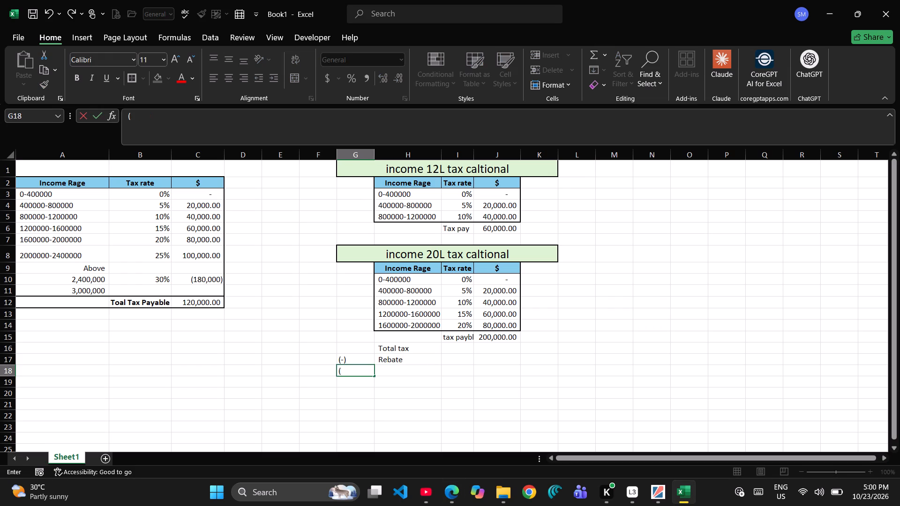
key(shift+plus)
key(shift+parenright)
key(Right)
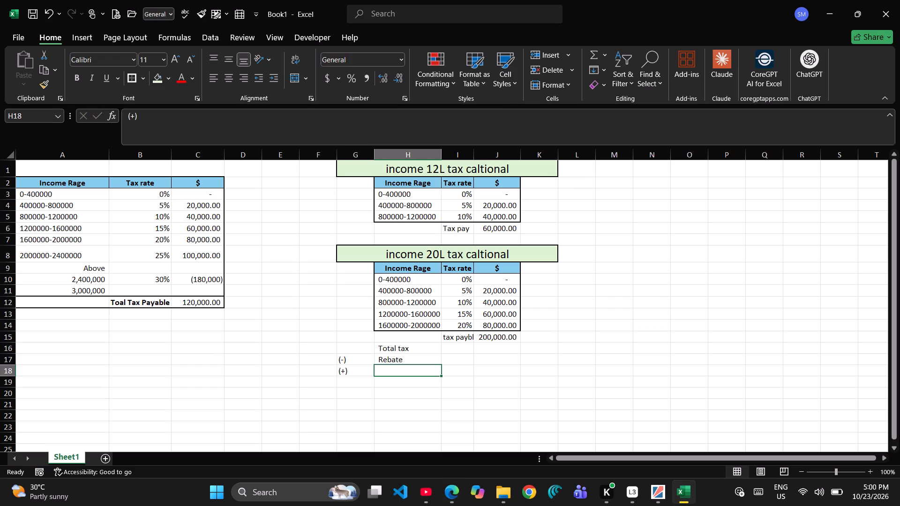
Enter the label "Surcharge(<50)" in H18, following the surcharge line of the video's tax summary.
key(alt+Tab)
key(alt+Tab)
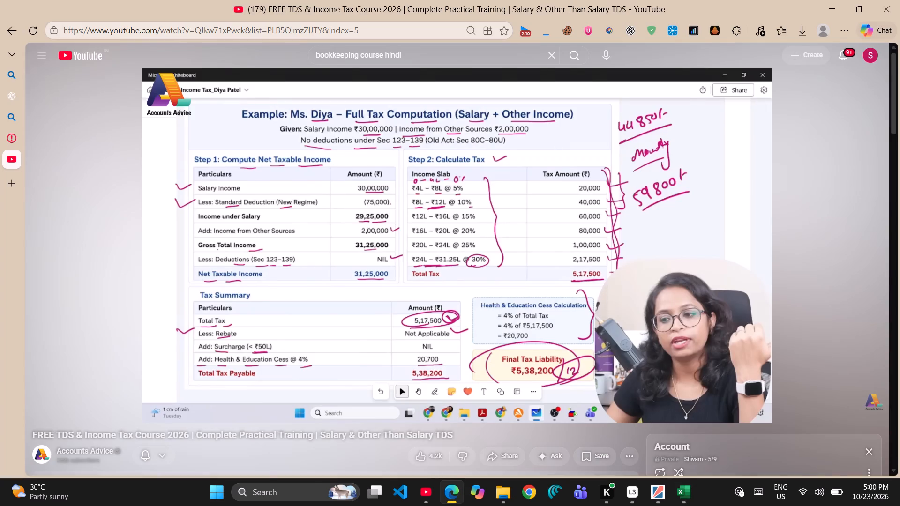
text(Surchar)
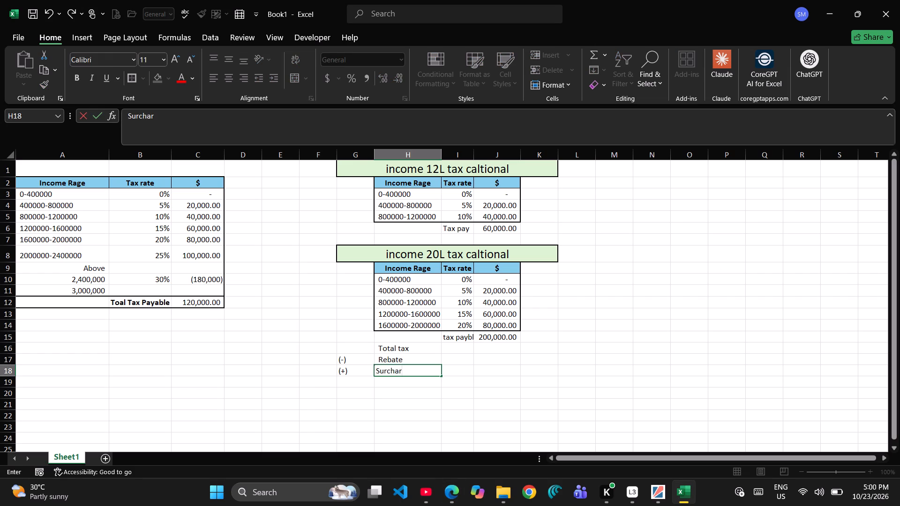
key(alt+Tab)
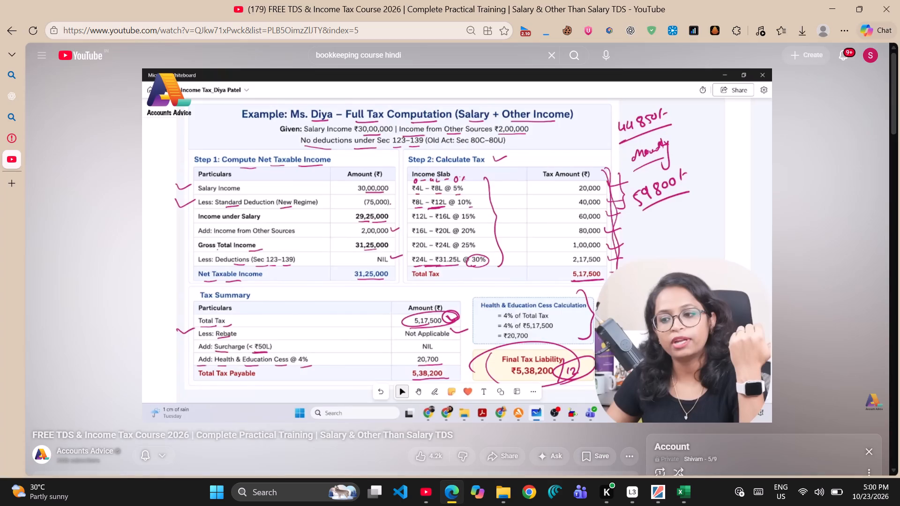
key(alt+Tab)
text(ge)
key(shift+parenleft)
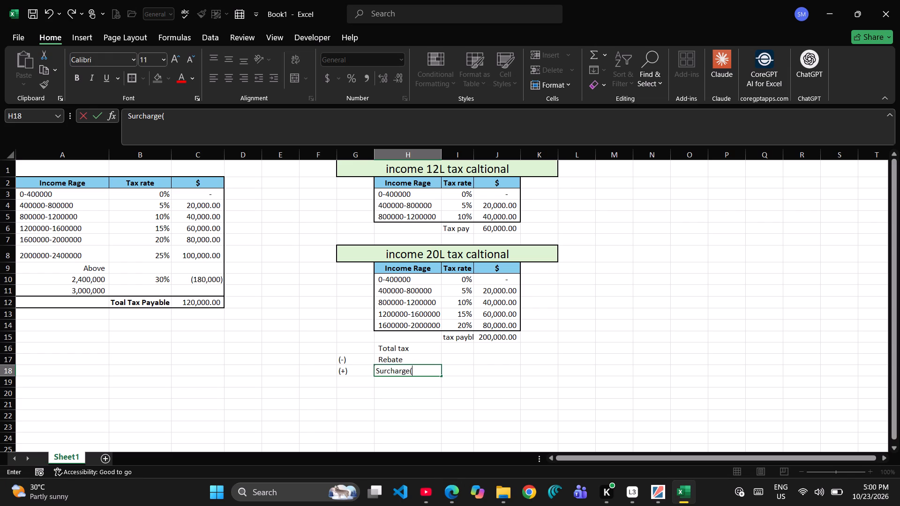
key(shift+less)
text(%0)
key(BackSpace)
key(BackSpace)
text(50)
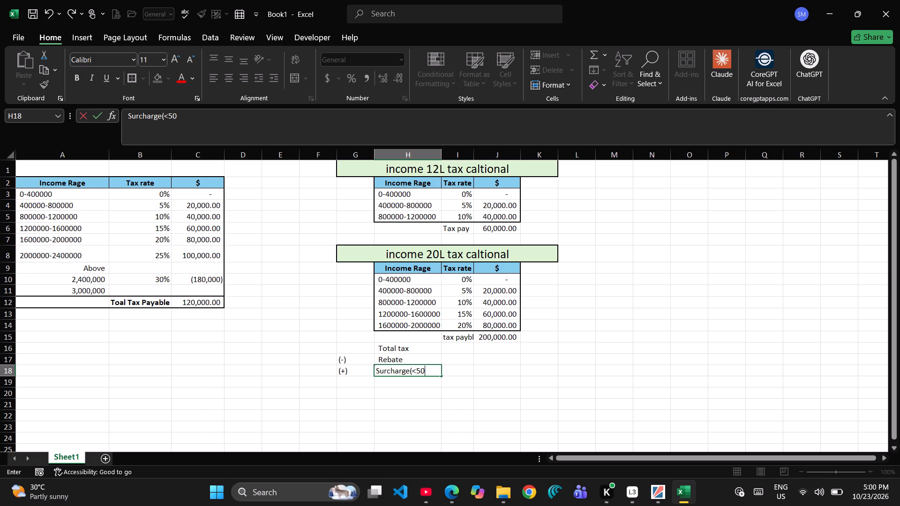
key(shift+parenright)
key(Right)
Check the surcharge line in the video's tax summary and change the label in H18 to "Surcharge(<50L)".
key(Left)
key(alt+Tab)
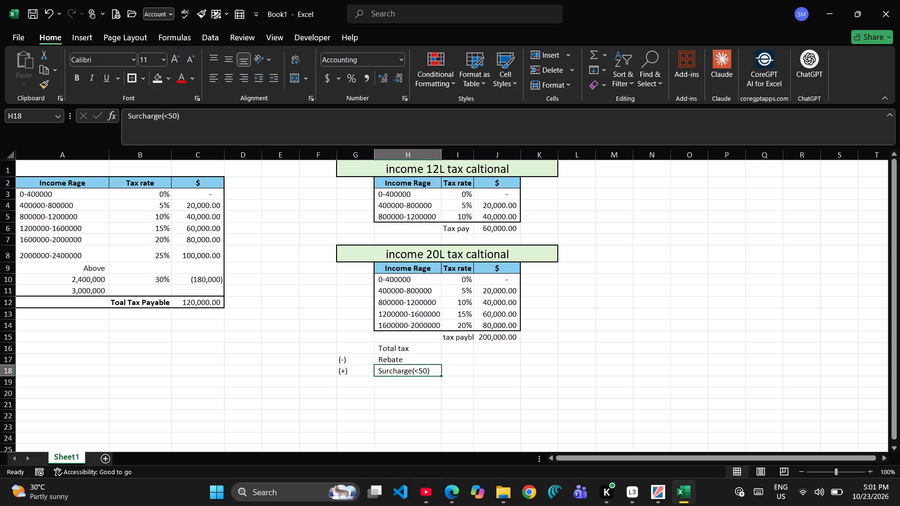
key(alt+Tab)
key(F2)
key(Right)
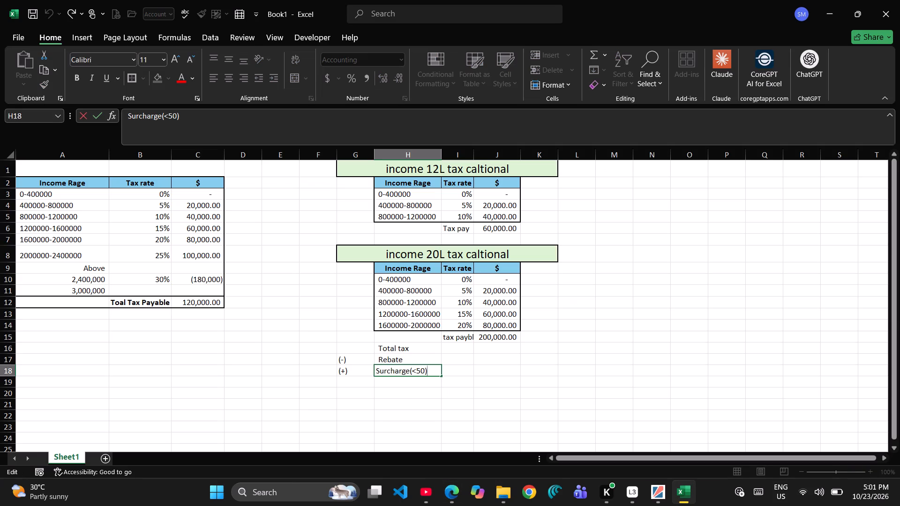
key(Left)
key(shift+l)
key(Return)
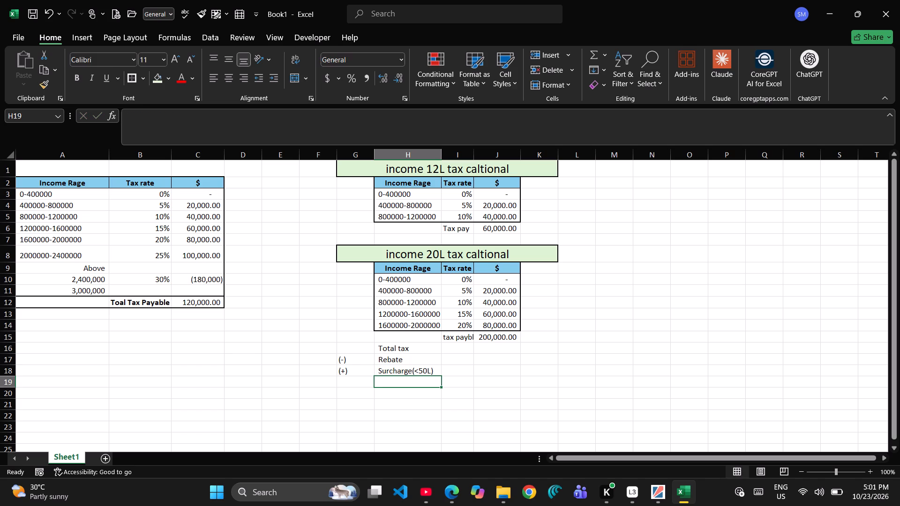
Check the next line of the video's tax summary and copy the "(+)" marker from G18 into G19.
key(alt+Tab)
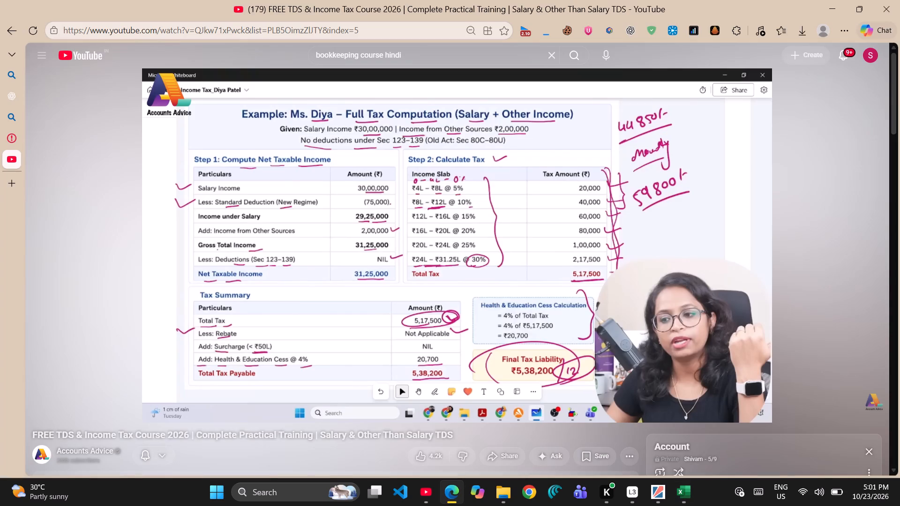
key(alt+Tab)
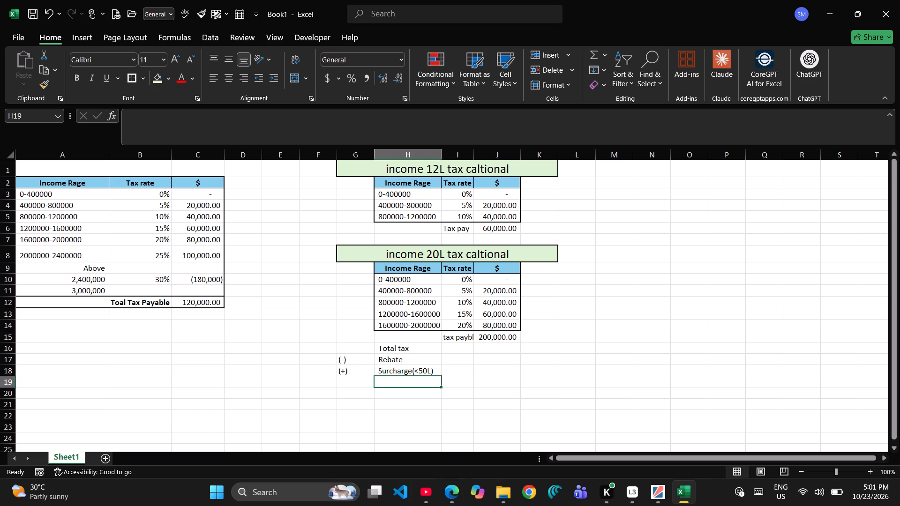
key(Left)
key(Up)
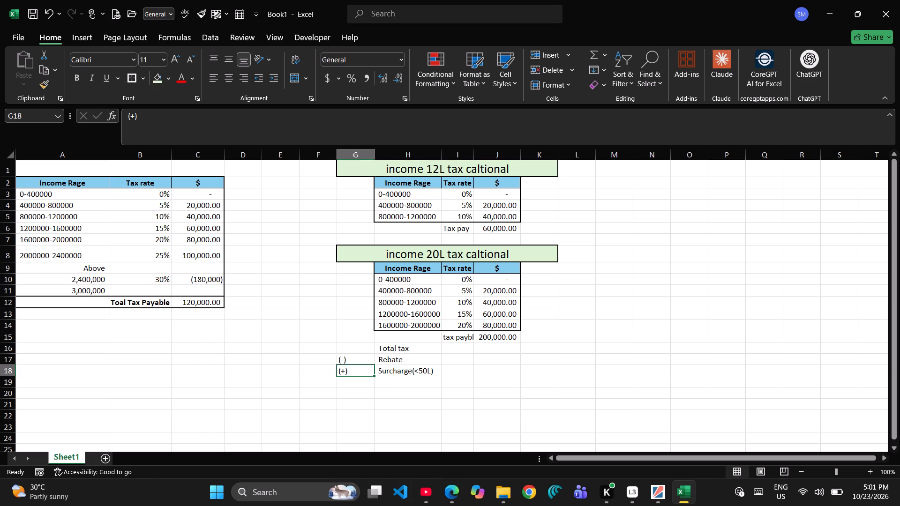
key(ctrl+c)
key(ctrl+Down)
key(ctrl+Up)
key(Down)
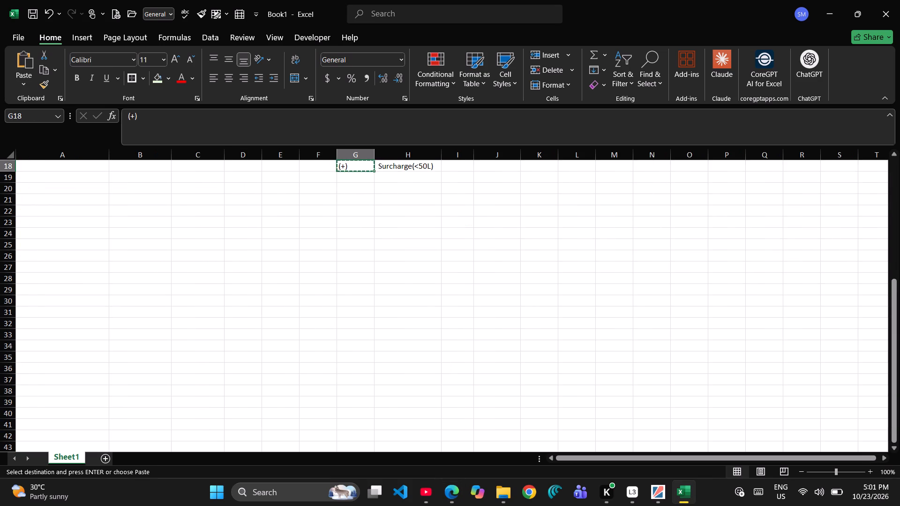
key(ctrl+v)
Enter the label "Health&Eduction" in H19, checking the wording against the video's tax summary.
key(Right)
text(Helthal)
key(alt+Tab)
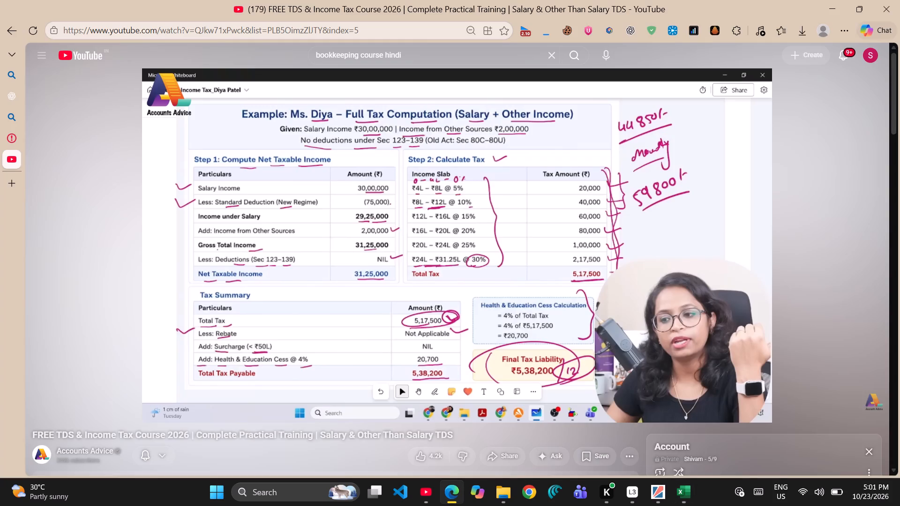
key(alt+Tab)
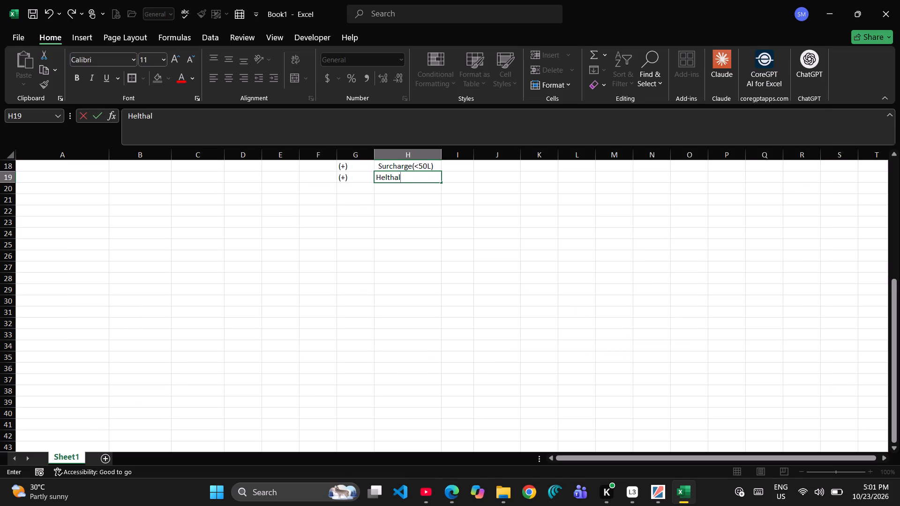
key(BackSpace)
key(BackSpace)
key(BackSpace)
key(BackSpace)
key(BackSpace)
key(a)
text(th)
key(l)
key(alt+Tab)
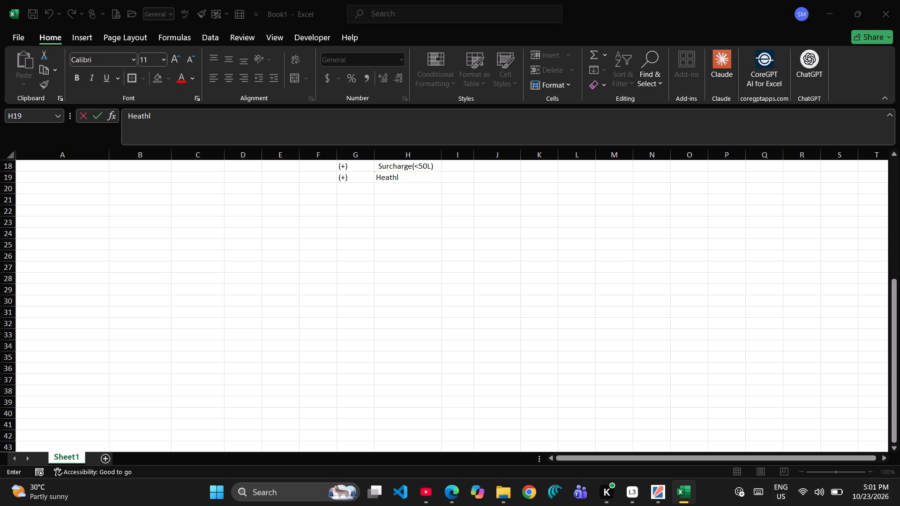
key(alt+Tab)
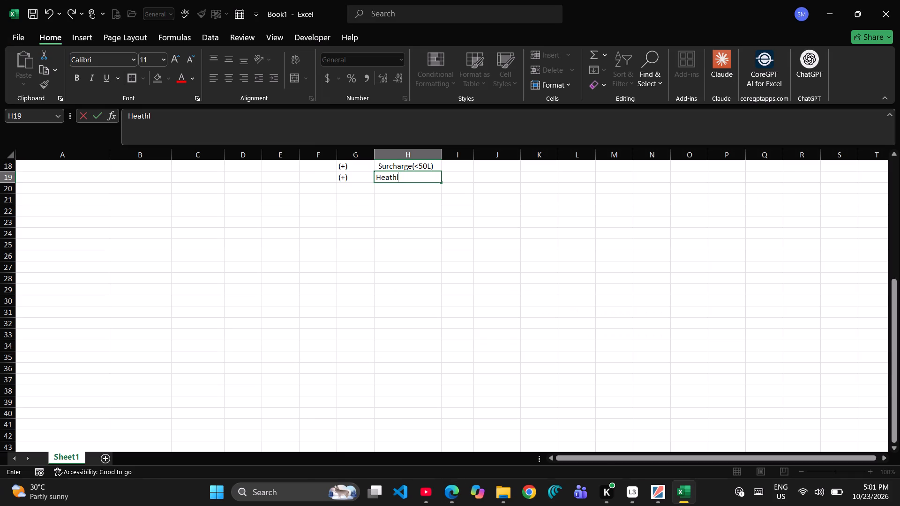
key(BackSpace)
key(BackSpace)
key(BackSpace)
text(lth)
key(shift+ampersand)
key(alt+Tab)
key(alt+Tab)
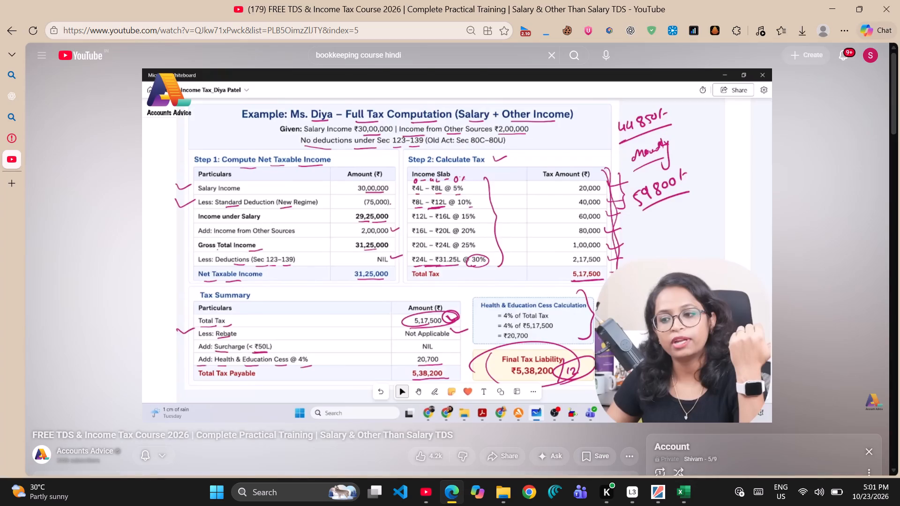
key(shift+e)
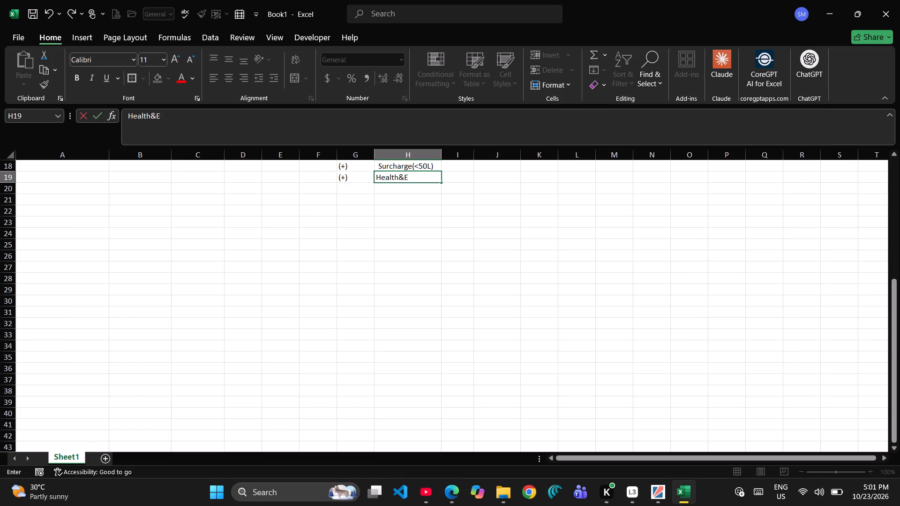
key(d)
key(alt+Tab)
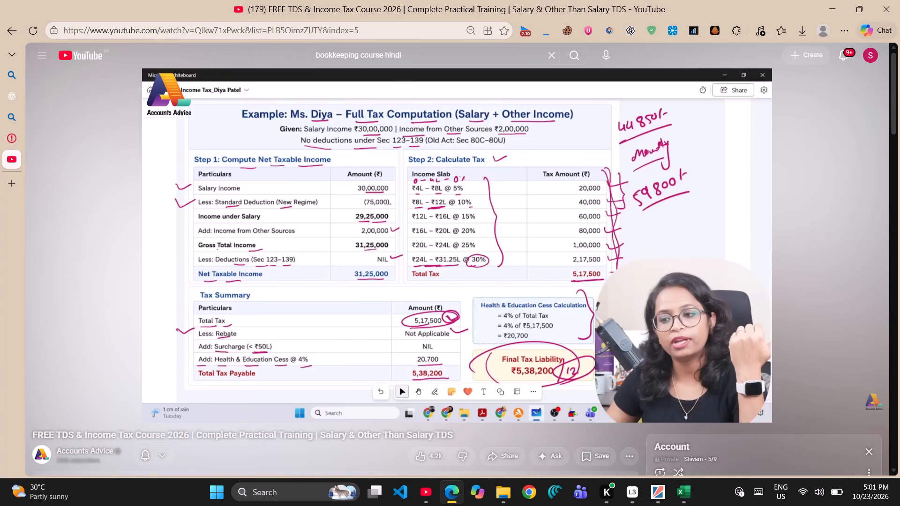
key(alt+Tab)
text(ucto)
key(BackSpace)
text(ion)
key(Right)
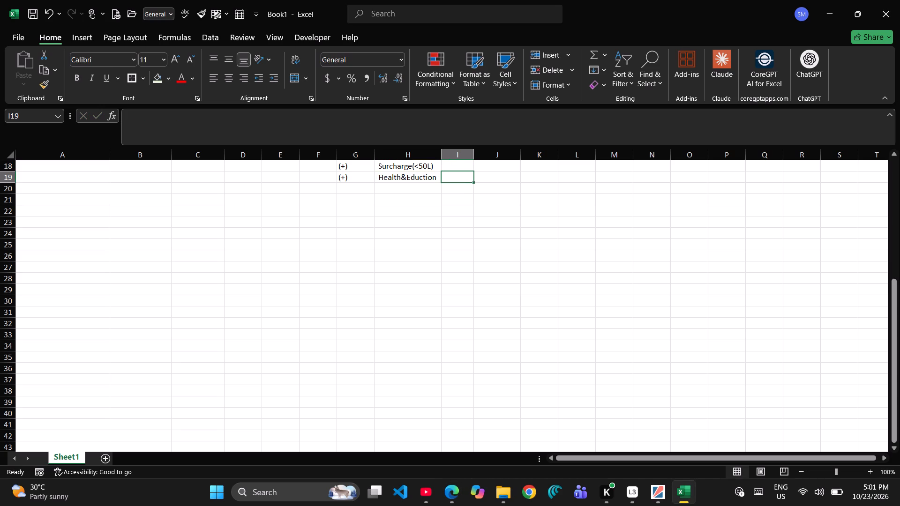
Extend the label in H19 to "Health&Eduction Cess@4%", following the cess line in the video's tax summary.
key(alt+Tab)
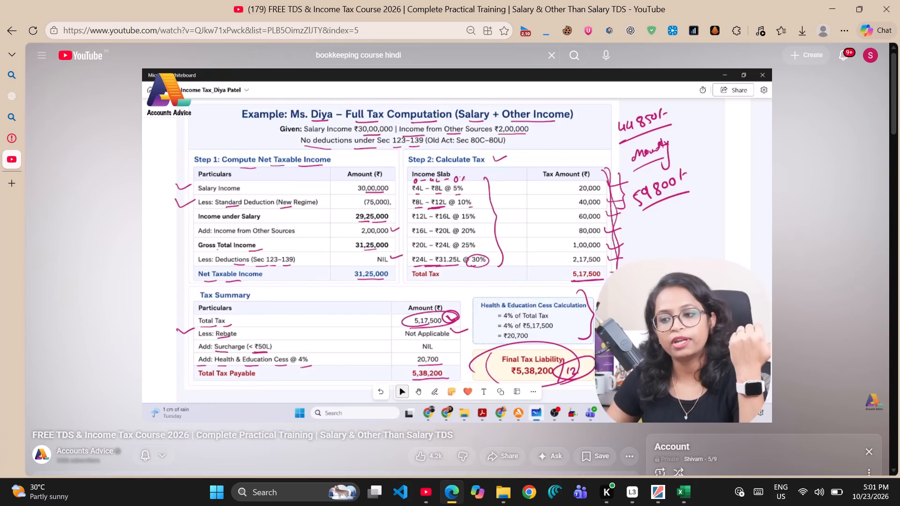
key(alt+Tab)
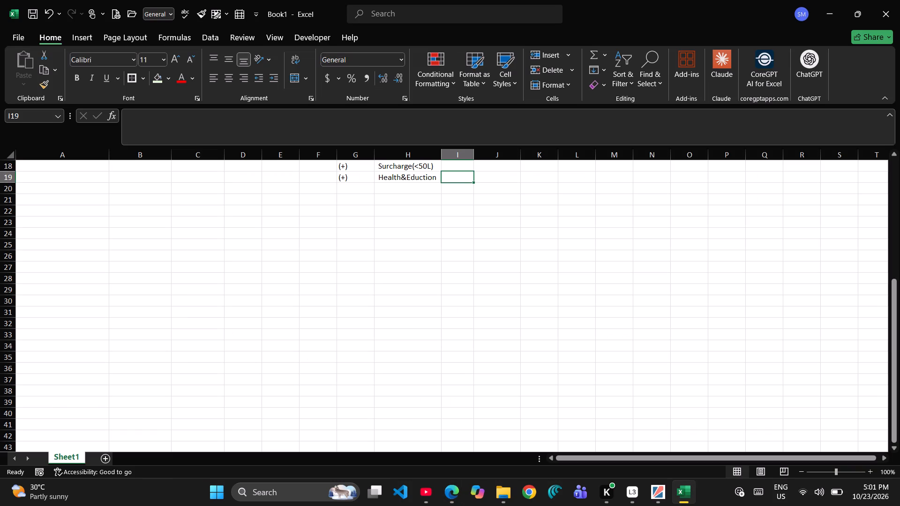
key(Left)
key(F2)
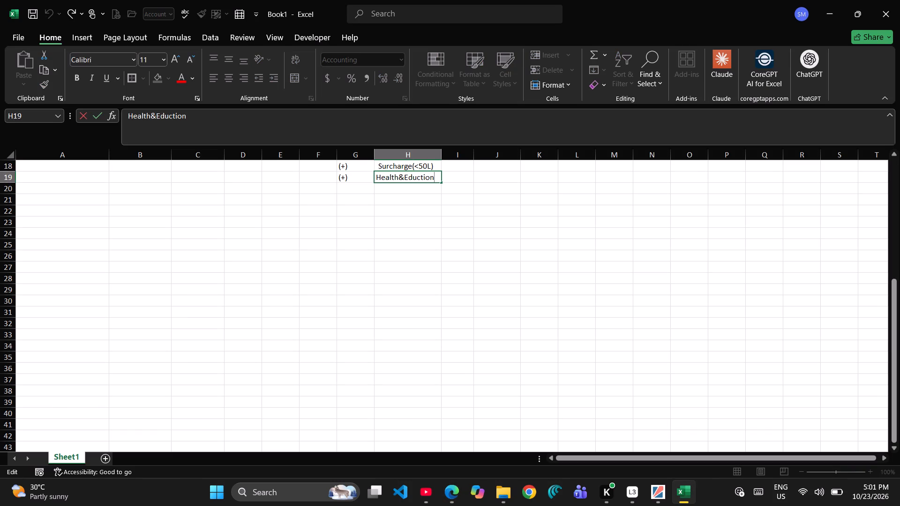
key(space)
key(shift+c)
text(ess)
key(shift+at)
key(space)
text($5)
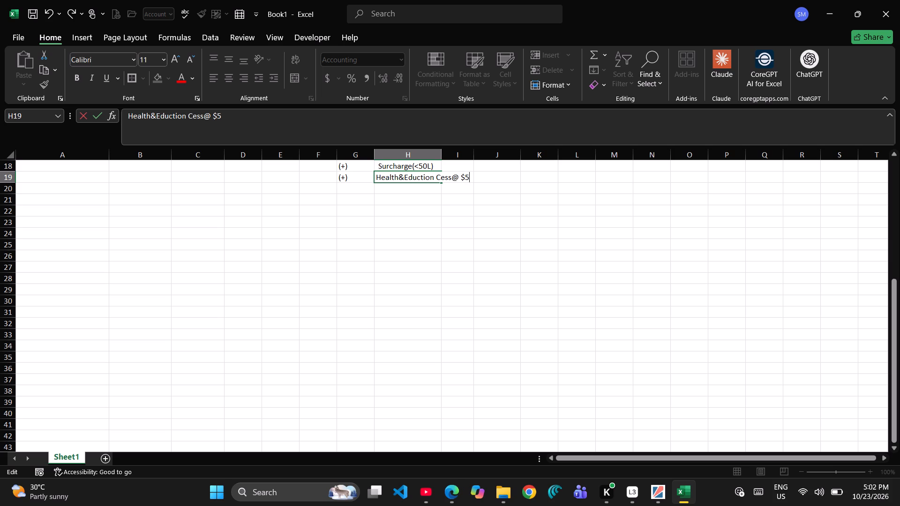
key(BackSpace)
key(BackSpace)
text($%)
key(BackSpace)
key(BackSpace)
key(BackSpace)
key(4)
key(shift+percent)
key(Return)
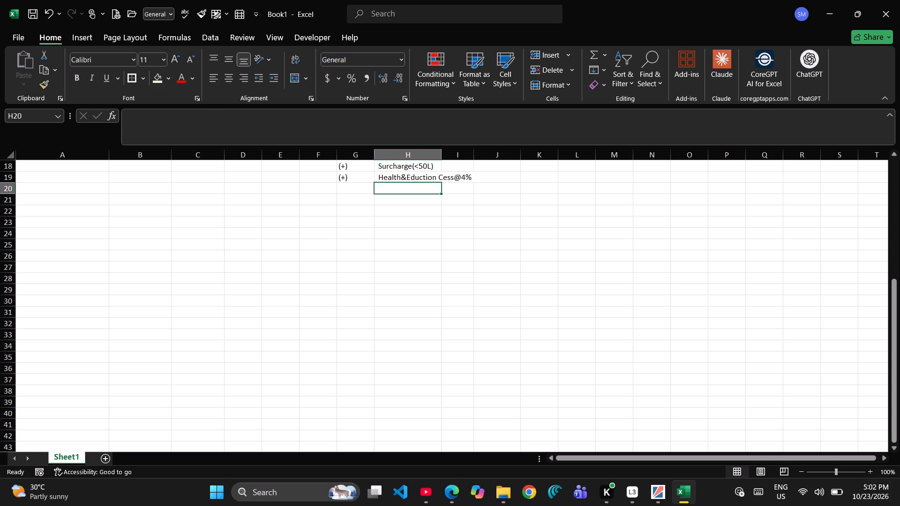
Check the last line of the video's tax summary and enter the label "Total tax" in H20.
key(alt+Tab)
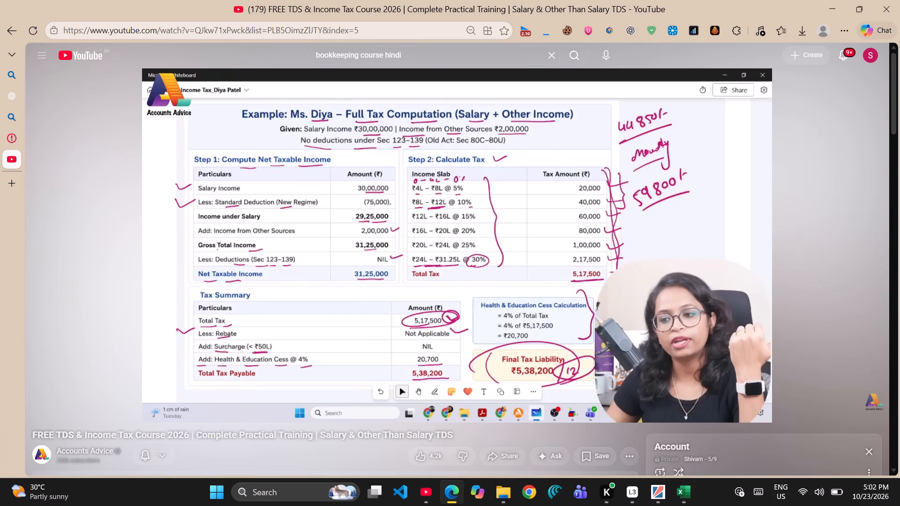
key(alt+Tab)
text(To)
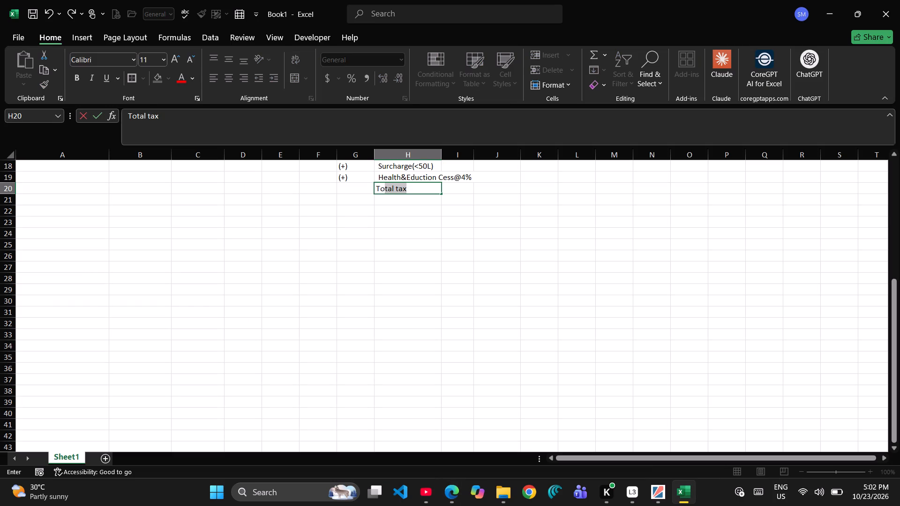
key(t)
key(a)
key(l)
key(Tab)
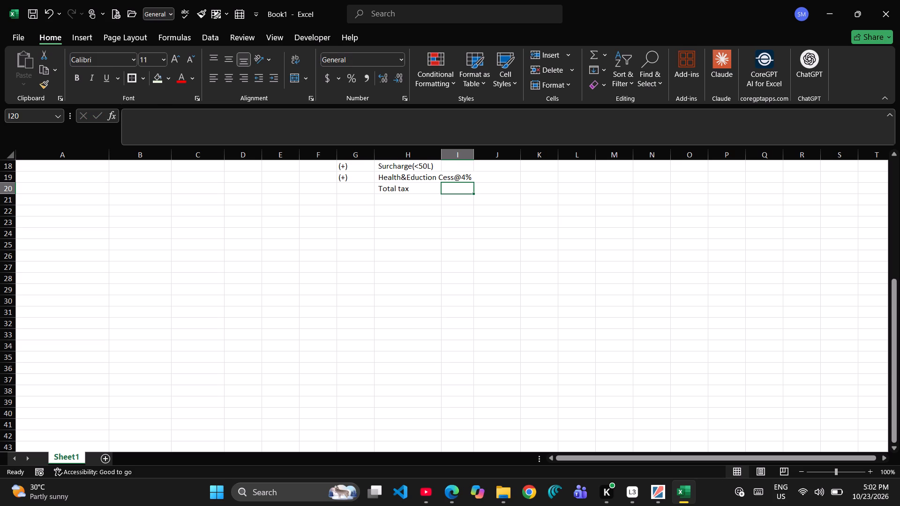
Extend the label in H20 to "Total tax Pay".
key(Left)
key(F2)
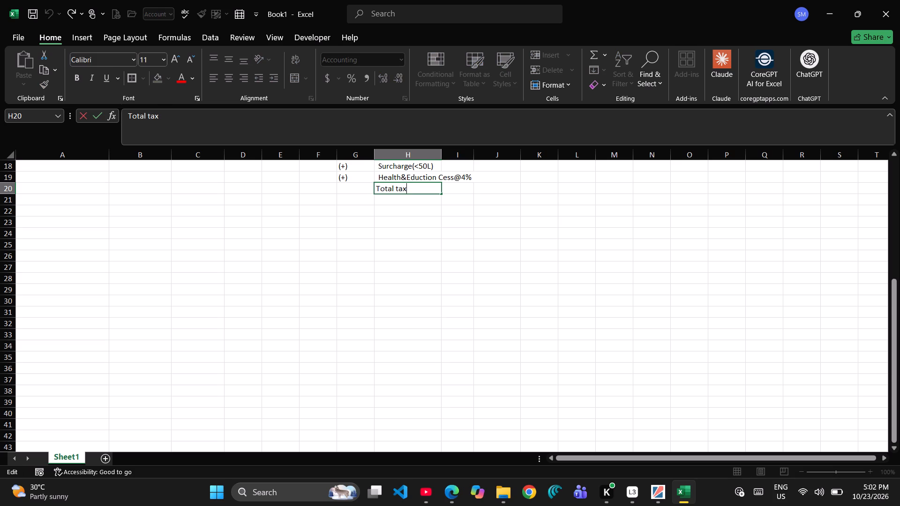
key(Right)
key(space)
text(Pay)
key(Right)
key(Down)
key(Return)
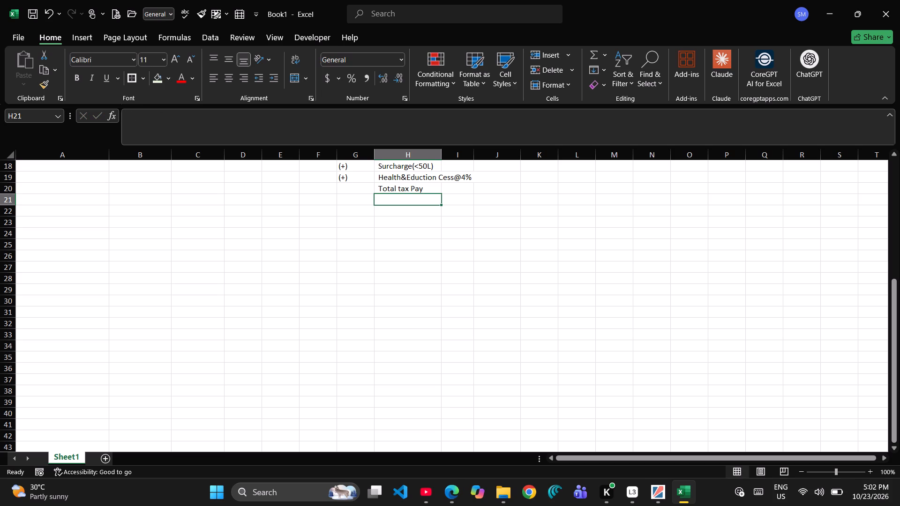
Format the "Total tax Pay" label in H20 as bold red text.
key(Up)
click(175, 81)
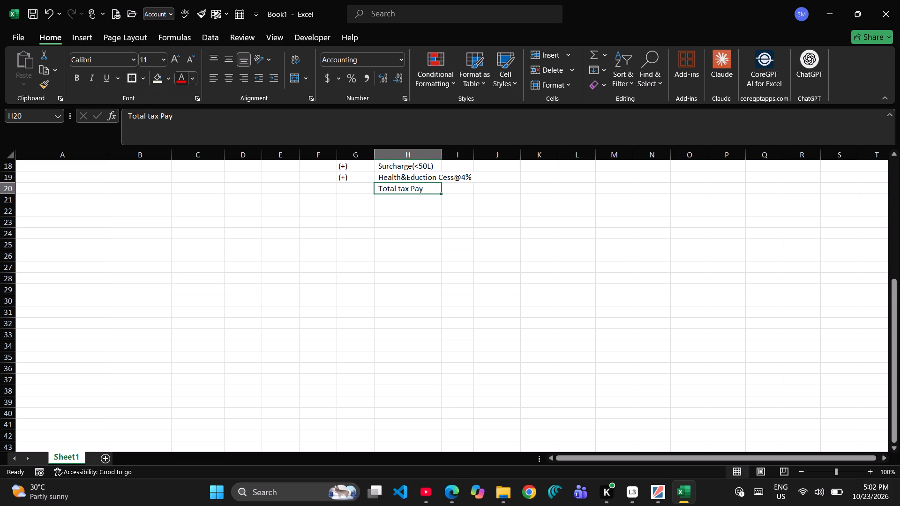
click(73, 82)
Auto-fit the widths of columns I and H so their labels fit fully.
scroll(373, 265, up, 1)
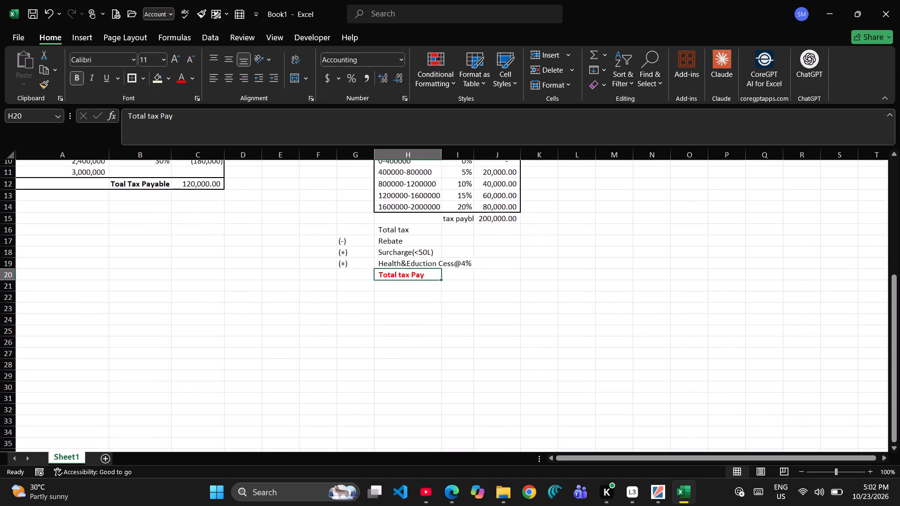
drag(395, 229, 405, 260)
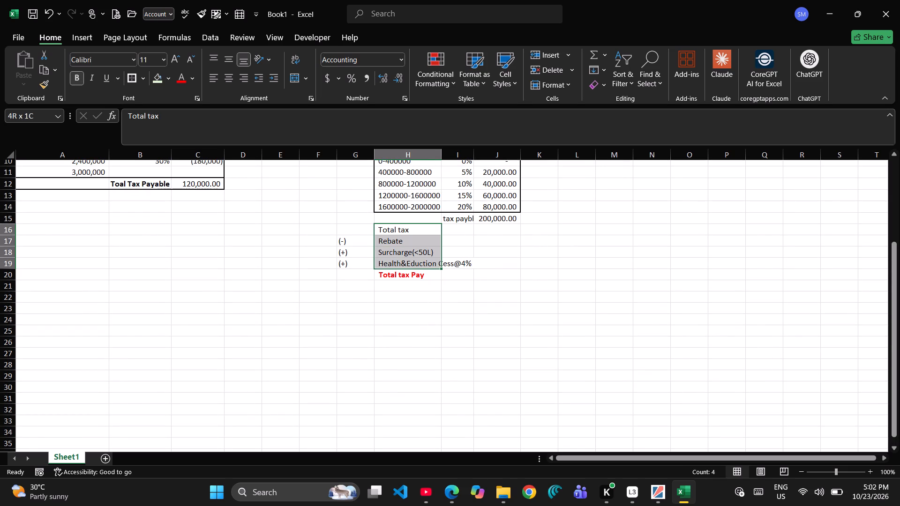
drag(405, 260, 404, 260)
drag(352, 233, 362, 235)
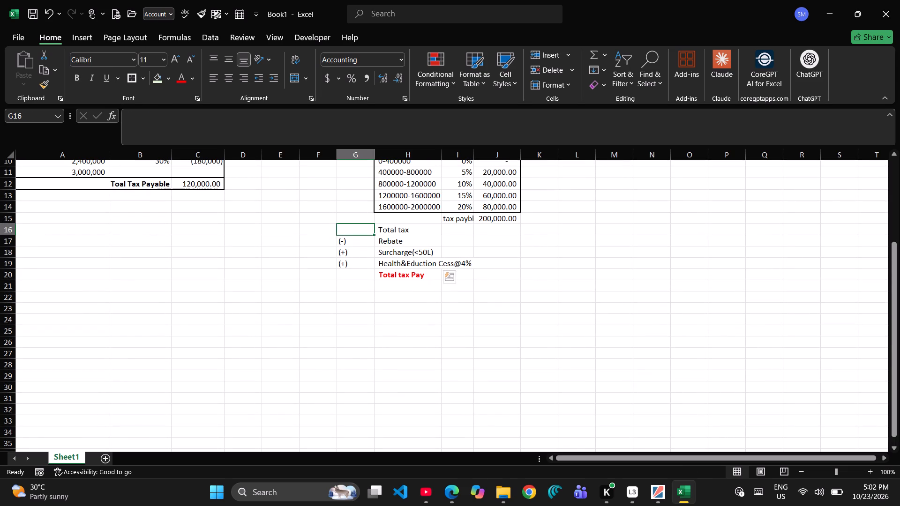
drag(362, 235, 445, 247)
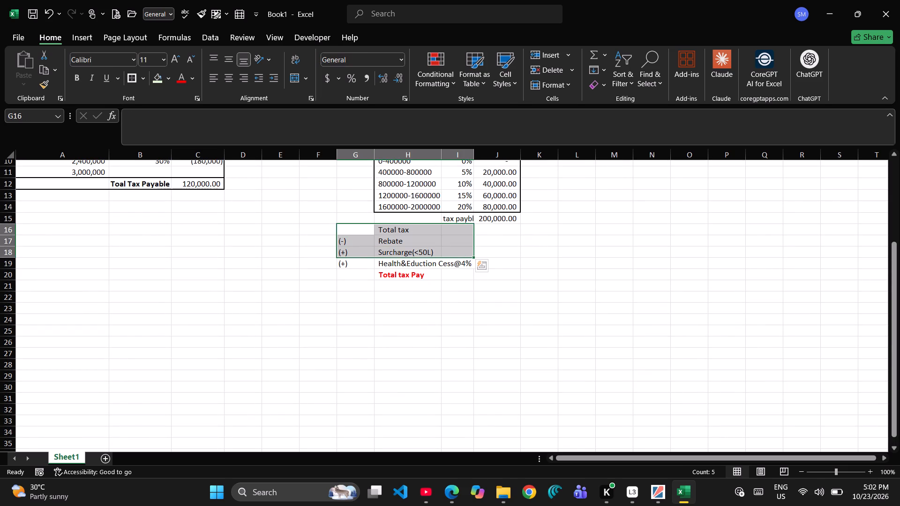
double_click(475, 156)
click(497, 235)
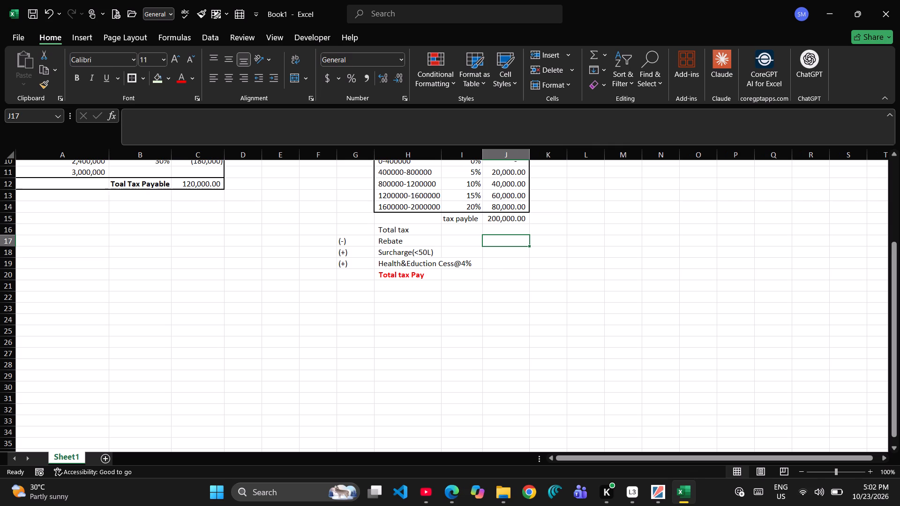
double_click(443, 155)
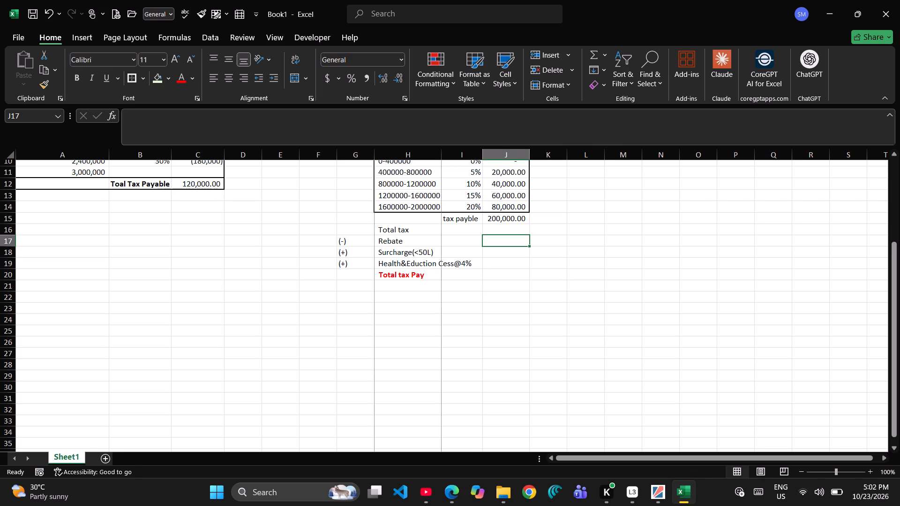
Check the video's tax summary and enter "N/a" in J18 as the surcharge amount.
key(alt+Tab)
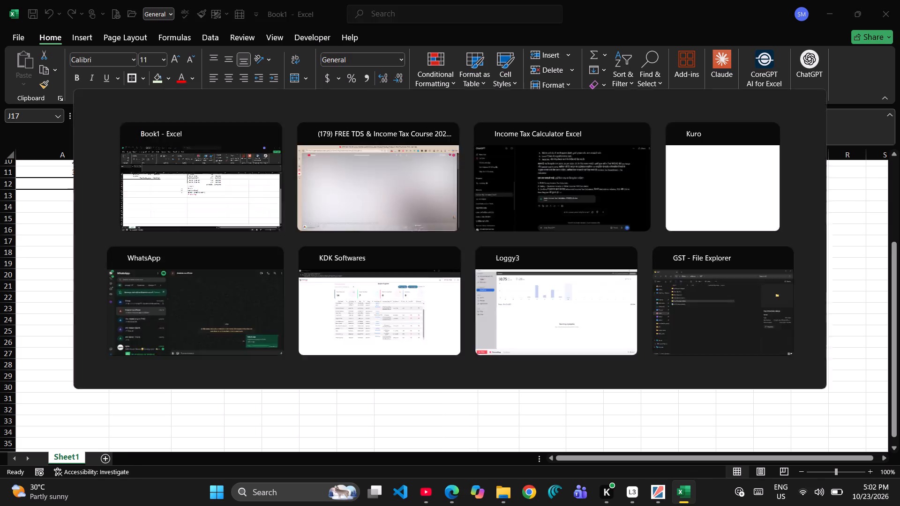
key(alt+Tab)
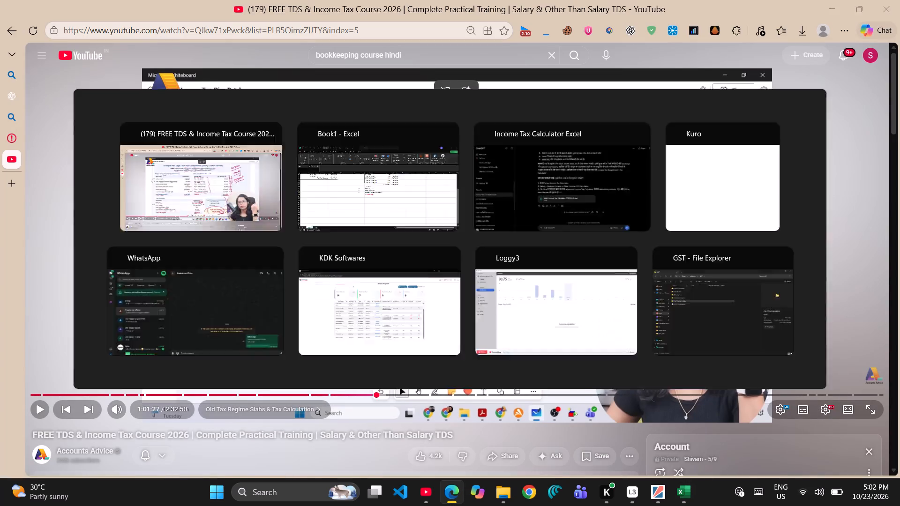
key(Right)
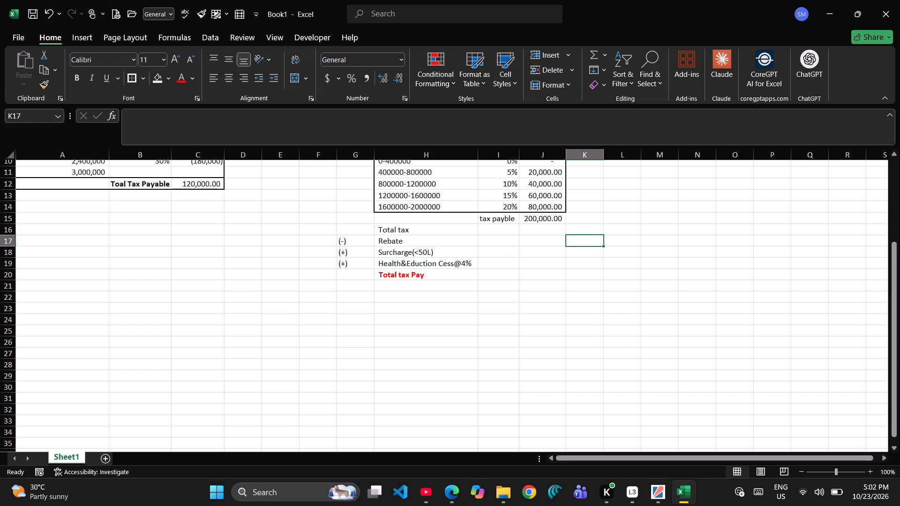
key(Down)
key(Left)
key(alt+Tab)
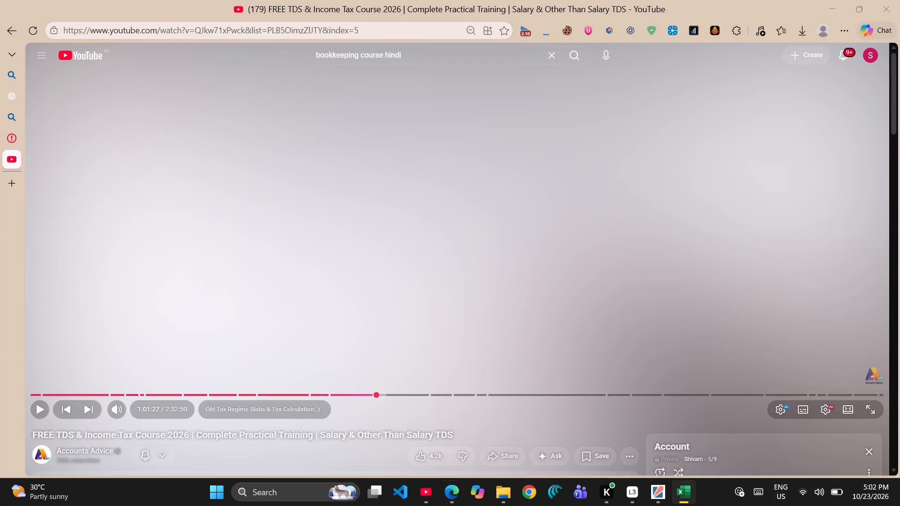
key(alt+Tab)
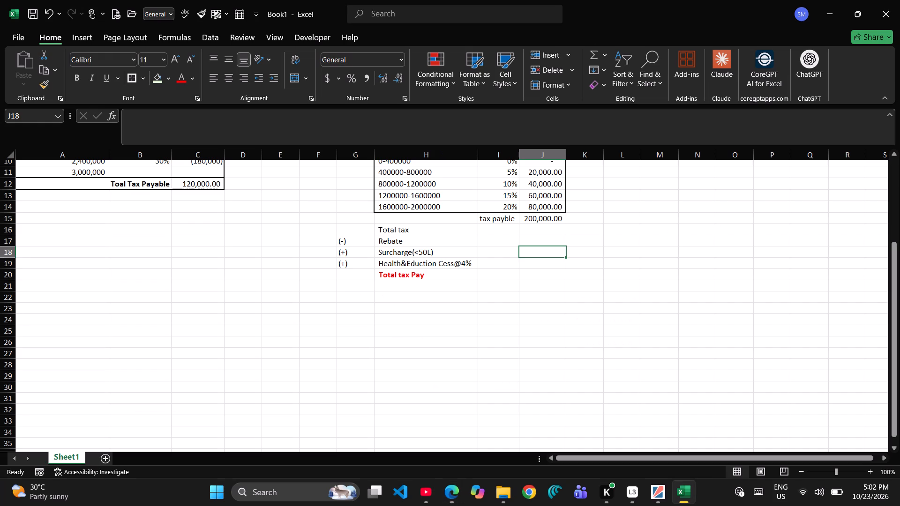
text(N?)
key(BackSpace)
text(/a)
key(Up)
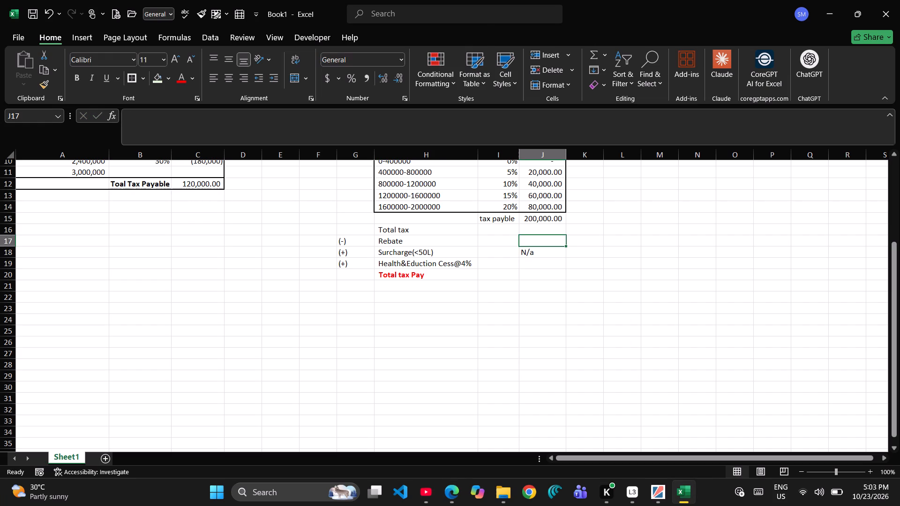
Switch to the course video to check the rebate line of its tax summary.
key(alt+Tab)
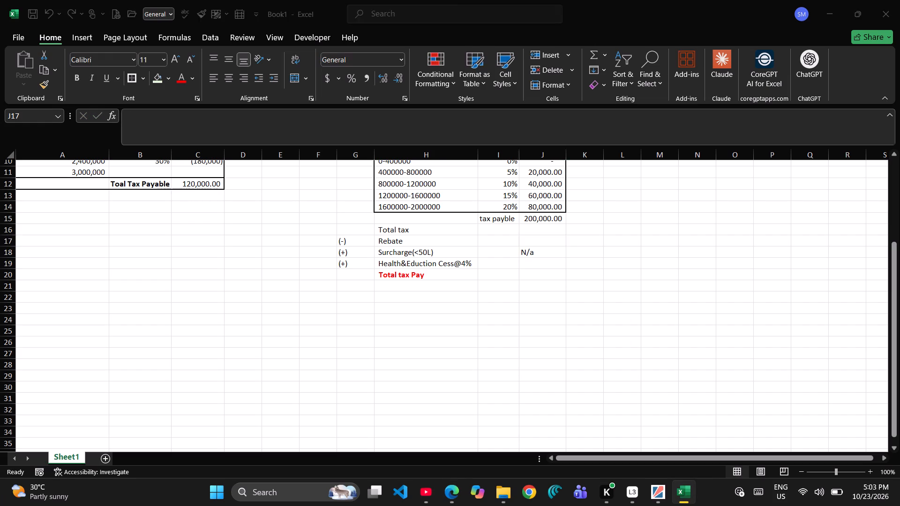
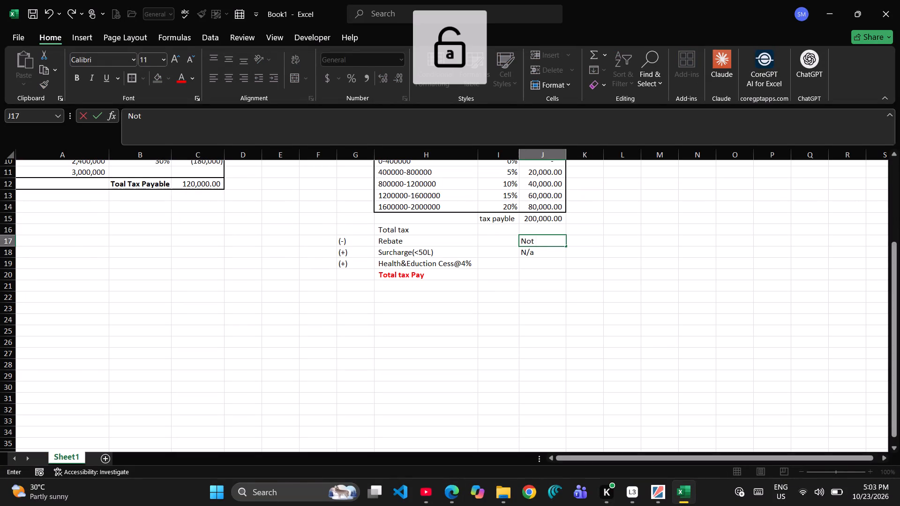
Check the rebate wording in the course video's tax summary and complete J17 as "Not applcable".
key(a)
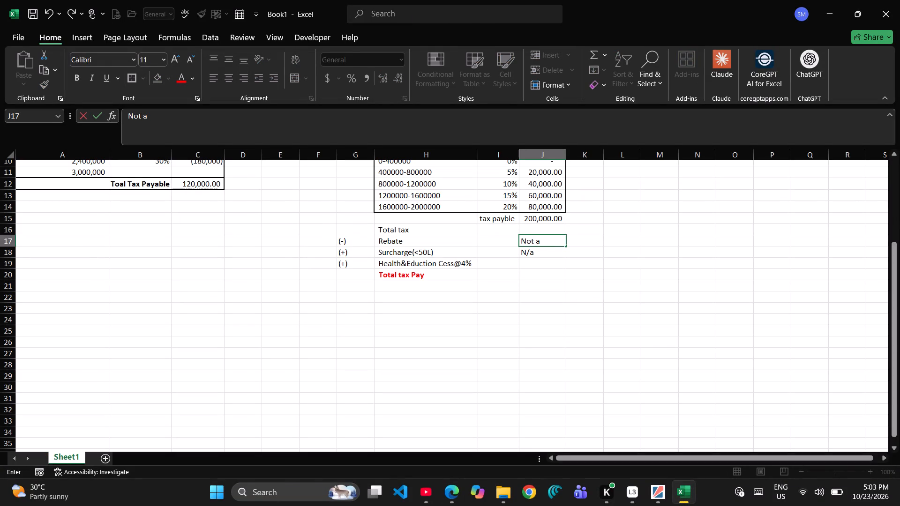
text(pp)
key(alt+Tab)
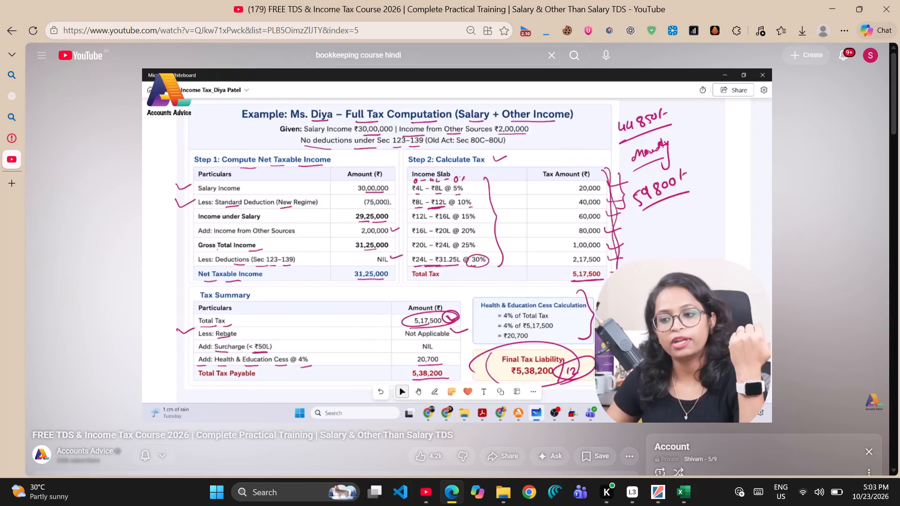
key(alt+Tab)
text(lc)
key(alt+Tab)
key(alt+Tab)
text(able)
key(Right)
key(Up)
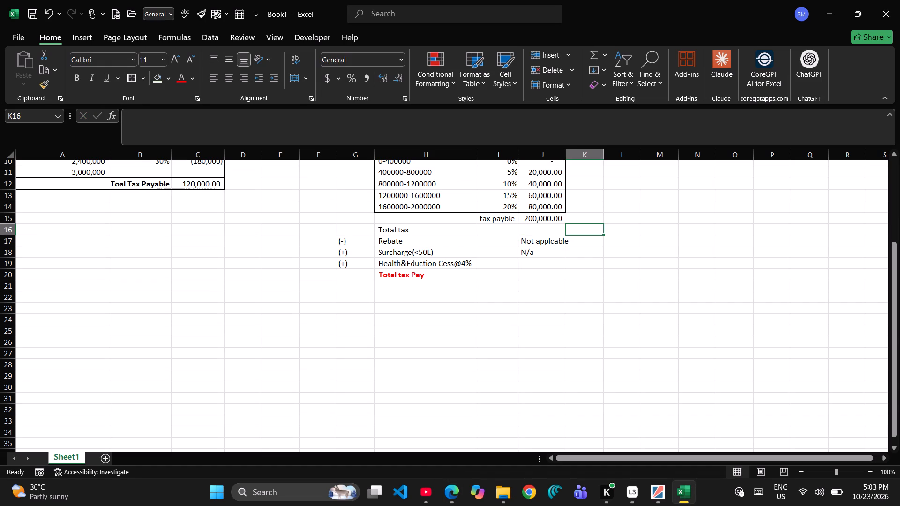
key(Left)
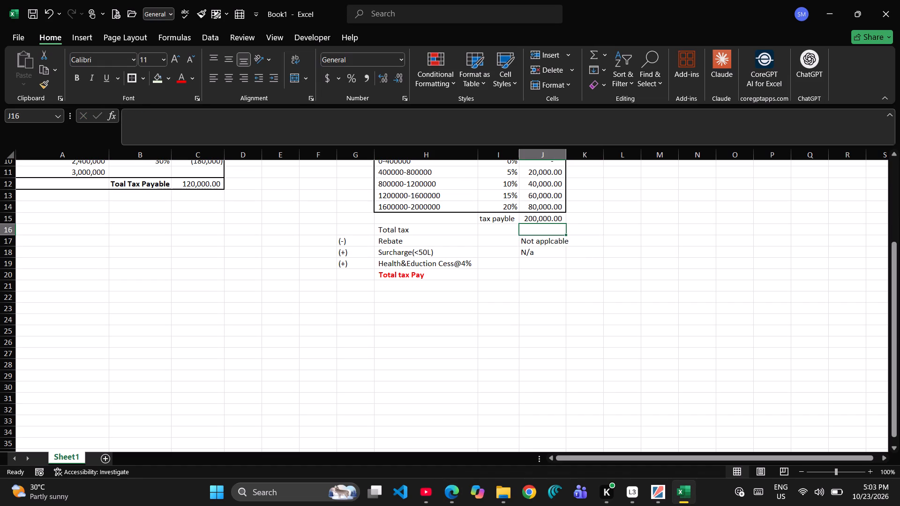
Switch to the course video and extract its "Step 1: Compute Net Taxable Income" table as copied text.
key(alt+Tab)
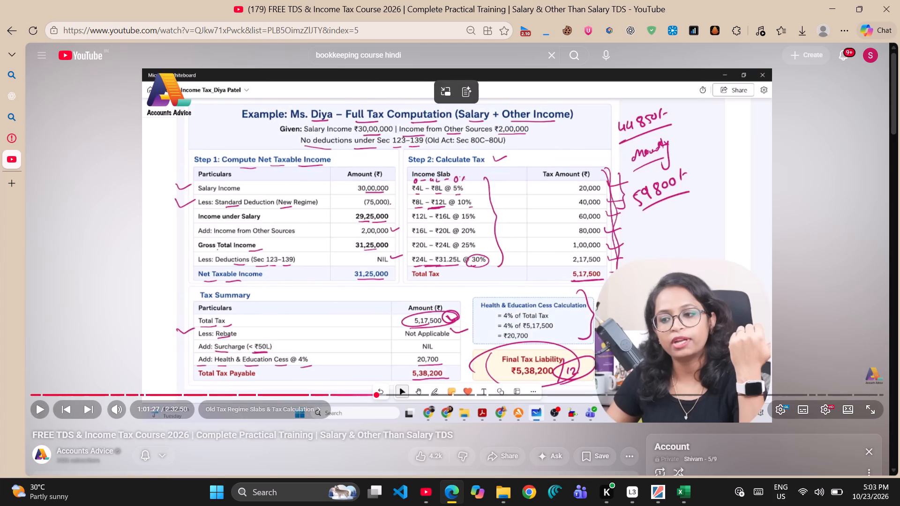
key(Return)
key(Print)
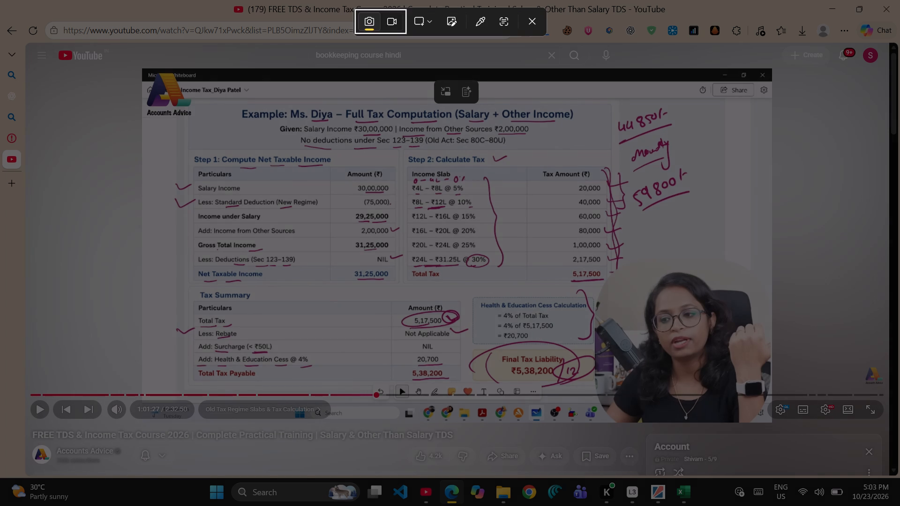
click(500, 27)
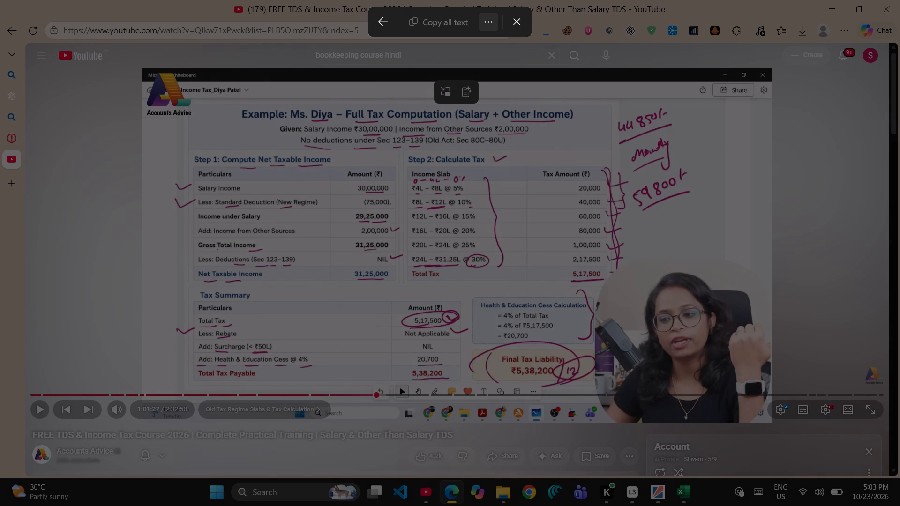
drag(189, 153, 316, 165)
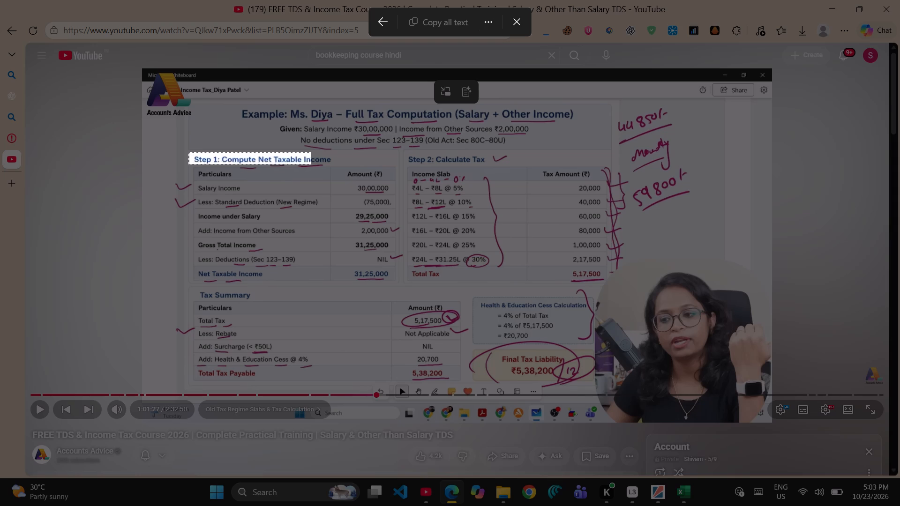
drag(316, 165, 389, 301)
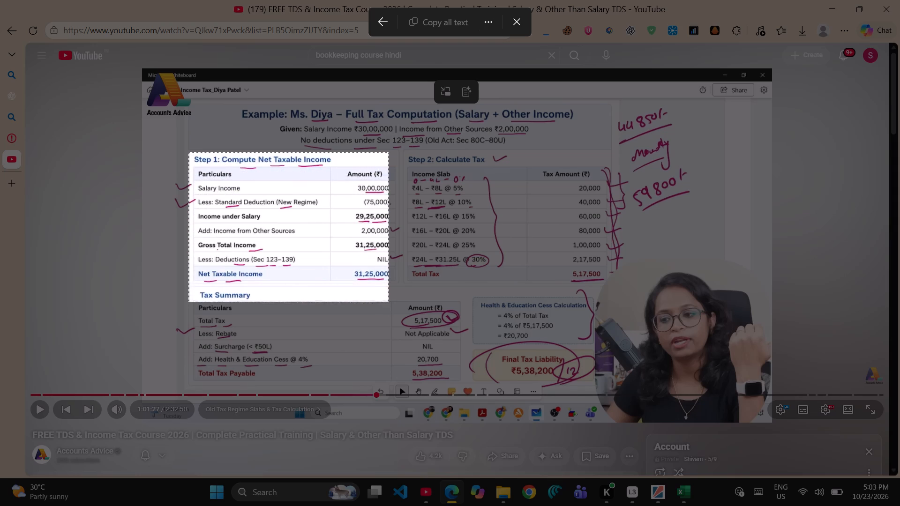
drag(389, 301, 398, 286)
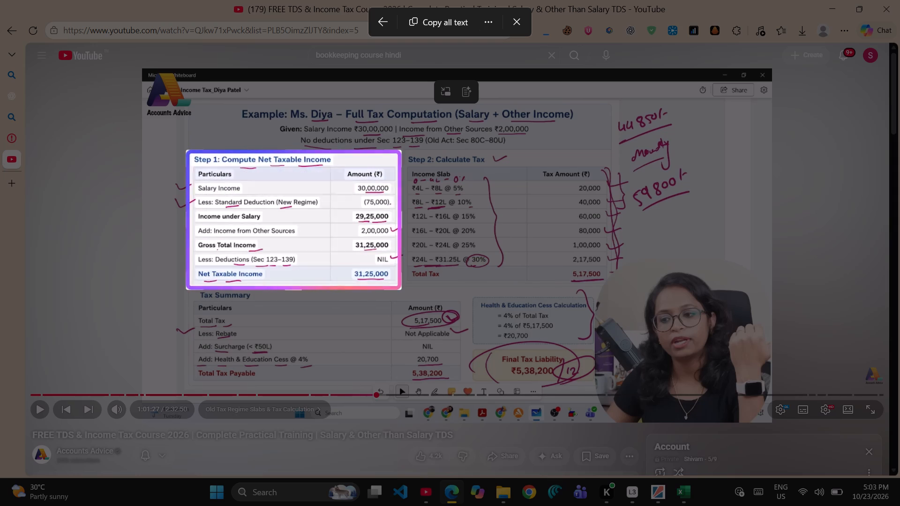
click(443, 26)
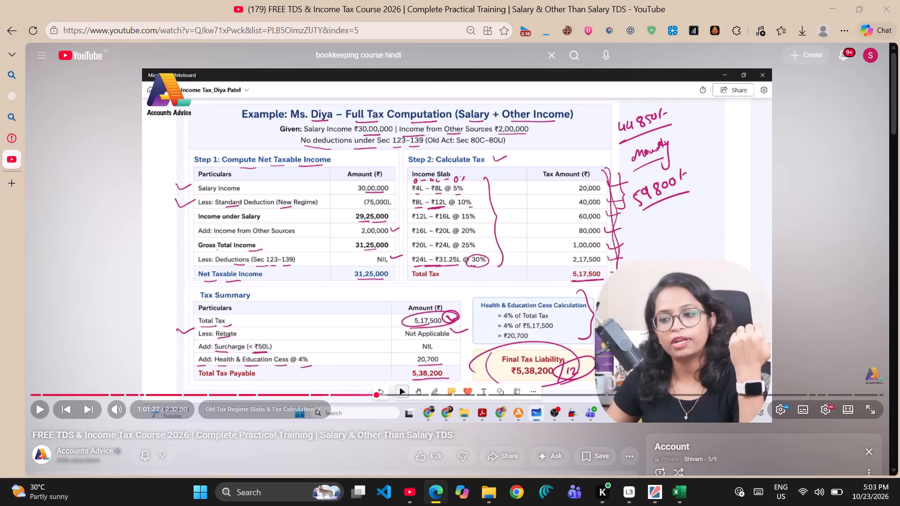
Switch back to the Excel workbook and paste the copied net taxable income text starting at M9.
click(677, 500)
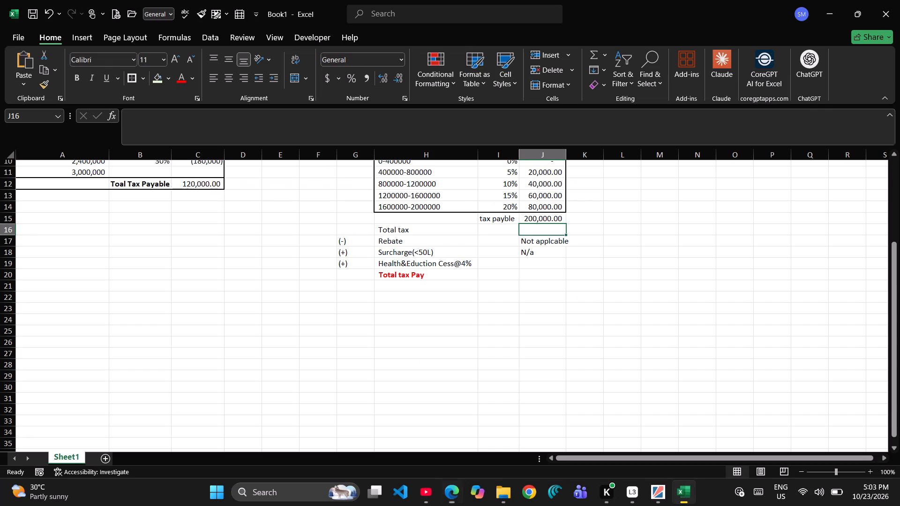
scroll(329, 218, up, 2)
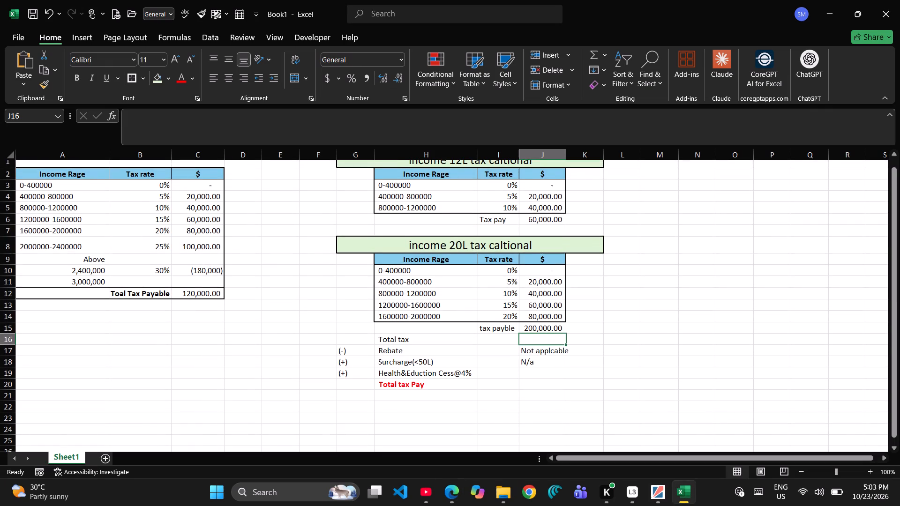
click(655, 262)
key(ctrl+v)
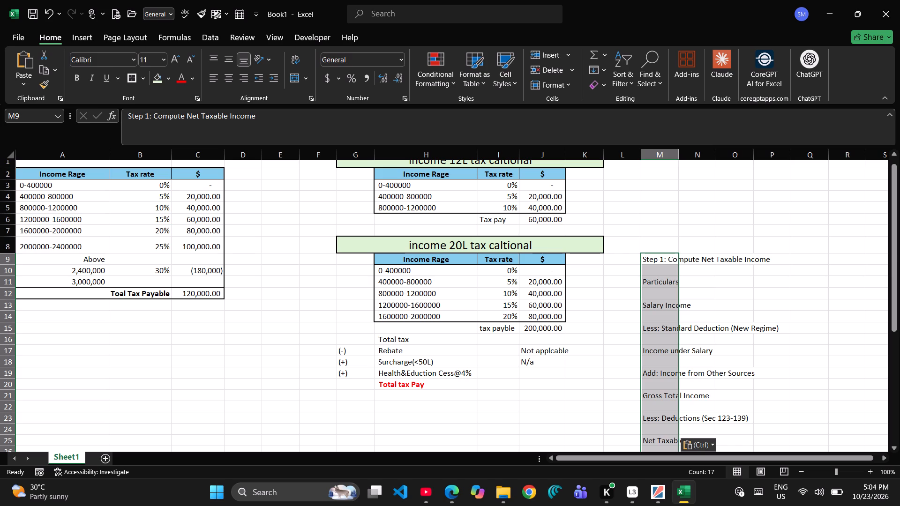
scroll(652, 331, down, 2)
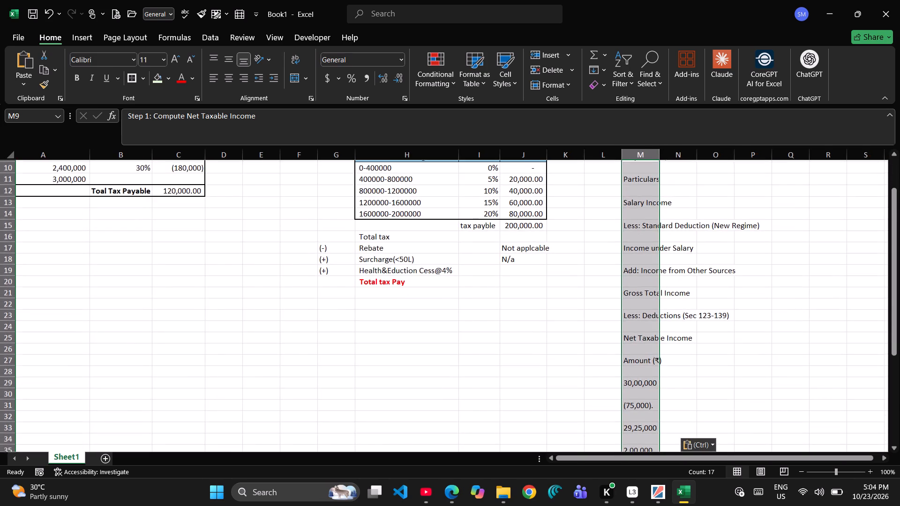
scroll(652, 331, down, 1)
right_click(652, 331)
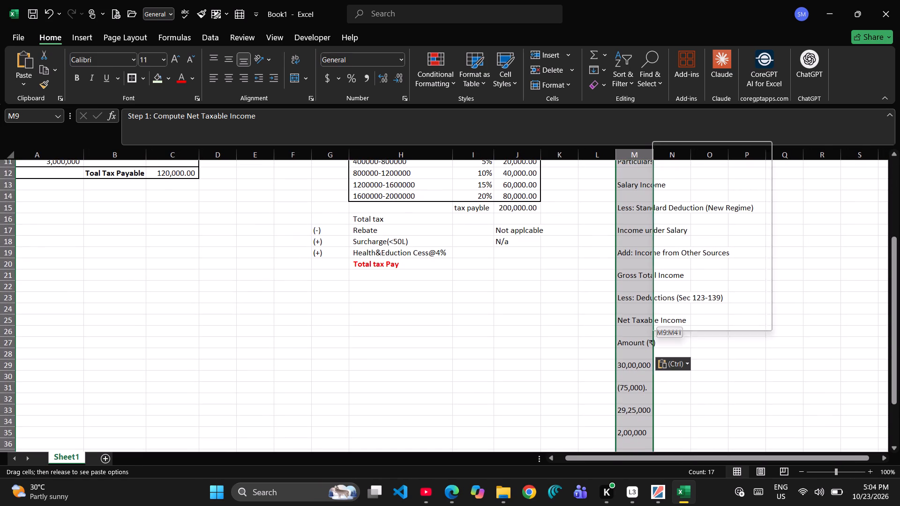
click(600, 226)
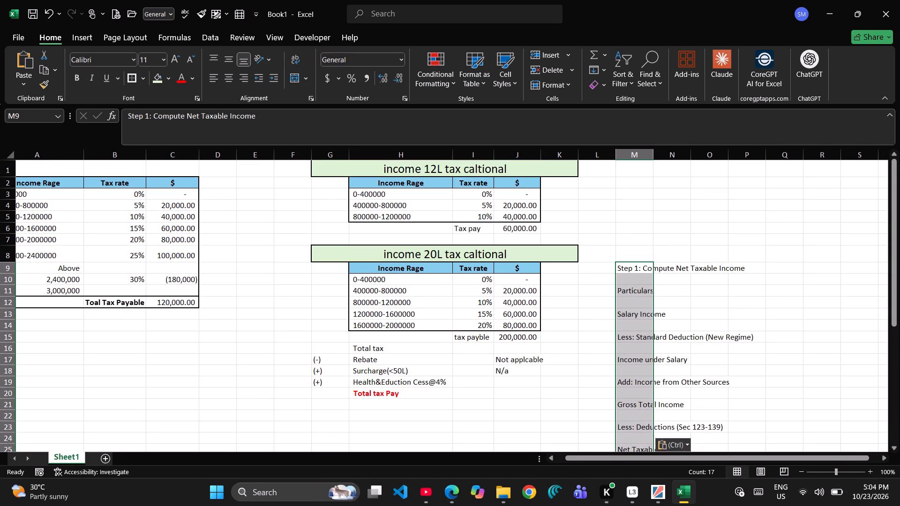
Auto-fit the width of column M so the pasted labels fit fully.
click(656, 155)
double_click(656, 155)
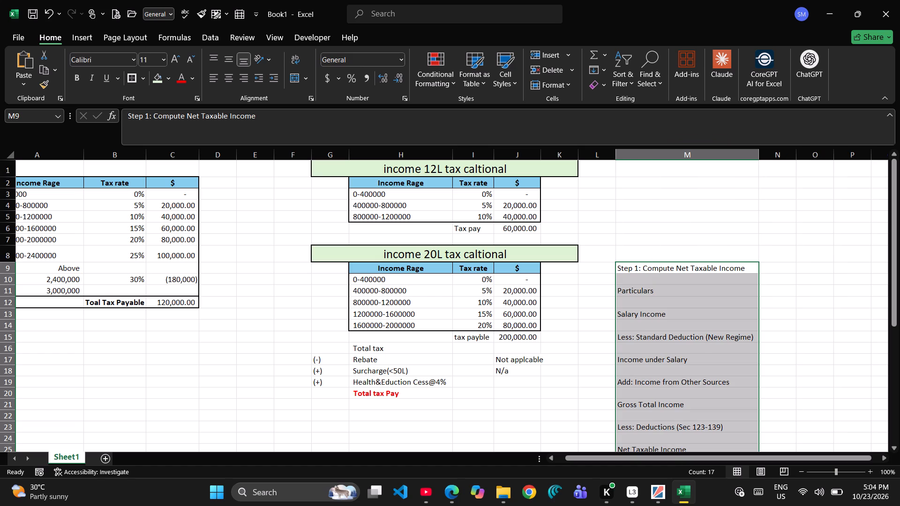
Move the pasted amounts, from "Amount (₹)" in M27 through M41, to column N starting at N9.
scroll(651, 325, down, 2)
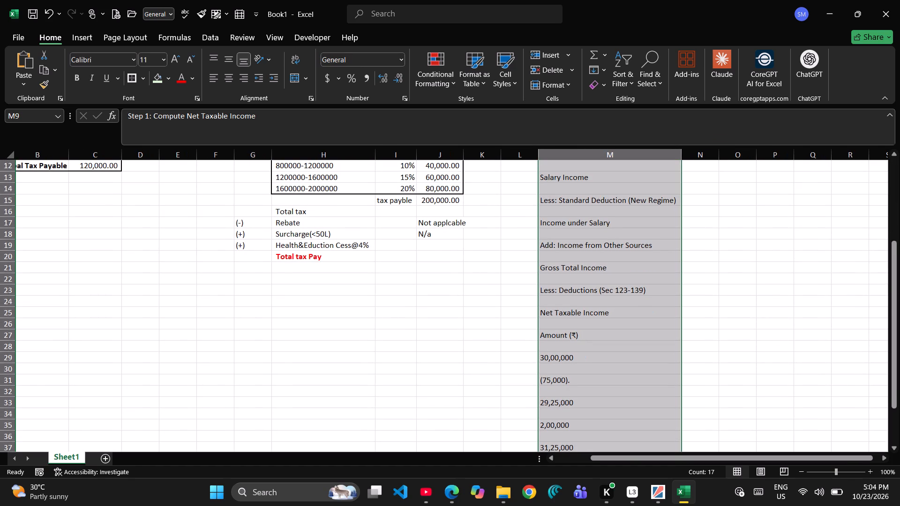
click(573, 337)
key(shift+Down)
key(shift+Down)
key(shift+Down)
key(shift+Down)
key(shift+Down)
key(shift+Down)
key(shift+Down)
key(shift+Down)
key(shift+Down)
key(shift+Down)
key(shift+Down)
key(shift+Down)
key(shift+Down)
key(shift+Down)
key(shift+Down)
key(shift+Down)
key(shift+Down)
key(shift+Down)
key(shift+Down)
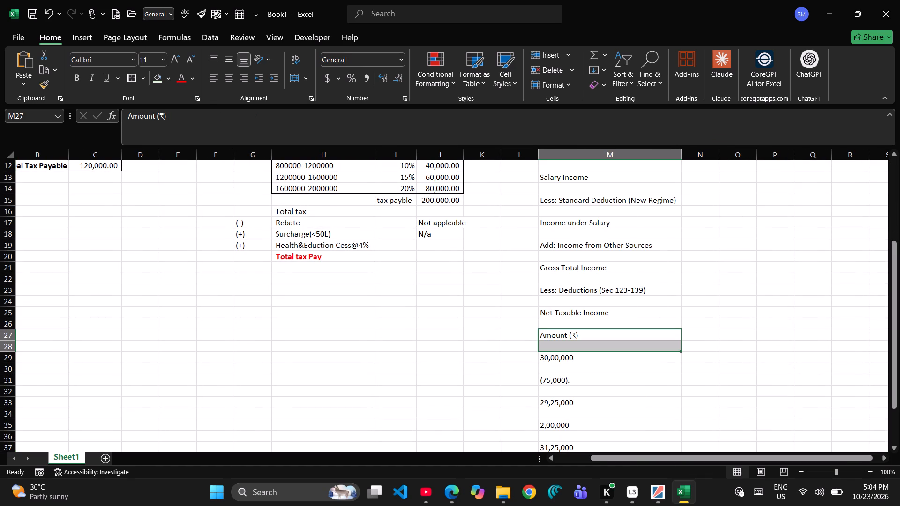
key(shift+Up)
key(shift+Up)
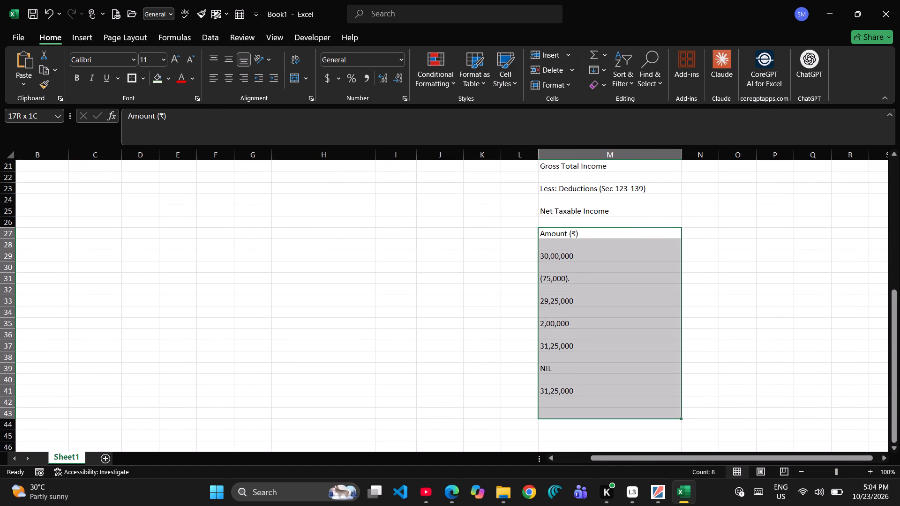
key(shift+Up)
key(shift+Up)
key(ctrl+x)
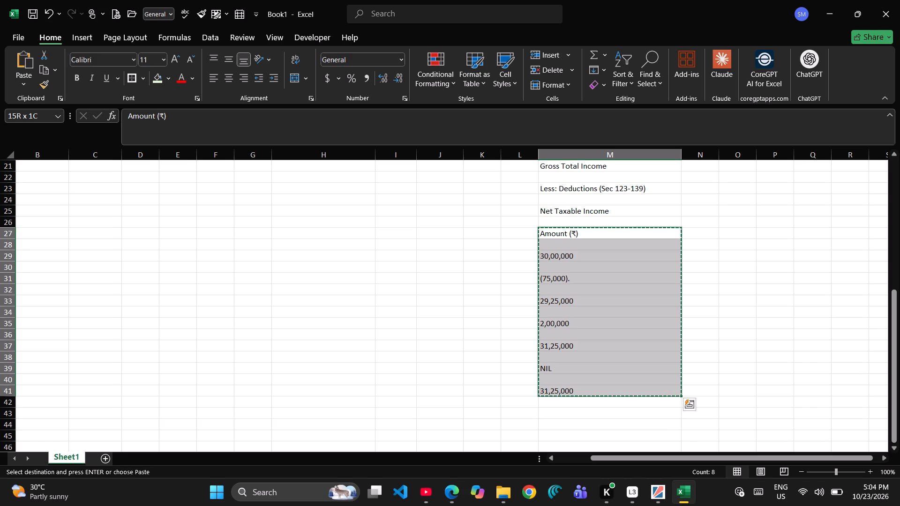
key(Right)
key(Up)
key(Up)
key(Up)
key(Up)
key(Up)
key(Up)
key(Up)
key(Up)
key(Up)
key(Up)
key(Up)
key(Up)
key(Up)
key(Up)
key(Up)
key(Up)
key(Up)
key(Up)
key(Up)
key(Up)
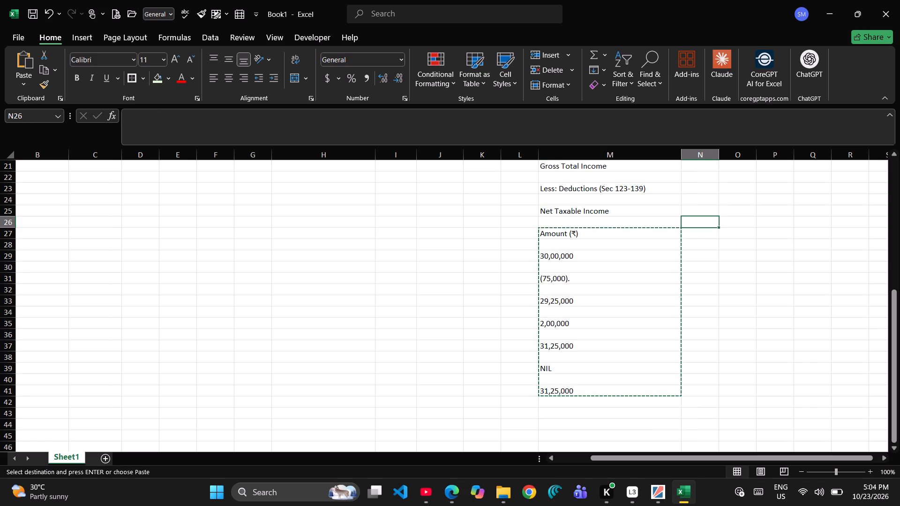
key(Down)
key(Down)
key(Down)
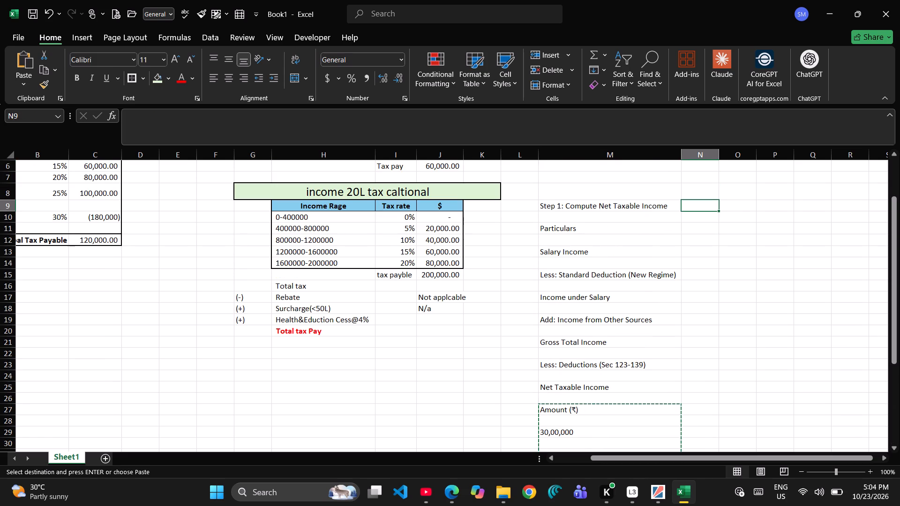
key(ctrl+v)
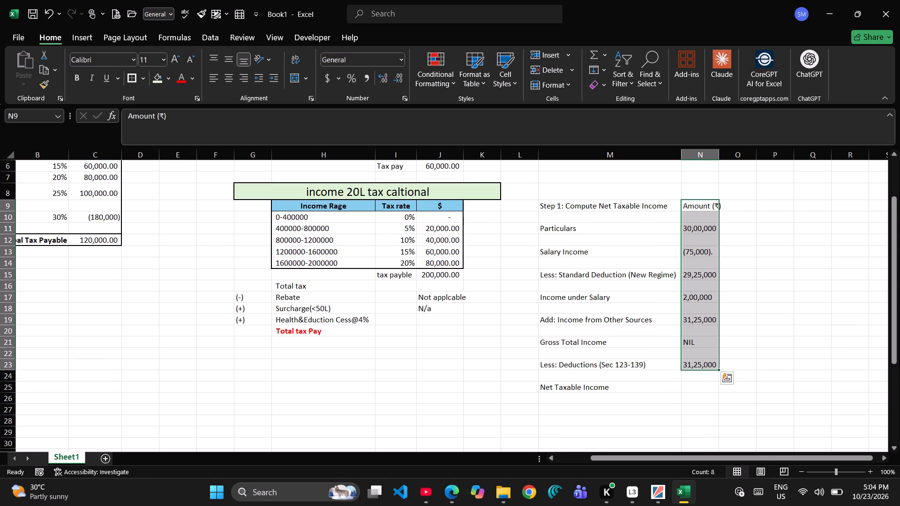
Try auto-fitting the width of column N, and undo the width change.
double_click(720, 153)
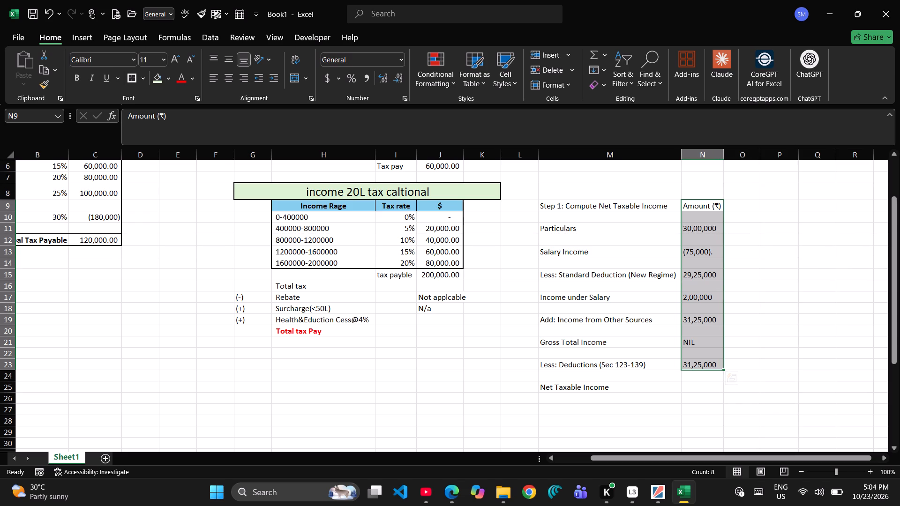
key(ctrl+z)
Move the amounts in N9:N23 down to start at N11, aligning "Amount (₹)" with the "Particulars" label.
key(Down)
key(Up)
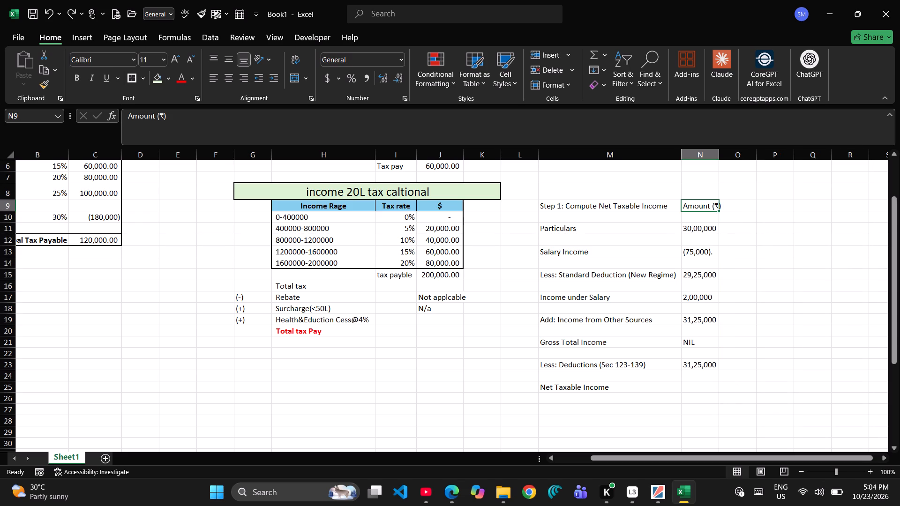
key(shift+Down)
key(shift+Down)
key(ctrl+shift+Down)
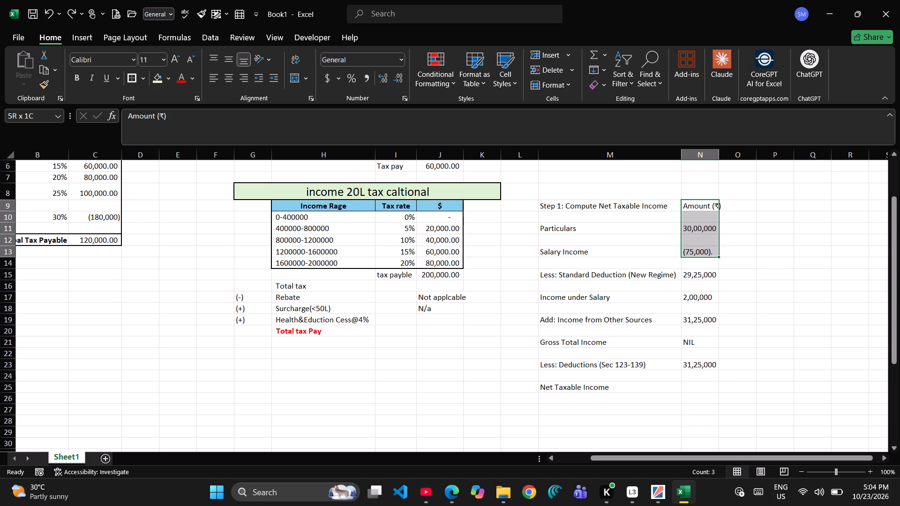
key(ctrl+shift+Down)
key(ctrl+shift+Down)
key(ctrl+shift+Down)
key(ctrl+shift+Down)
key(ctrl+shift+Down)
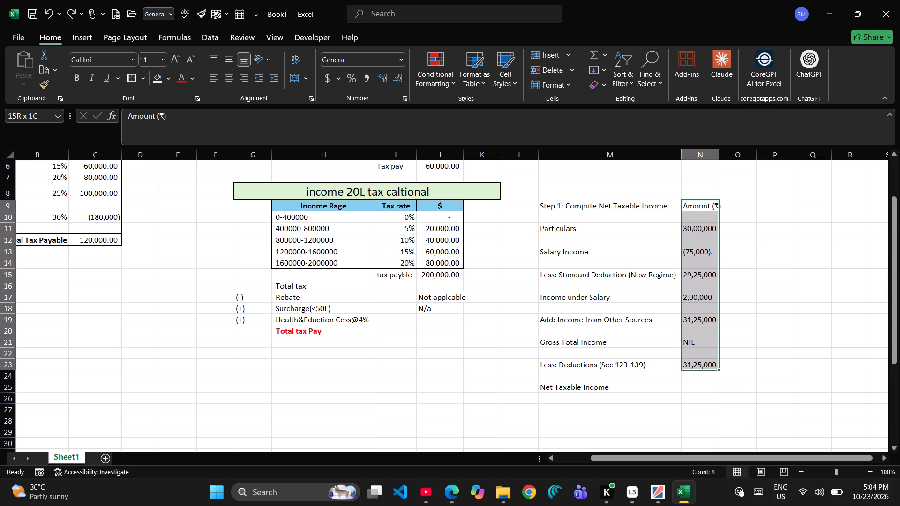
key(ctrl+x)
key(Down)
key(Down)
key(ctrl+v)
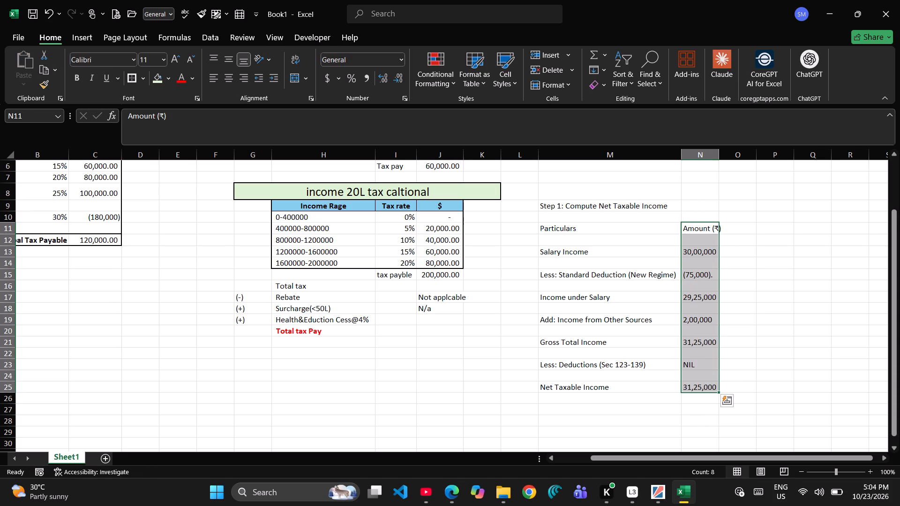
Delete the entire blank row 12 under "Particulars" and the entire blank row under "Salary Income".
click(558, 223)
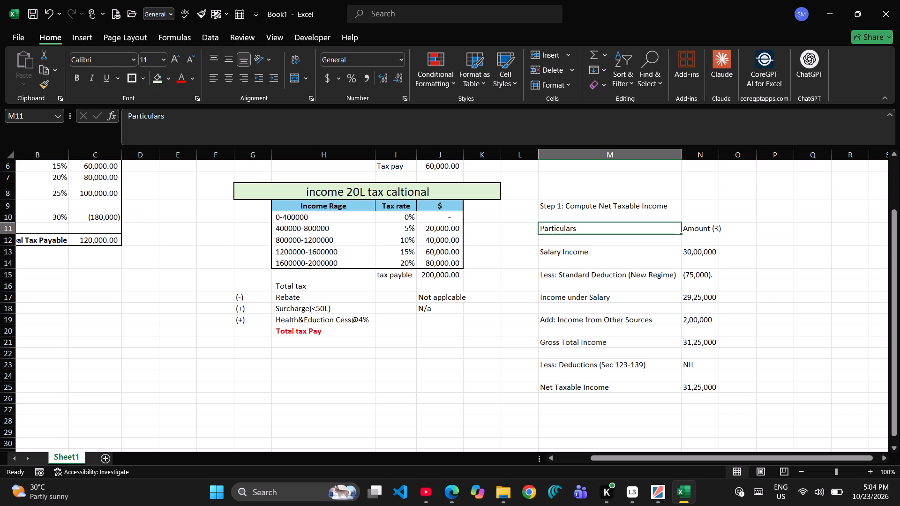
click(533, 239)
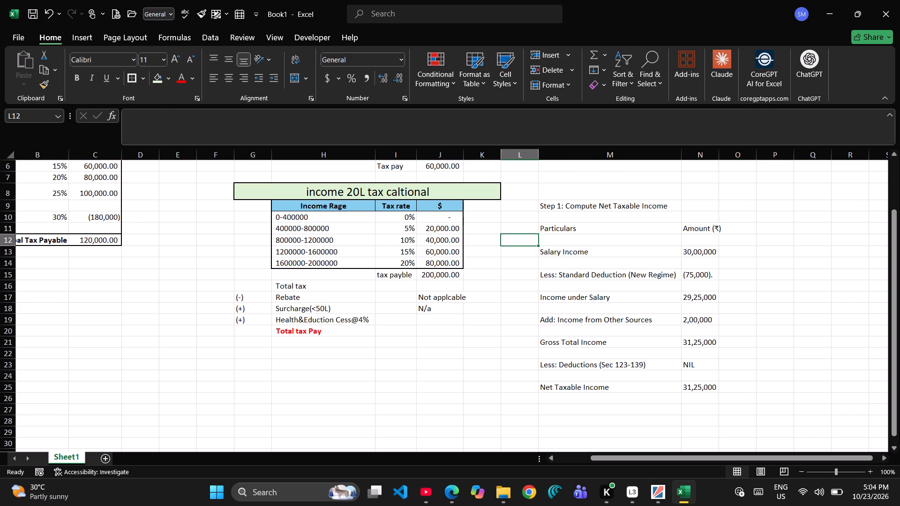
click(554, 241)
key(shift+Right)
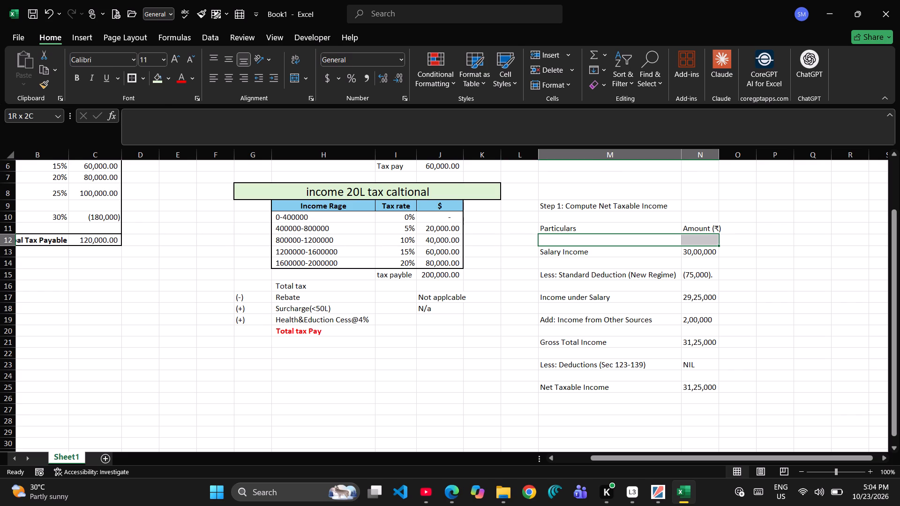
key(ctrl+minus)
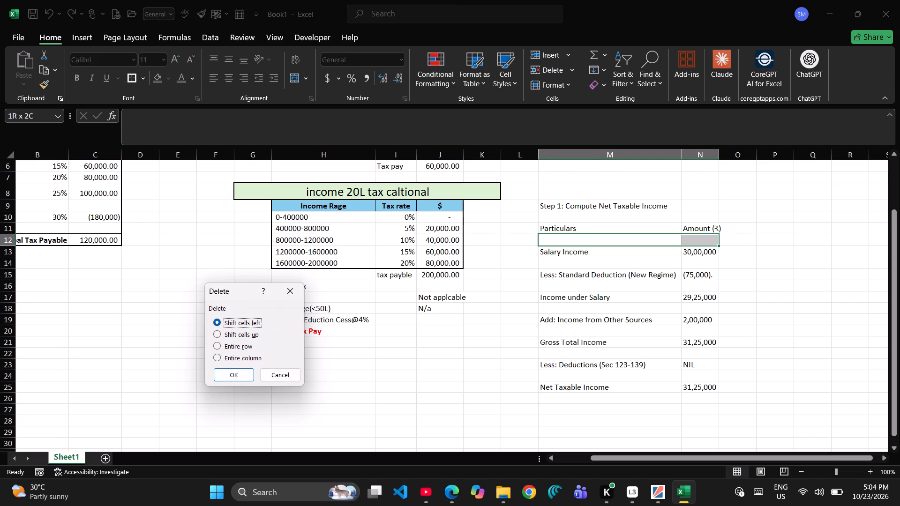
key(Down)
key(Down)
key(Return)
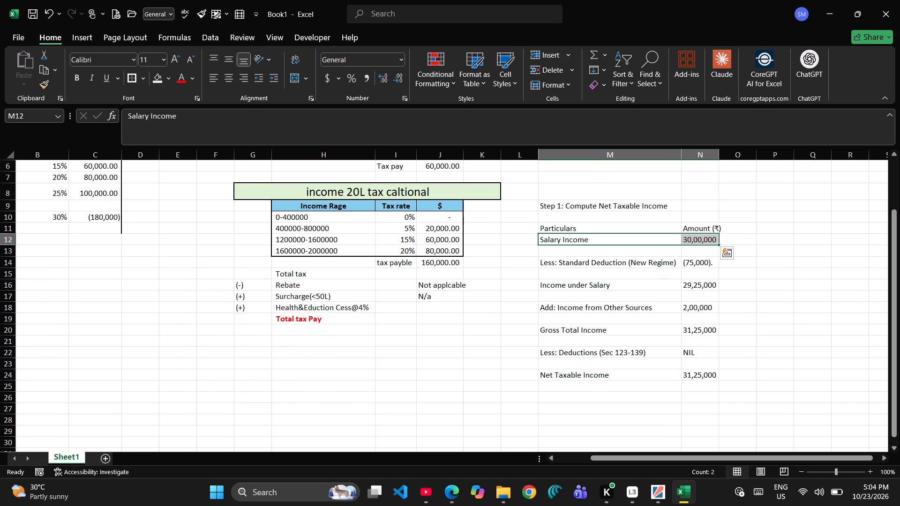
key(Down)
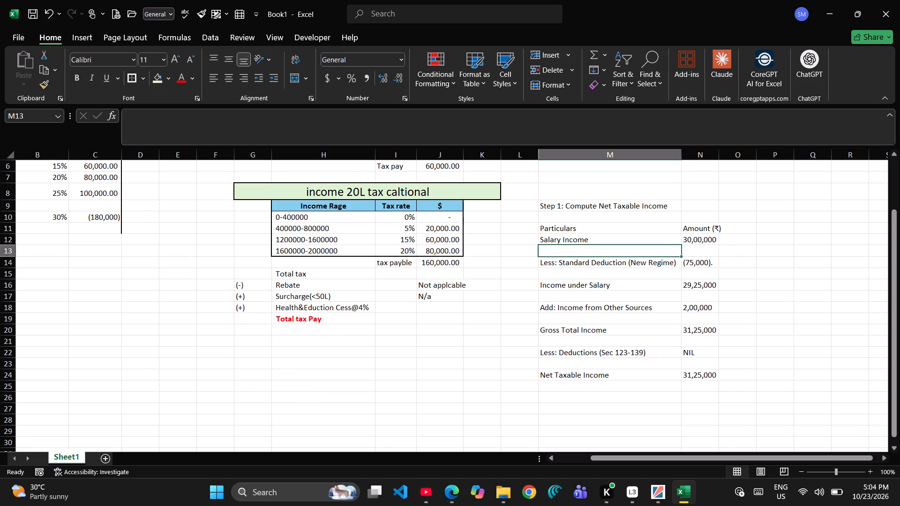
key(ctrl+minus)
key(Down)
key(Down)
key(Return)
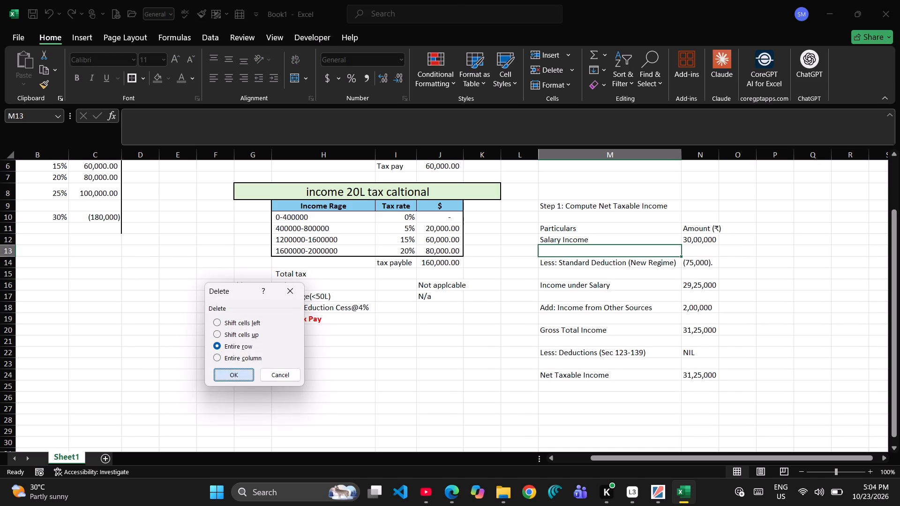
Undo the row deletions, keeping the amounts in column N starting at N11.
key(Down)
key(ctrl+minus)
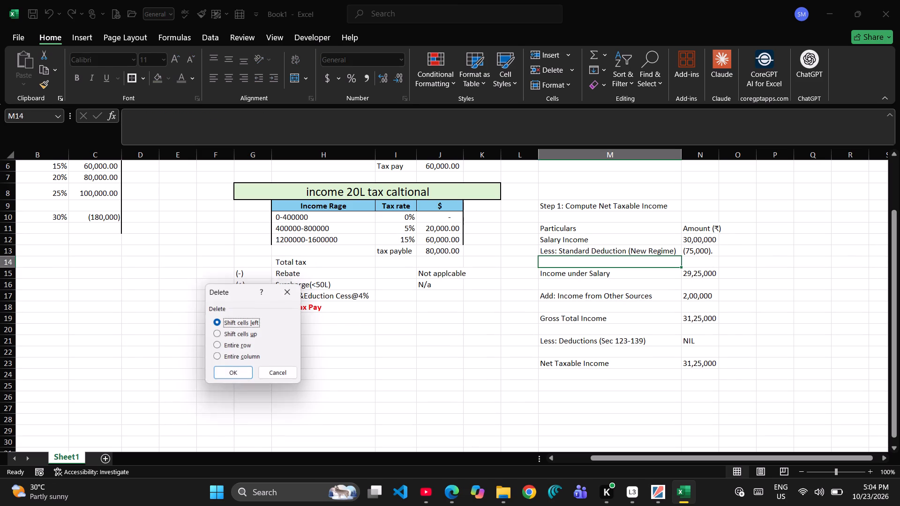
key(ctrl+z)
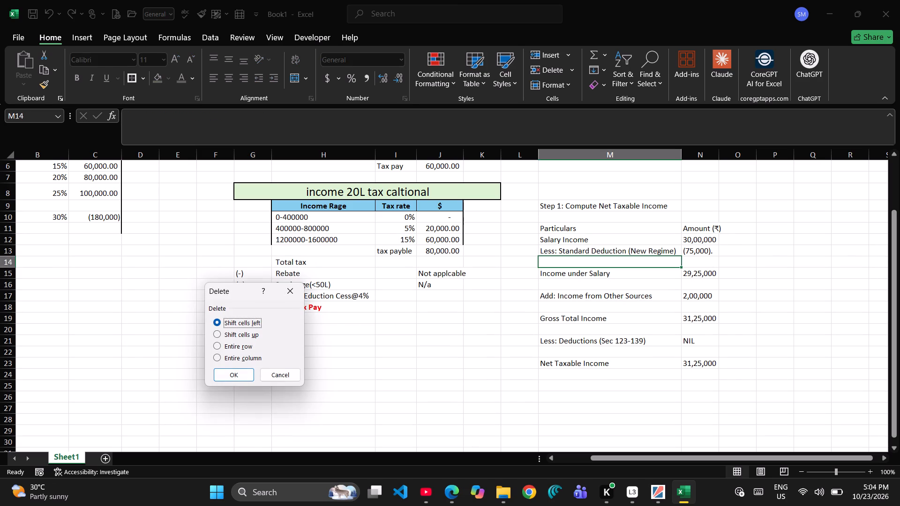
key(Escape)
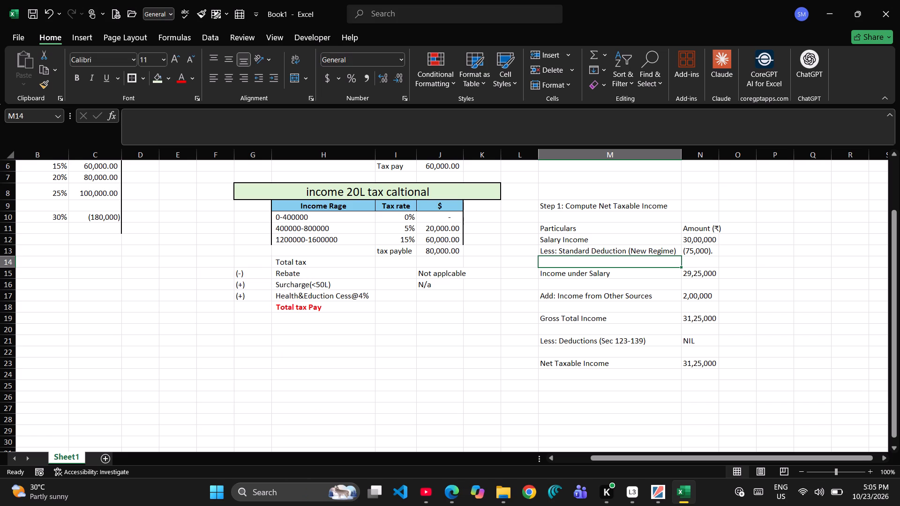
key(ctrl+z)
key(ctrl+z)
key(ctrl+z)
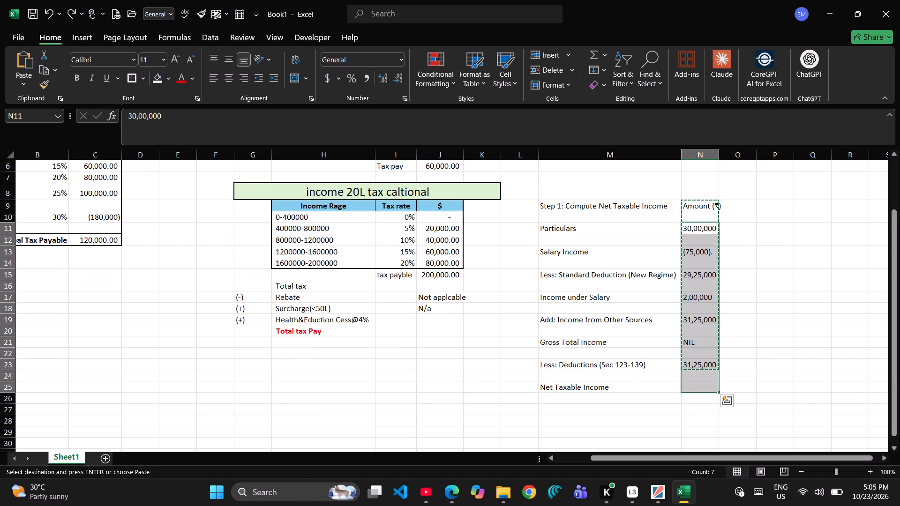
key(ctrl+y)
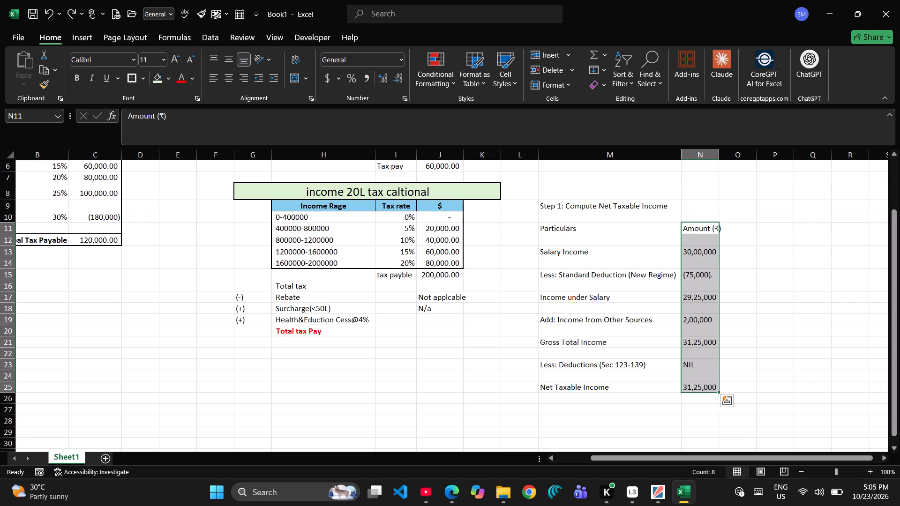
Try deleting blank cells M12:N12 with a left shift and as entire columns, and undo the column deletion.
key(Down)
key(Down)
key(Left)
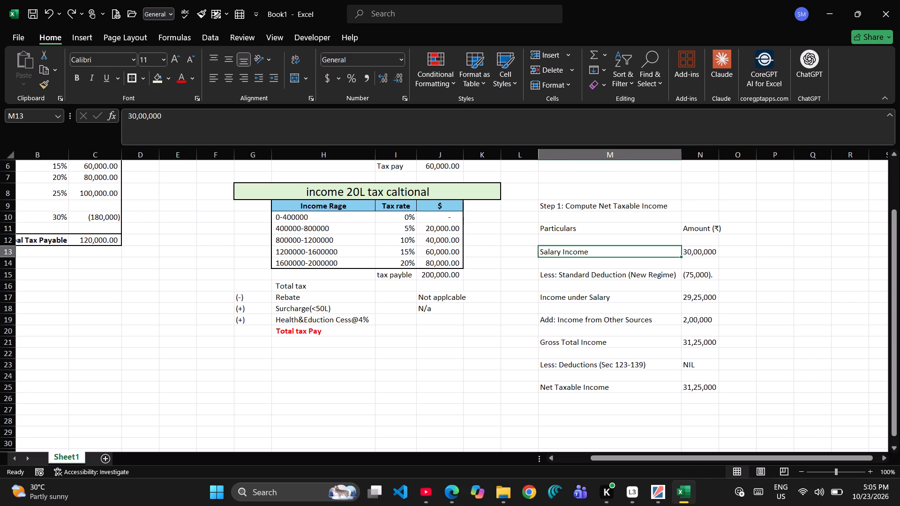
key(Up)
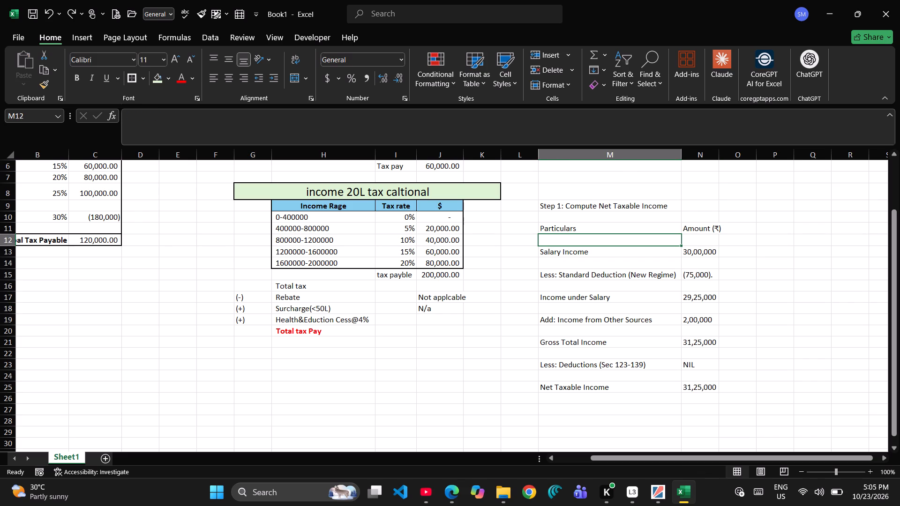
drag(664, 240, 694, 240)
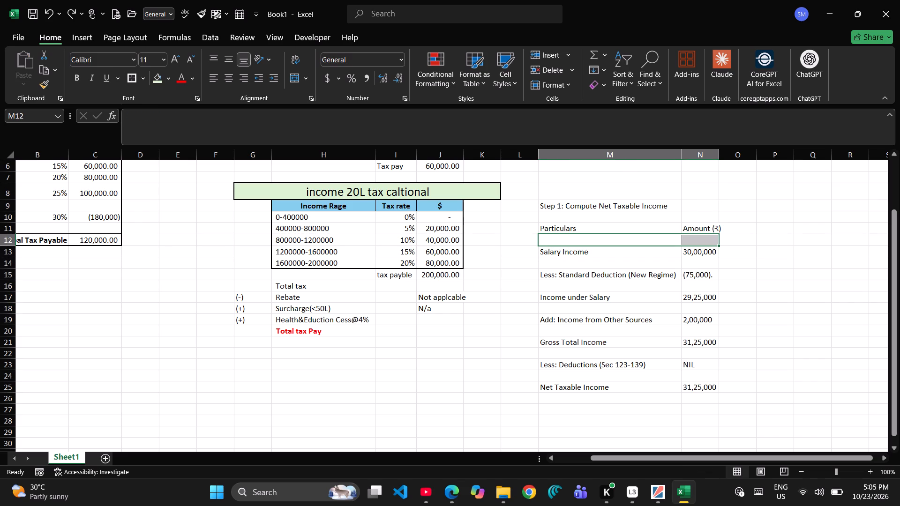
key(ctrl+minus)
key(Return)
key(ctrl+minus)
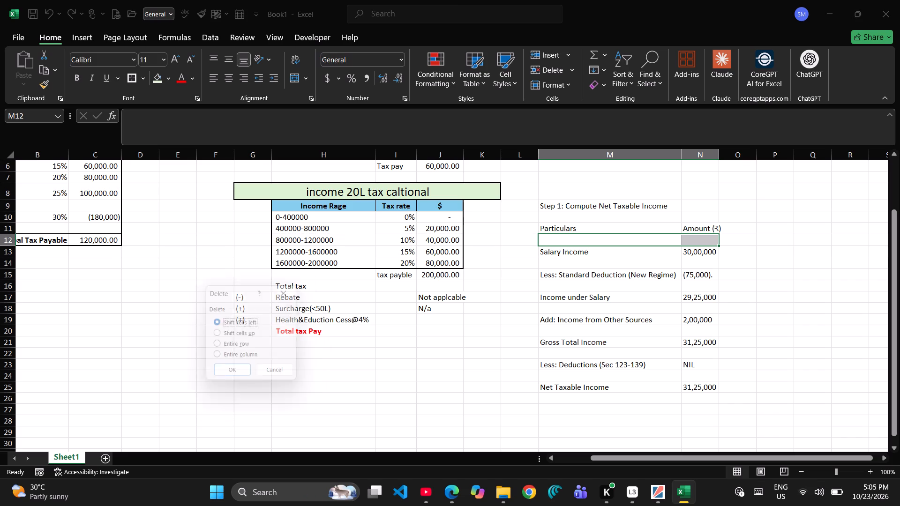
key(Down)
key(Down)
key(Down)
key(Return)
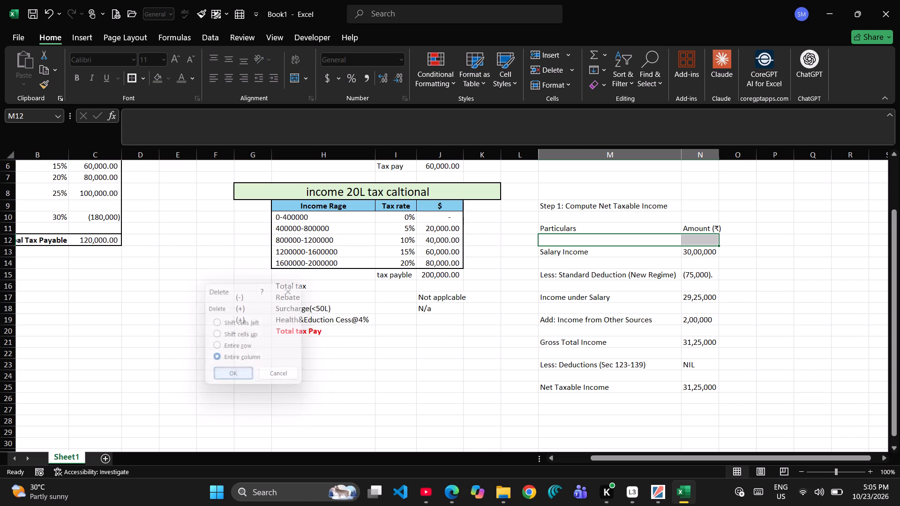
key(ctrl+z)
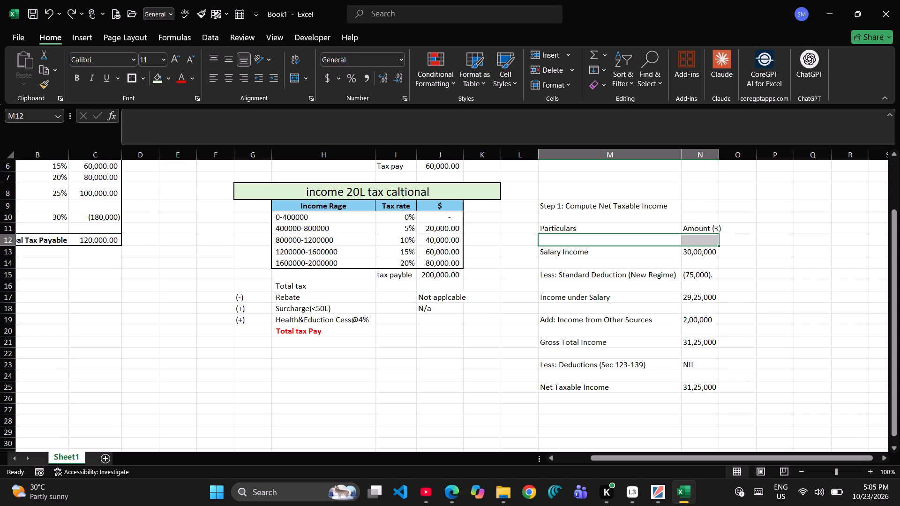
Set the "Salary Income" amount in N13 to 20,00,000.
click(576, 265)
click(699, 265)
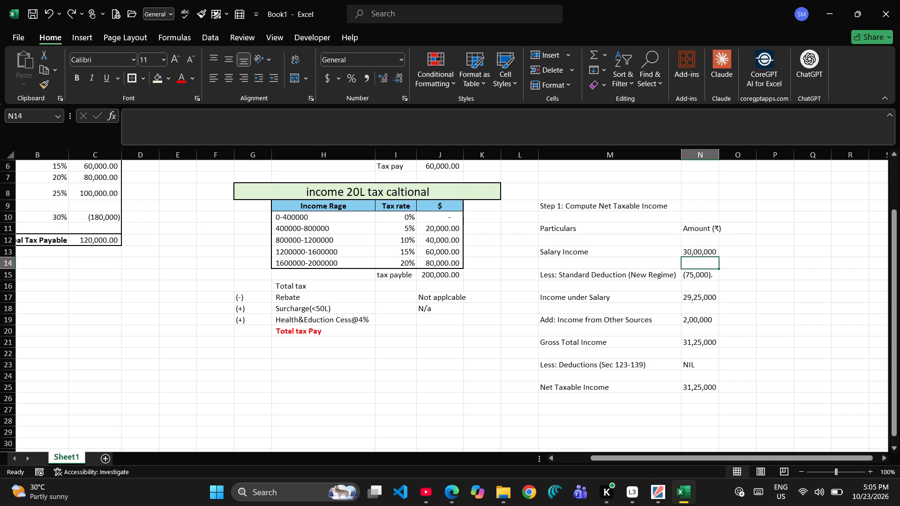
click(689, 251)
double_click(689, 251)
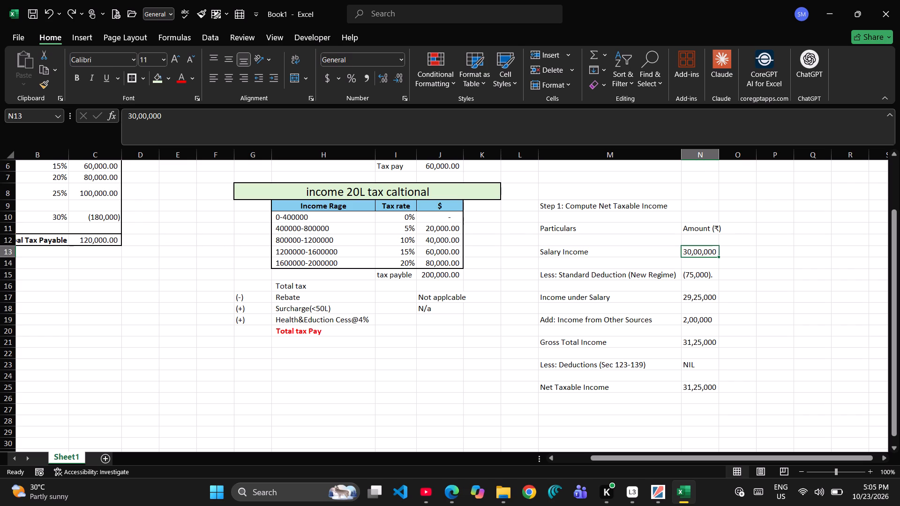
key(BackSpace)
key(2)
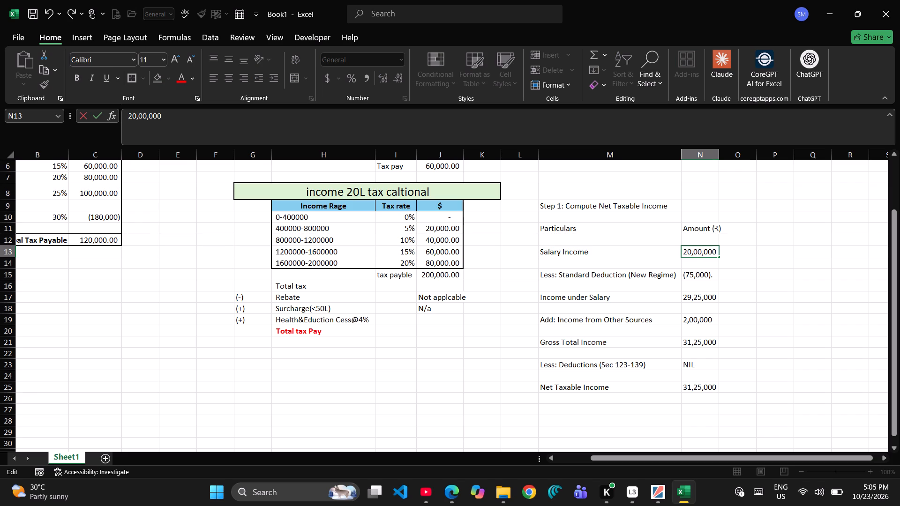
key(Return)
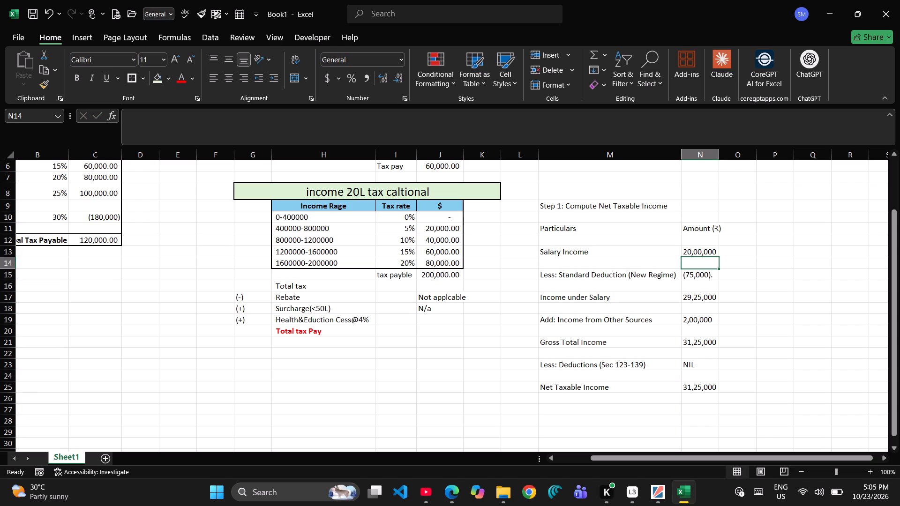
Replace the "Income under Salary" amount in N17 with the formula =N13-N15.
double_click(699, 280)
double_click(699, 276)
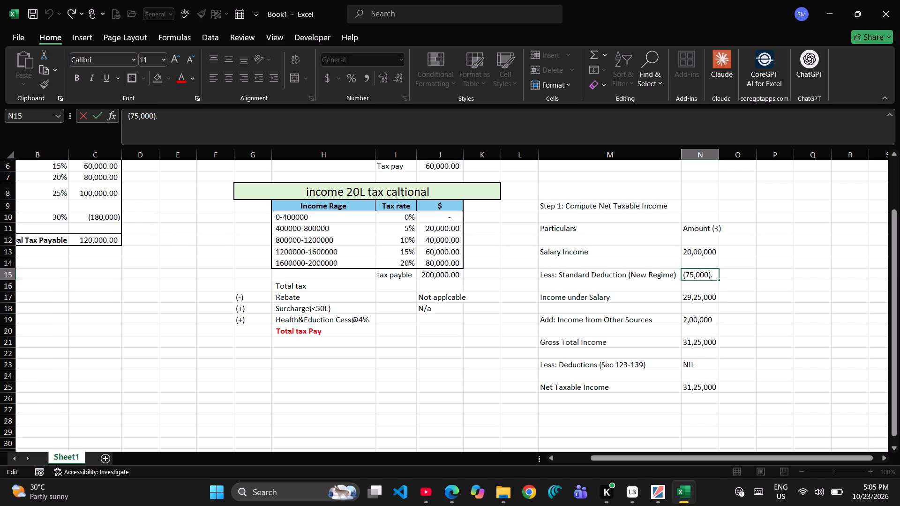
double_click(694, 298)
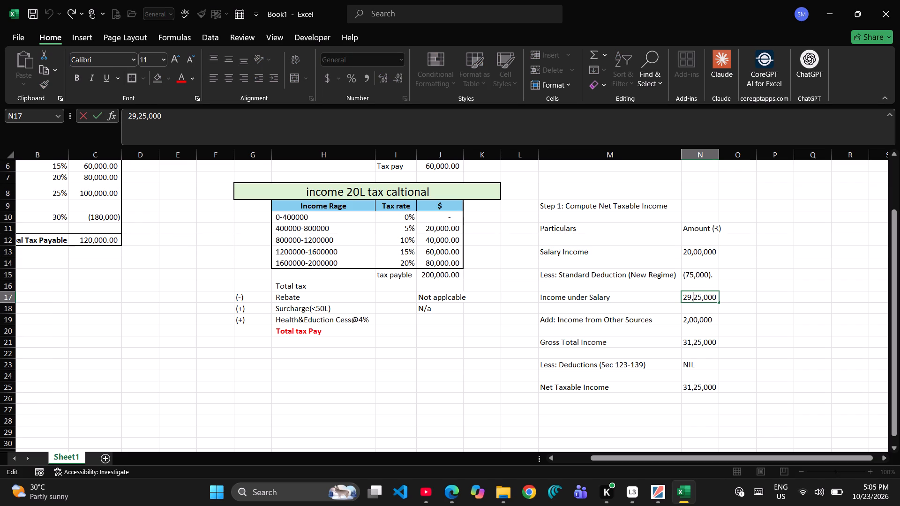
key(Right)
key(Right)
key(Right)
key(Right)
key(Right)
key(Right)
key(Right)
key(Right)
key(BackSpace)
key(BackSpace)
key(BackSpace)
key(BackSpace)
key(BackSpace)
key(BackSpace)
key(BackSpace)
key(BackSpace)
key(BackSpace)
key(BackSpace)
key(BackSpace)
key(equal)
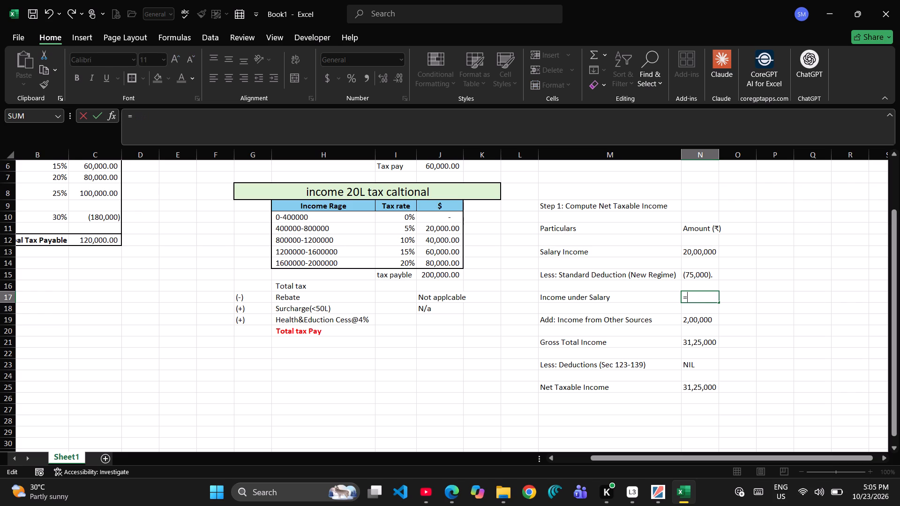
key(Up)
key(Up)
key(Right)
key(Right)
key(Up)
key(Up)
key(Right)
key(Right)
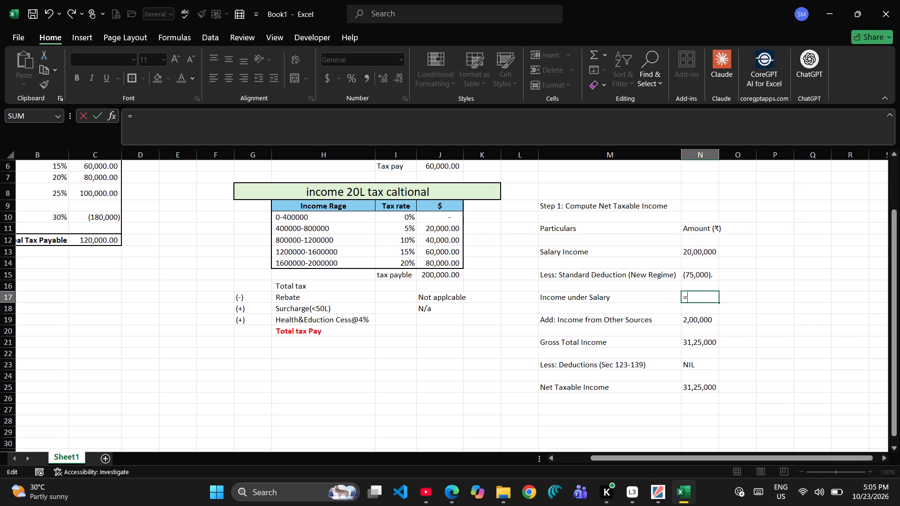
click(688, 255)
key(Right)
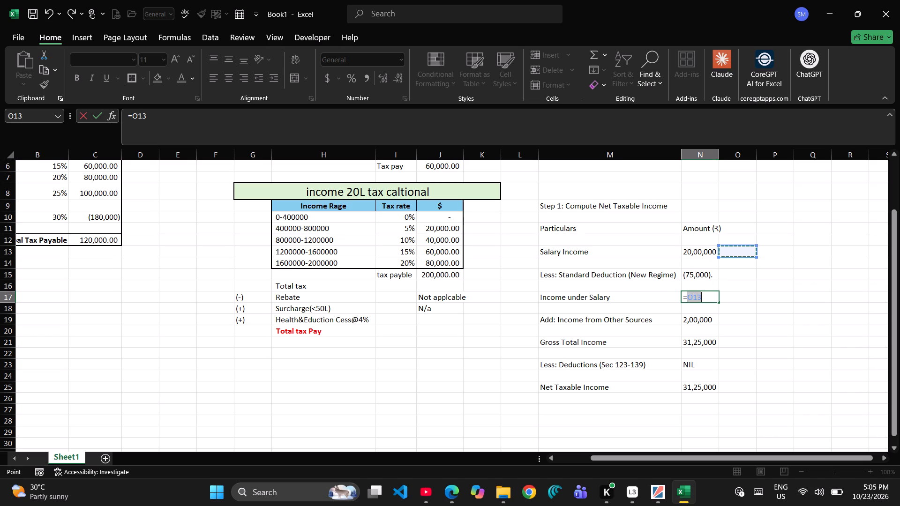
key(Left)
key(minus)
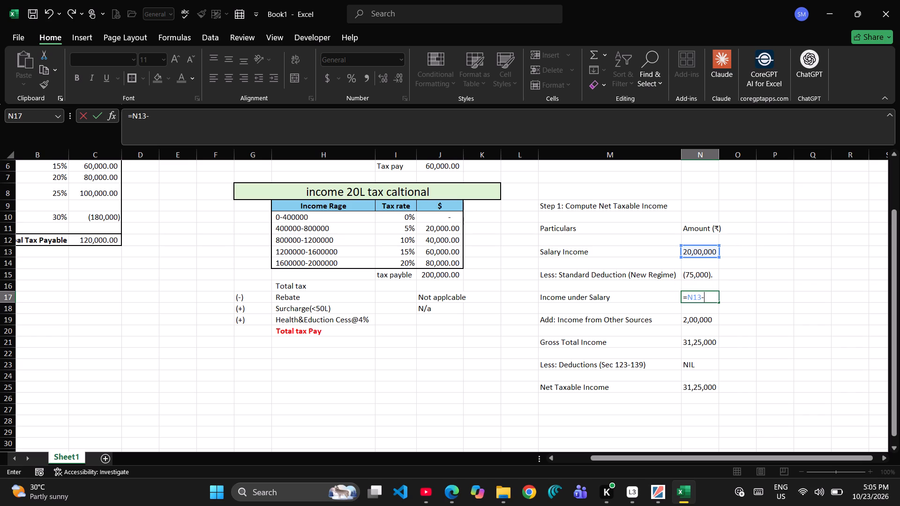
key(Up)
key(Up)
key(Return)
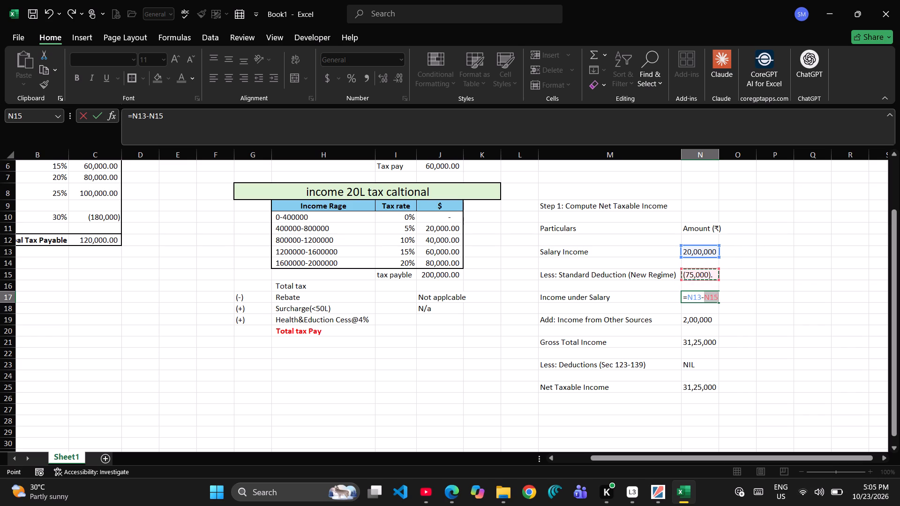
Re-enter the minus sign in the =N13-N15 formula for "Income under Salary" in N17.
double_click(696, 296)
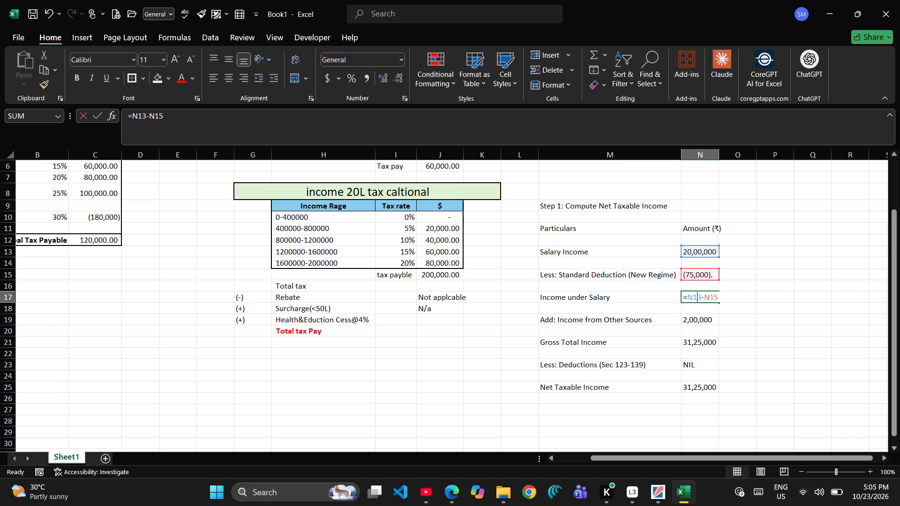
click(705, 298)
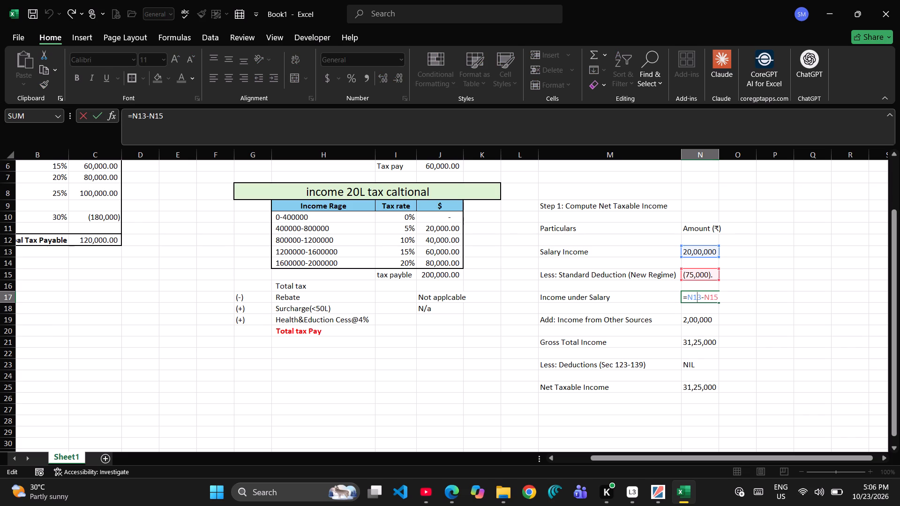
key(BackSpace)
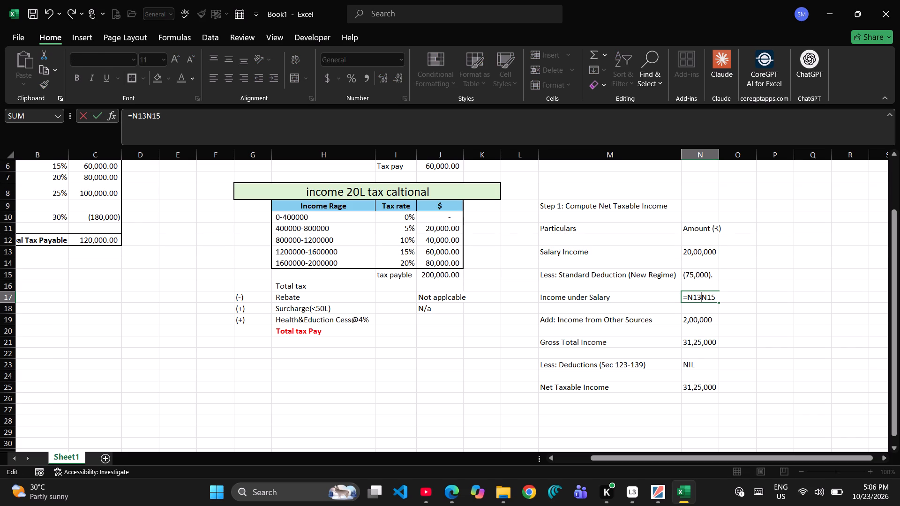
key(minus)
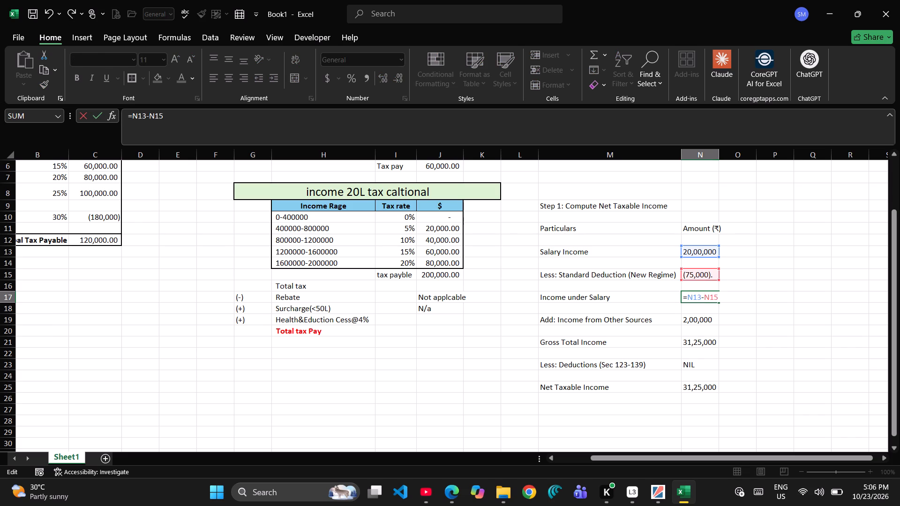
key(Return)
Set the "Less: Standard Deduction" amount in N15 to 75,000, without the parentheses and trailing period.
double_click(715, 273)
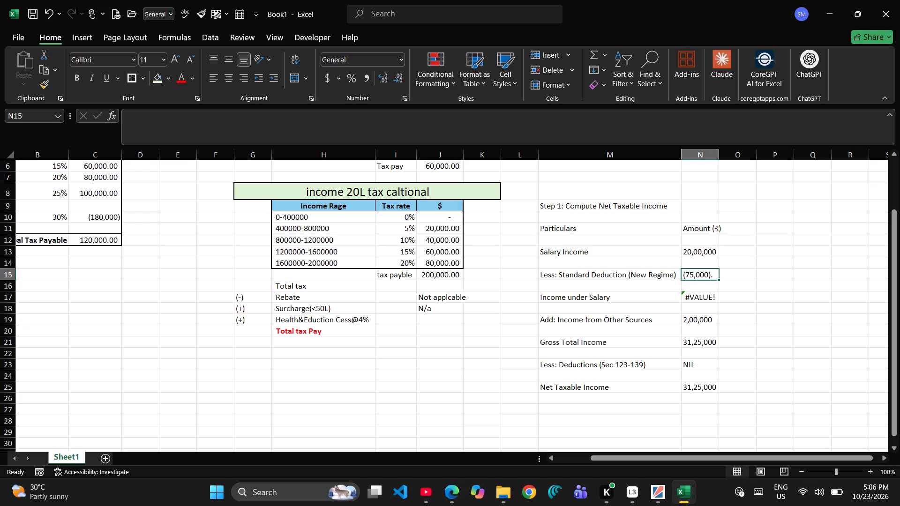
key(BackSpace)
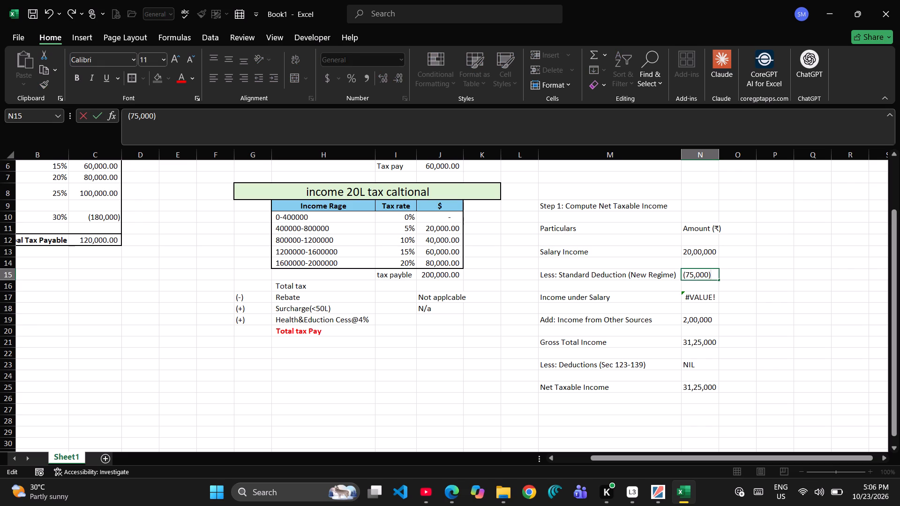
key(BackSpace)
key(Left)
key(Left)
key(Left)
key(Left)
key(Left)
key(Left)
key(BackSpace)
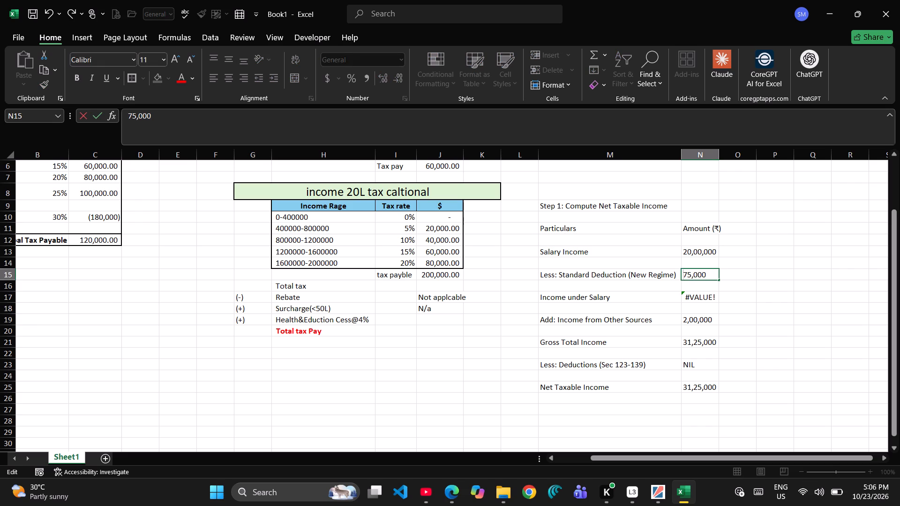
key(Return)
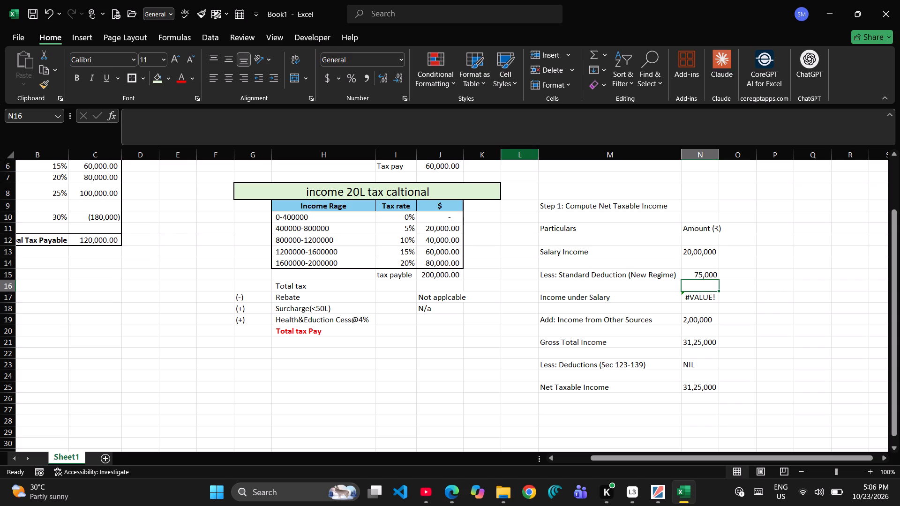
Apply the Number format to the "Salary Income" amount in N13 and the standard deduction in N15.
click(690, 249)
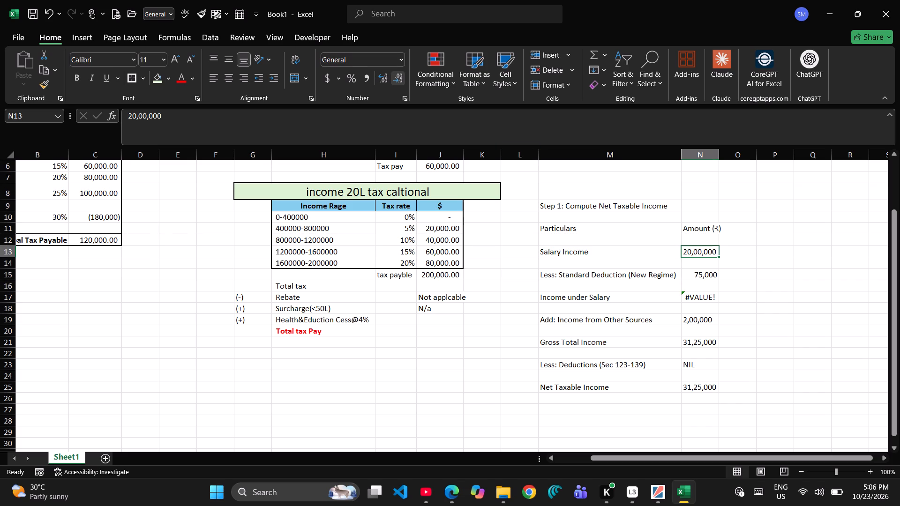
key(ctrl+c)
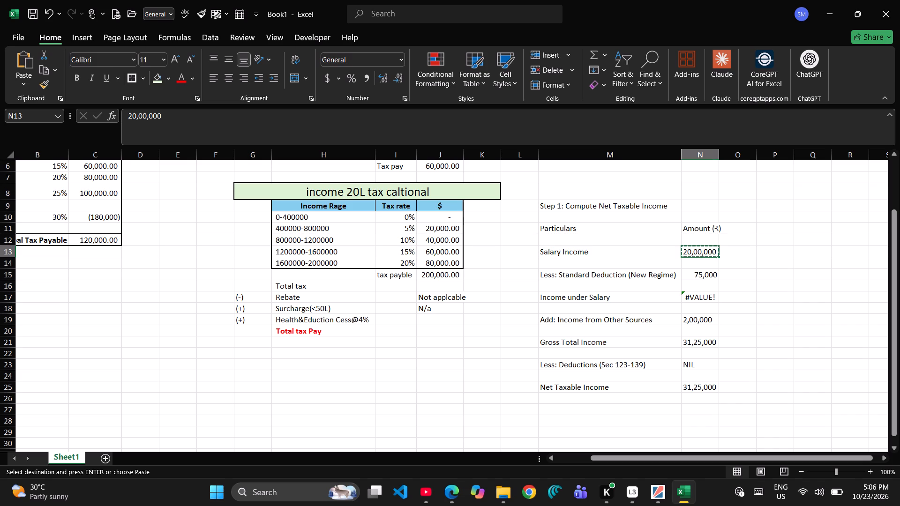
click(400, 62)
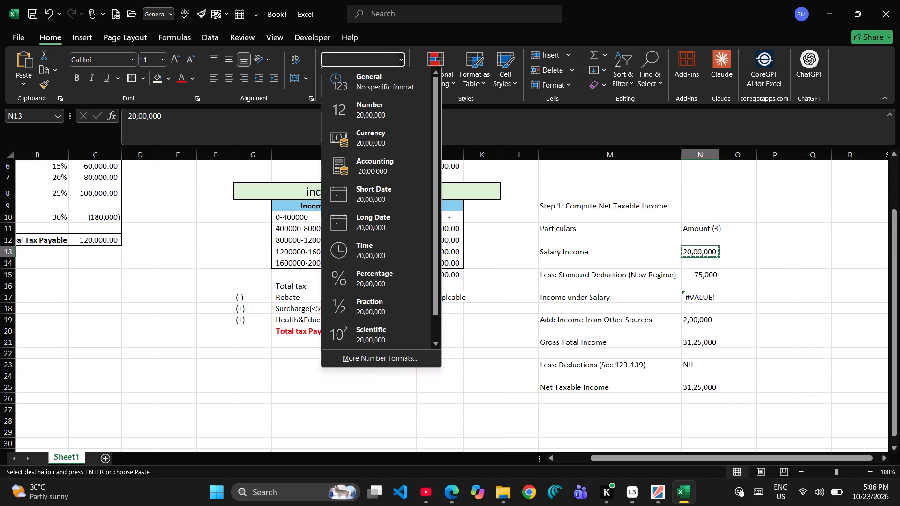
click(383, 123)
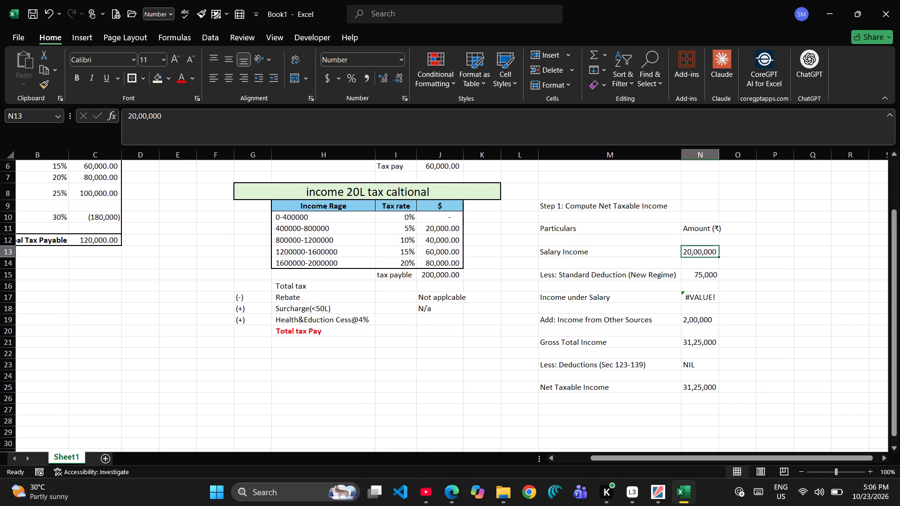
drag(707, 276, 669, 297)
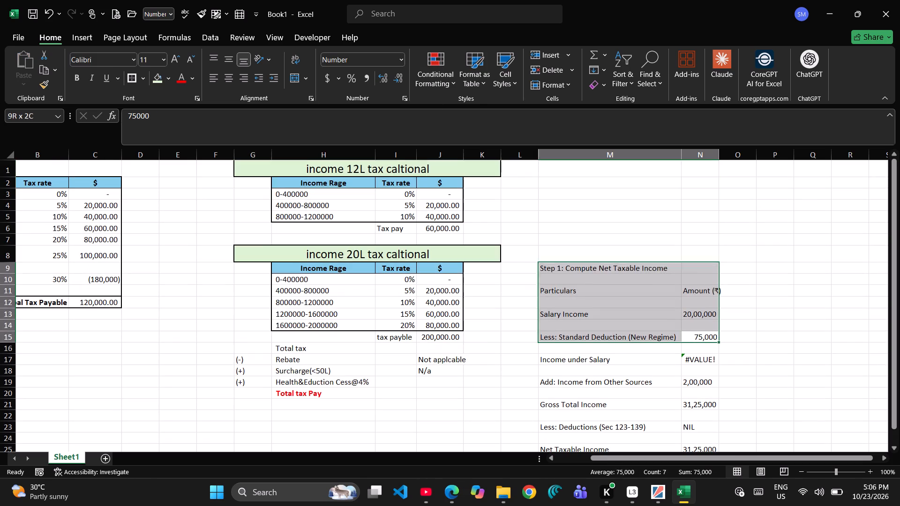
drag(669, 297, 719, 336)
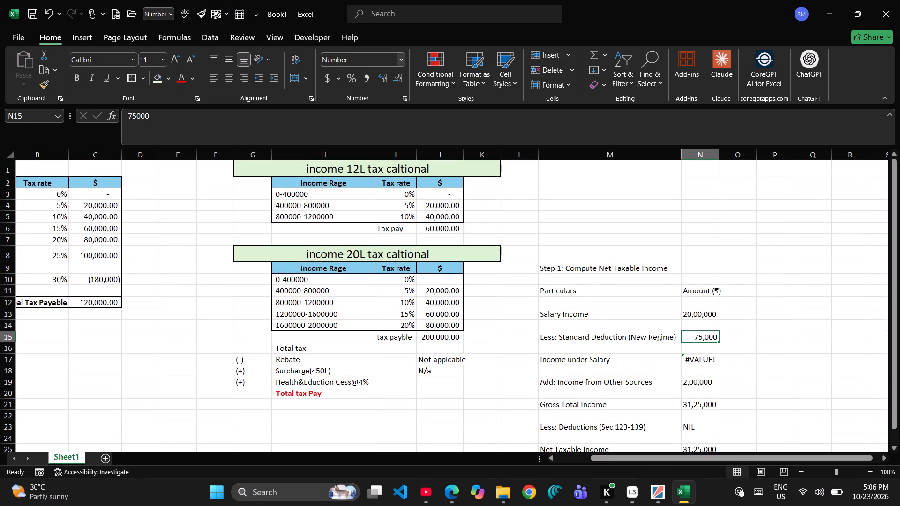
click(400, 61)
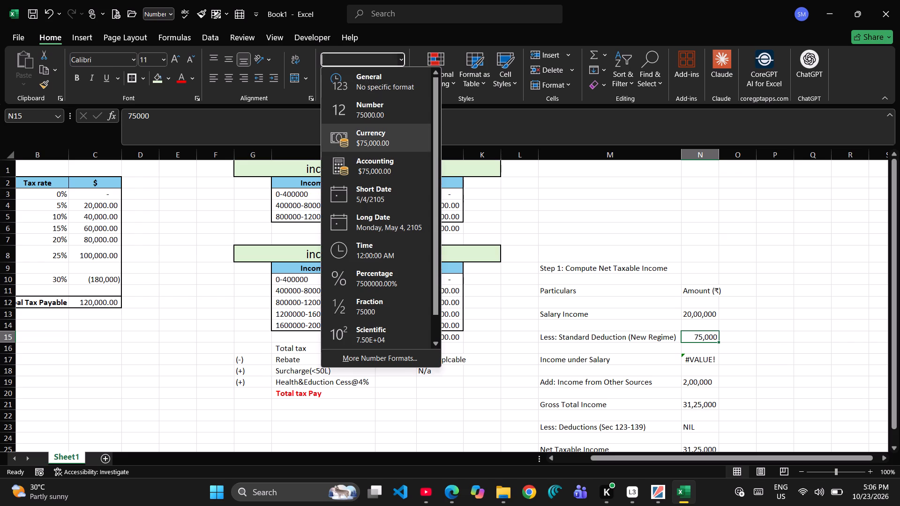
click(375, 114)
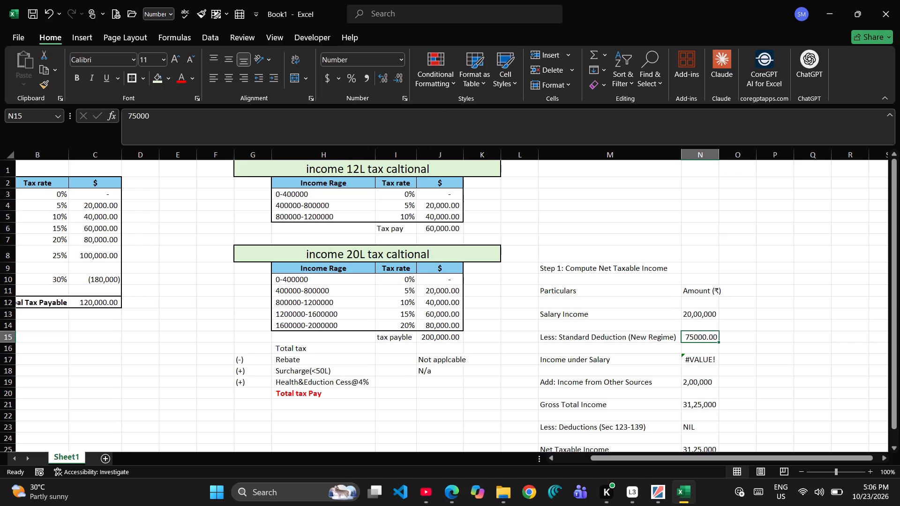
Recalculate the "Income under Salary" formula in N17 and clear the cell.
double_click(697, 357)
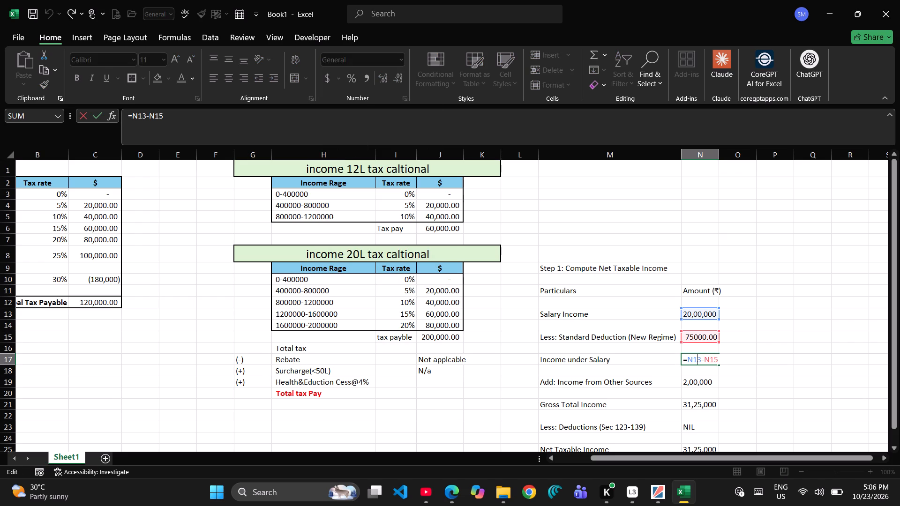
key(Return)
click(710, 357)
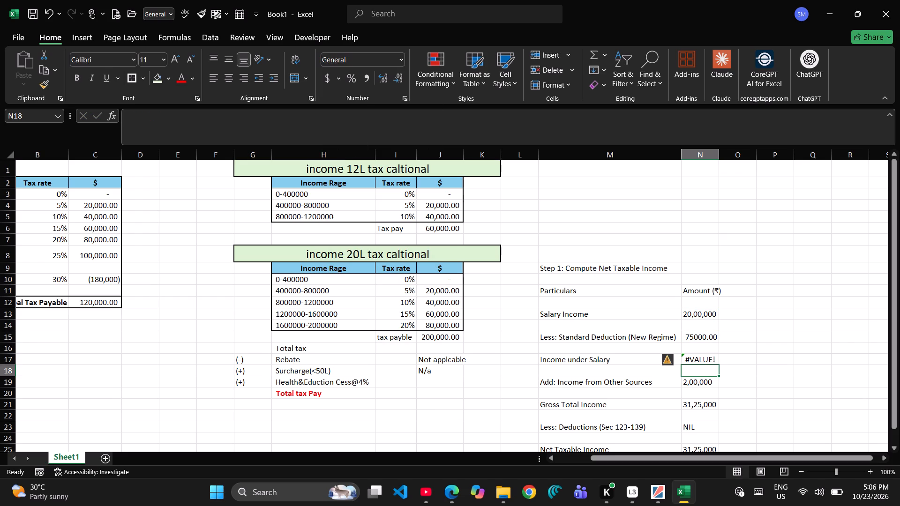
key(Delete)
Set the "Salary Income" amount in N13 to 2000000 without commas.
double_click(692, 315)
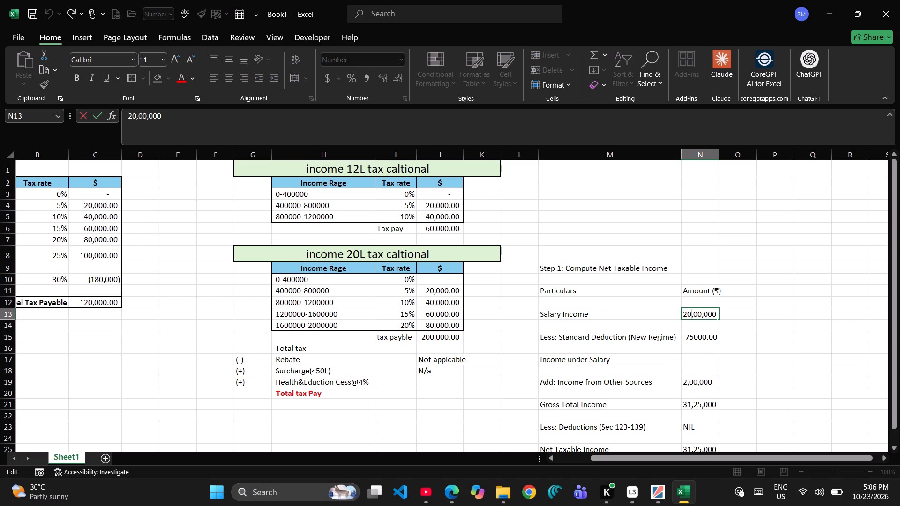
click(148, 119)
key(BackSpace)
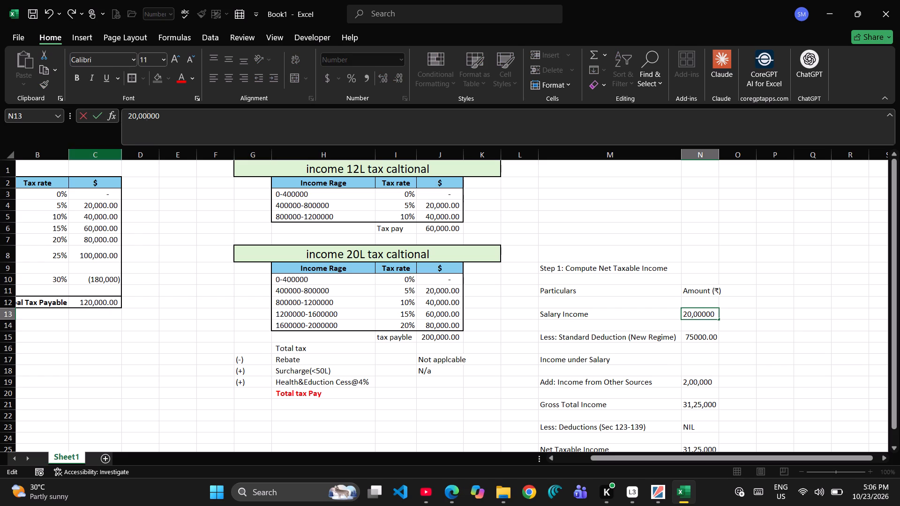
key(Left)
key(Left)
key(BackSpace)
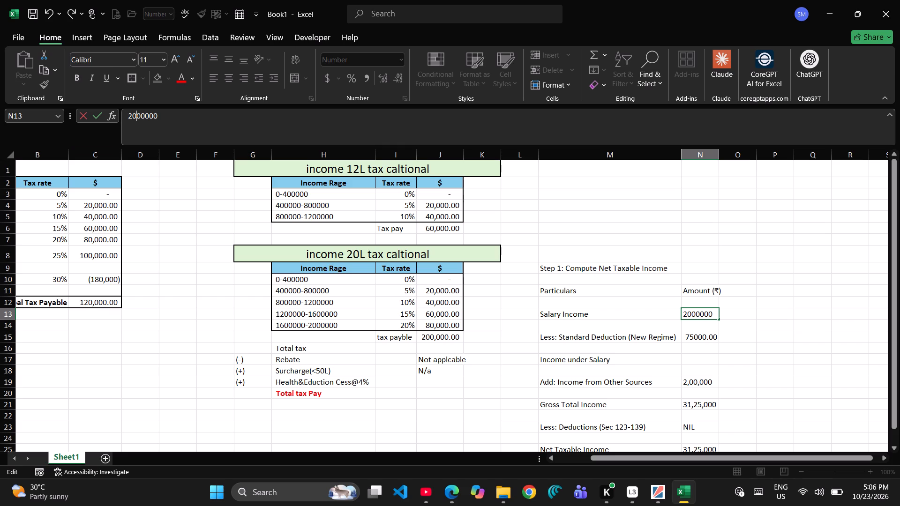
key(Return)
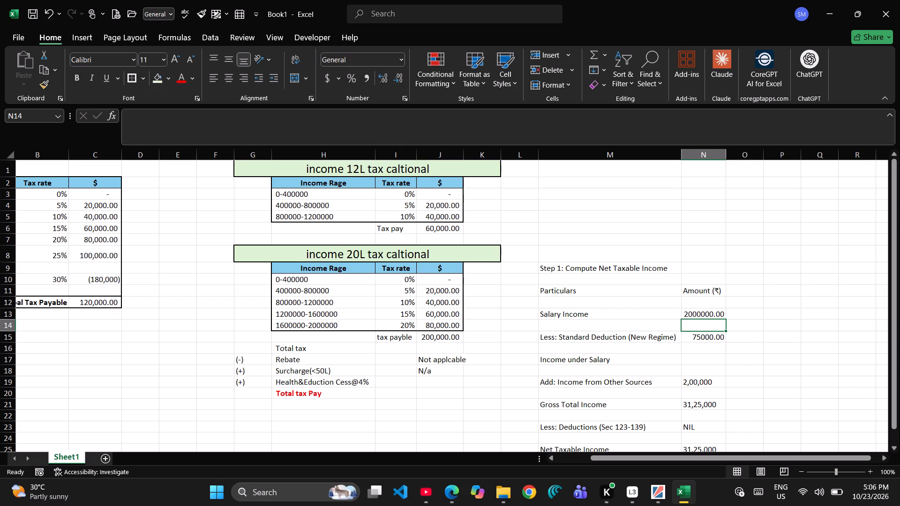
Enter the formula =N13-N15 for "Income under Salary" in N17.
click(707, 357)
key(equal)
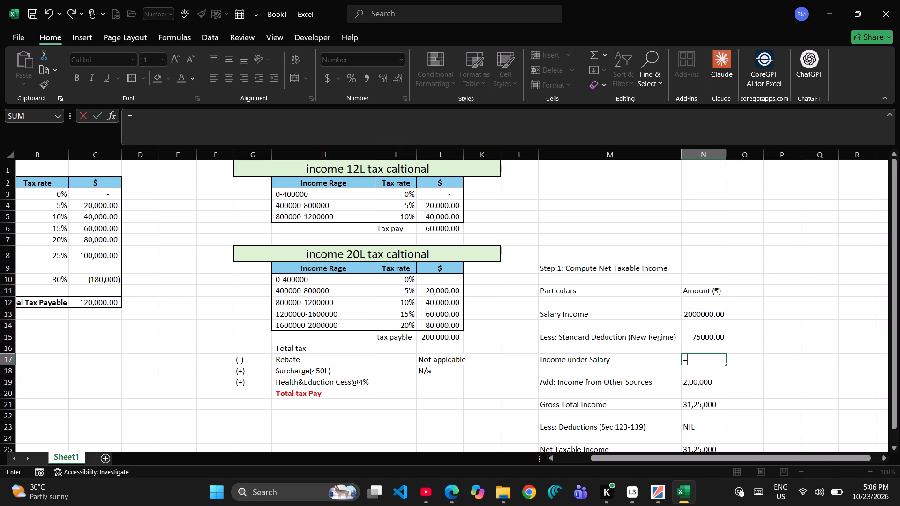
key(Up)
key(Up)
key(Up)
key(Up)
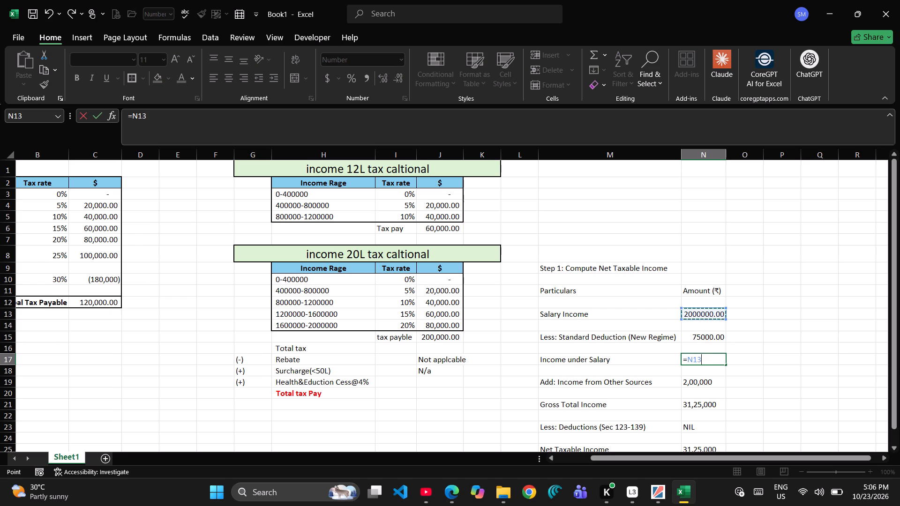
key(minus)
key(Up)
key(Up)
key(Return)
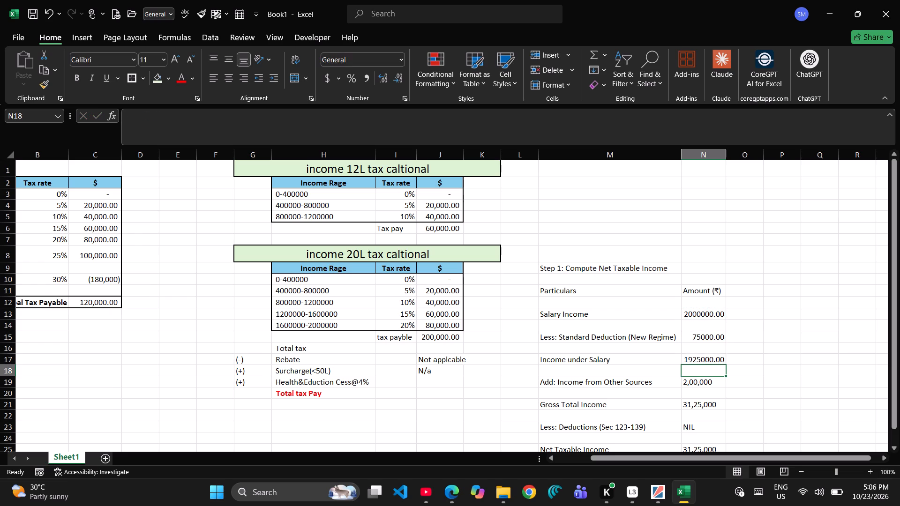
Set the "Add: Income from Other Sources" amount in N19 to 200000 without commas and apply the Number format.
click(698, 383)
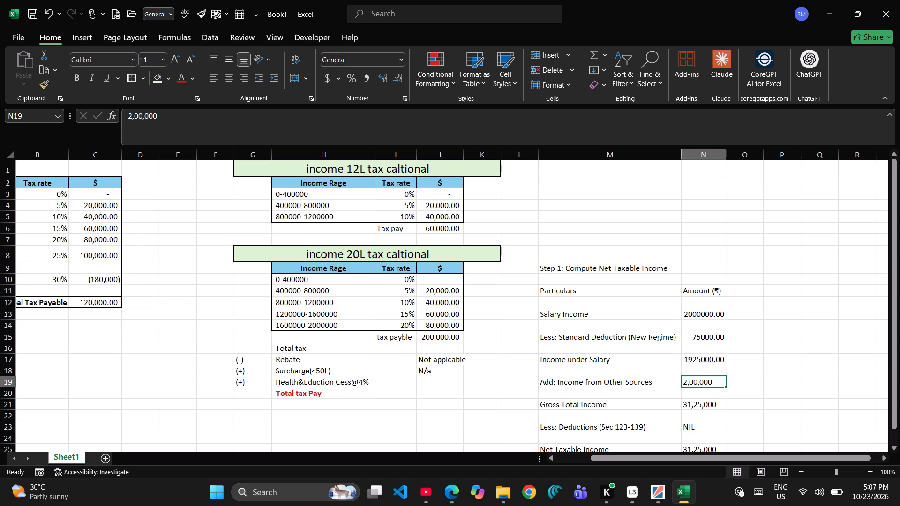
click(143, 115)
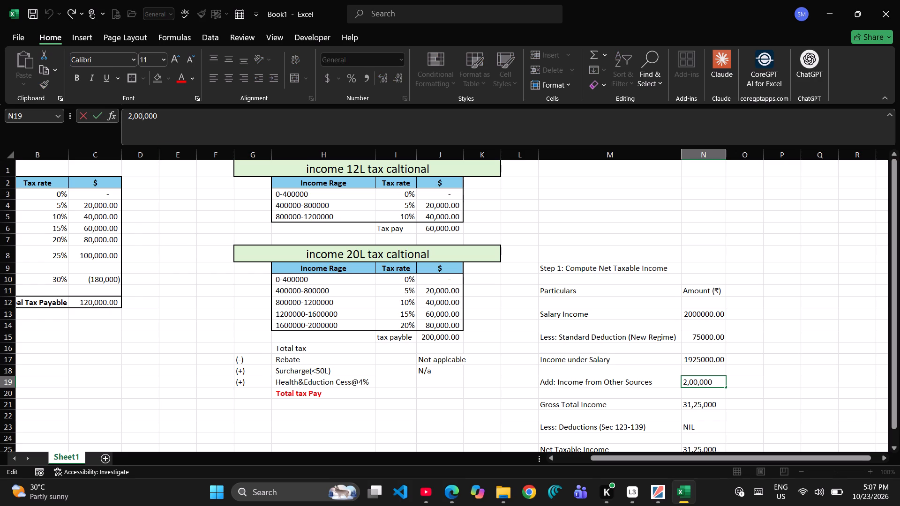
key(Right)
key(BackSpace)
key(Left)
key(Left)
key(BackSpace)
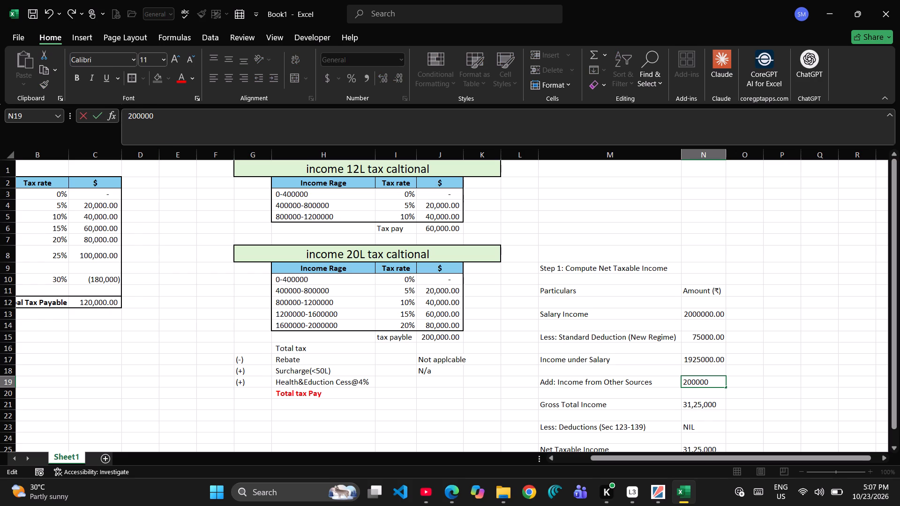
key(Return)
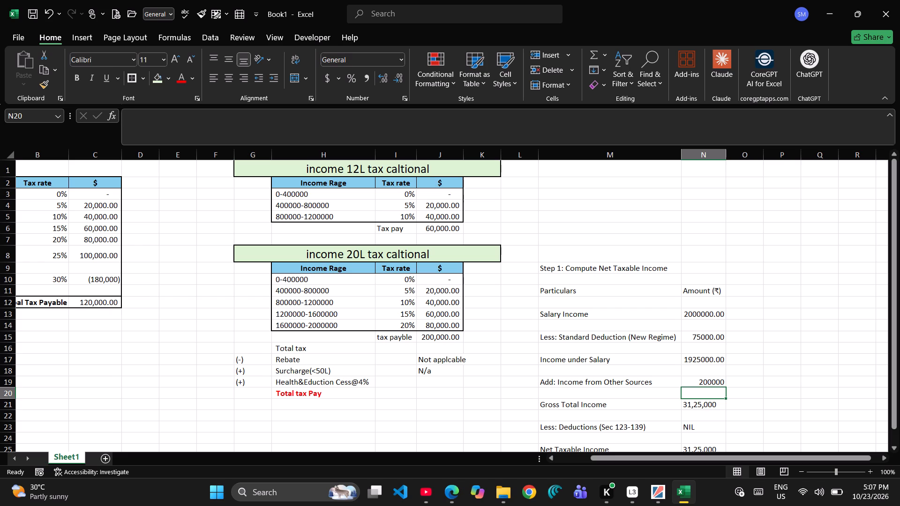
click(697, 382)
click(399, 63)
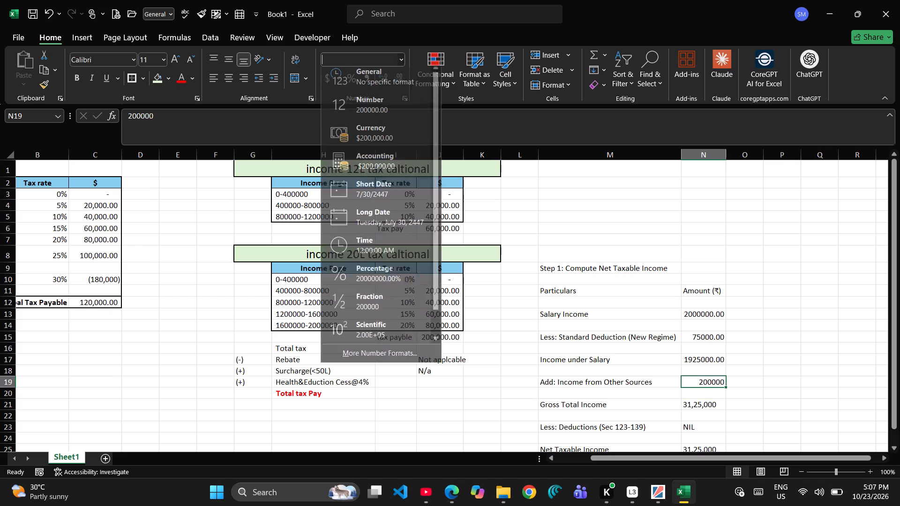
click(377, 119)
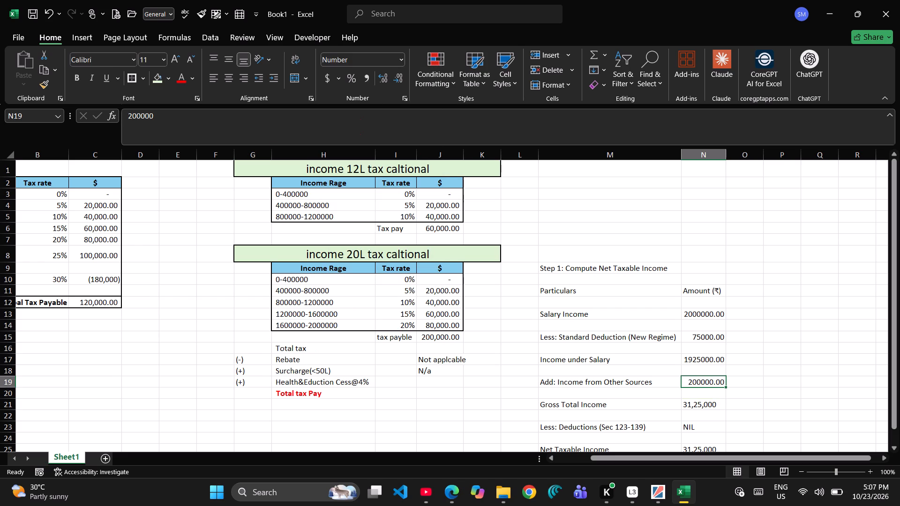
Replace the "Gross Total Income" amount in N21 with the formula =N17+N19.
scroll(700, 347, down, 1)
double_click(706, 377)
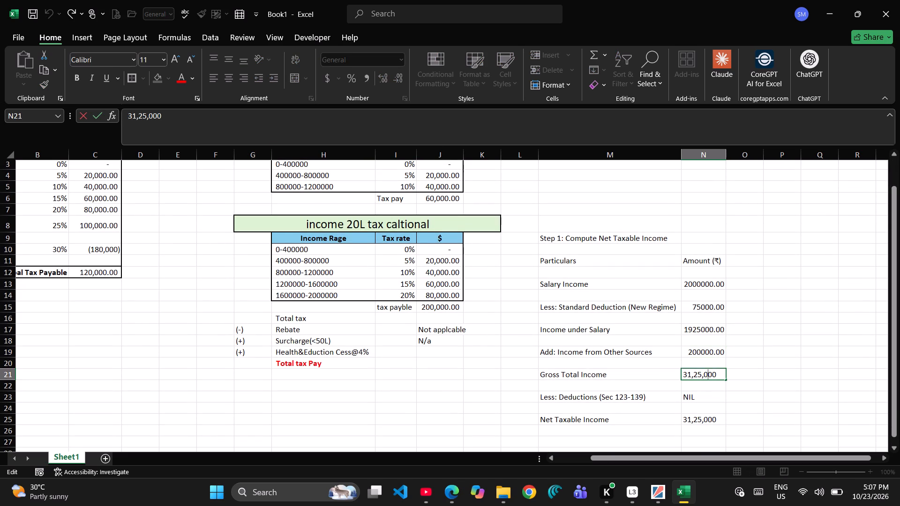
key(BackSpace)
key(BackSpace)
key(BackSpace)
key(BackSpace)
key(BackSpace)
key(BackSpace)
key(BackSpace)
key(BackSpace)
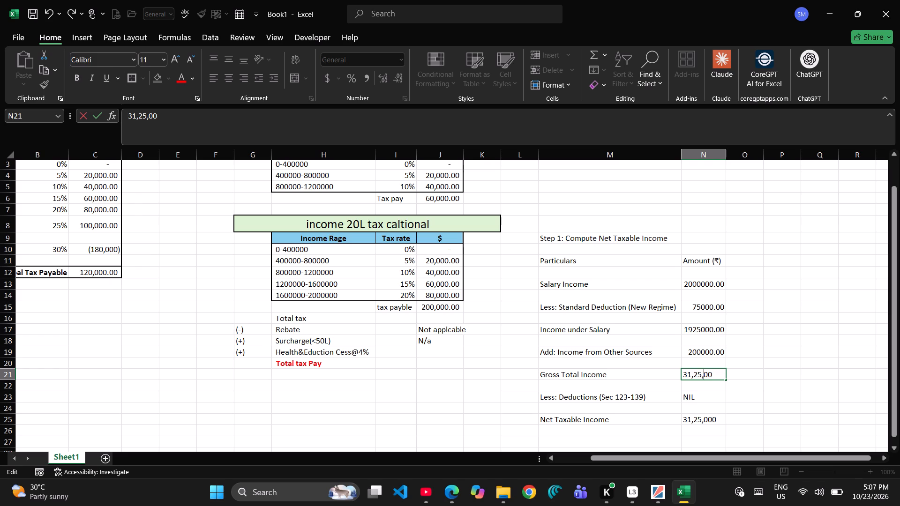
key(Right)
key(Right)
key(BackSpace)
key(BackSpace)
key(BackSpace)
key(equal)
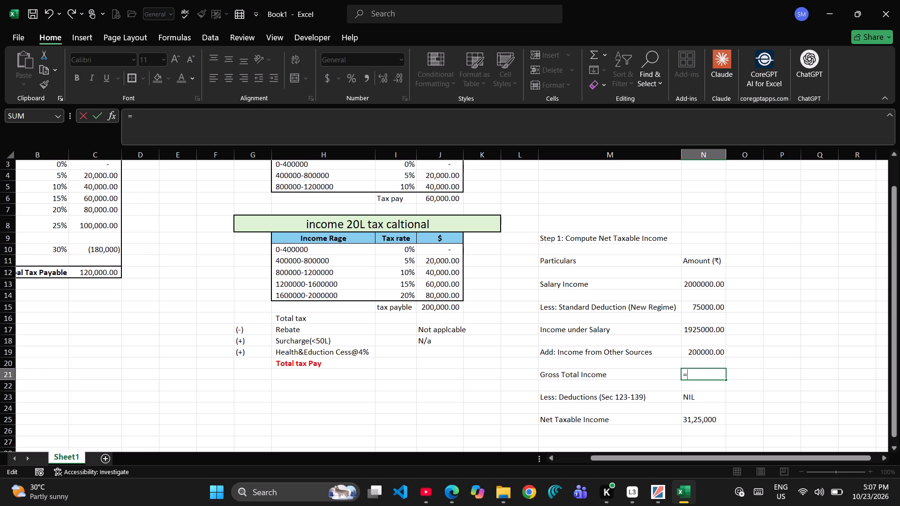
key(plus)
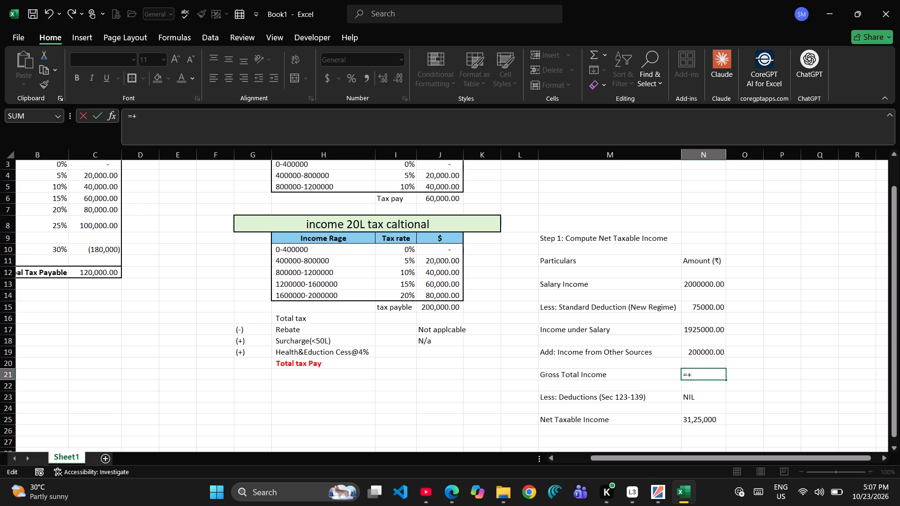
key(BackSpace)
click(710, 328)
key(plus)
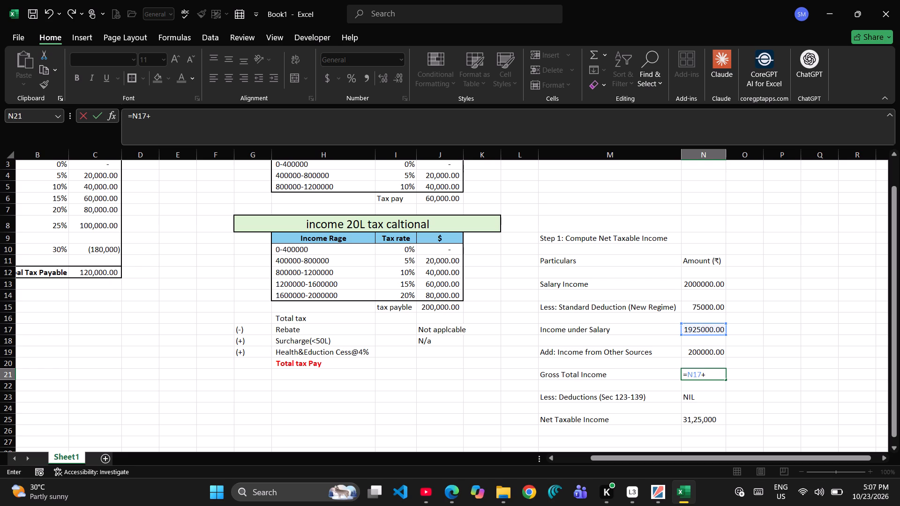
click(713, 350)
key(Return)
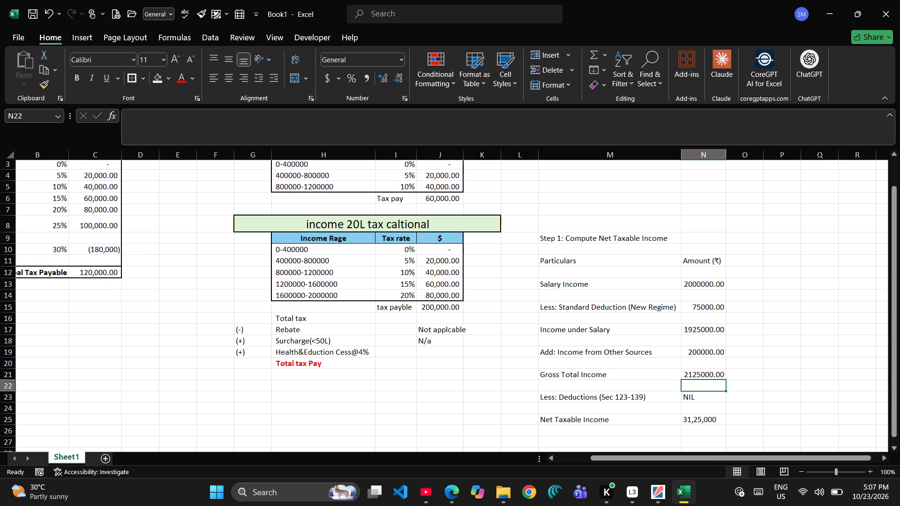
Check the tax computation example in the YouTube course video, and clear the "Net Taxable Income" amount in N25 of the Excel sheet.
click(701, 422)
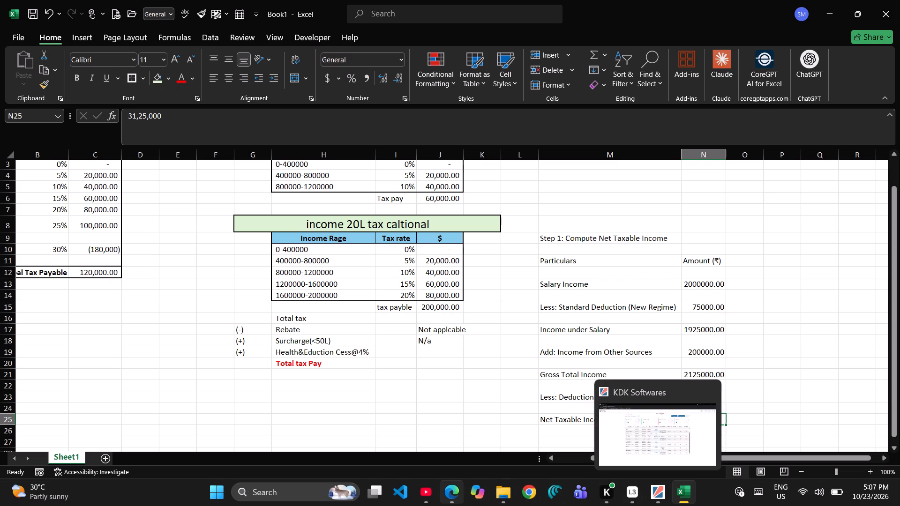
click(429, 491)
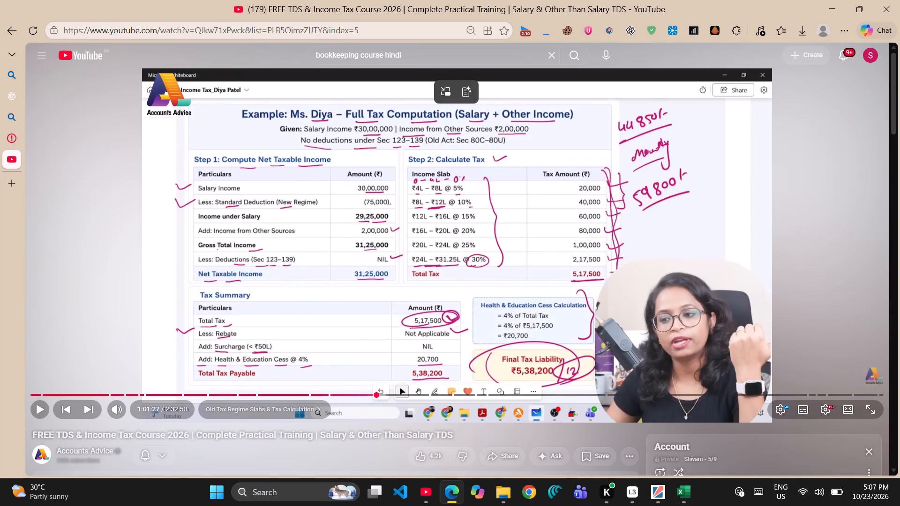
click(821, 7)
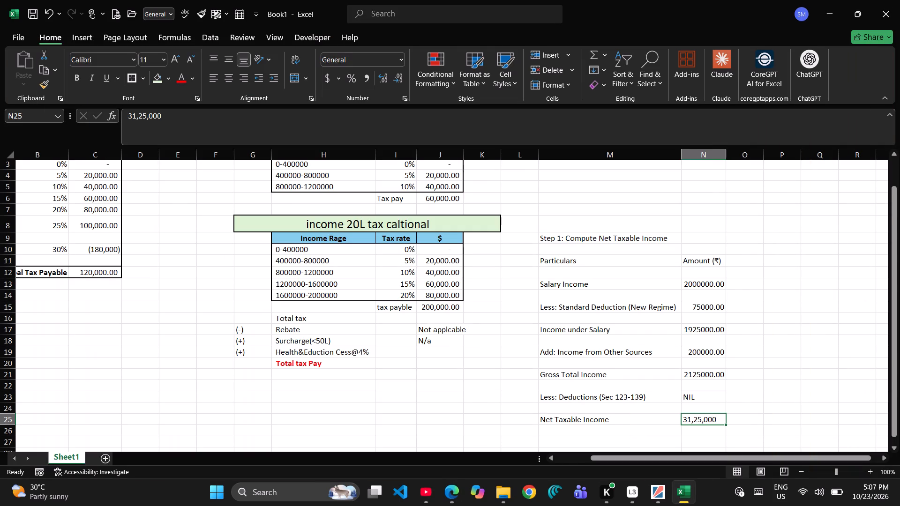
double_click(721, 418)
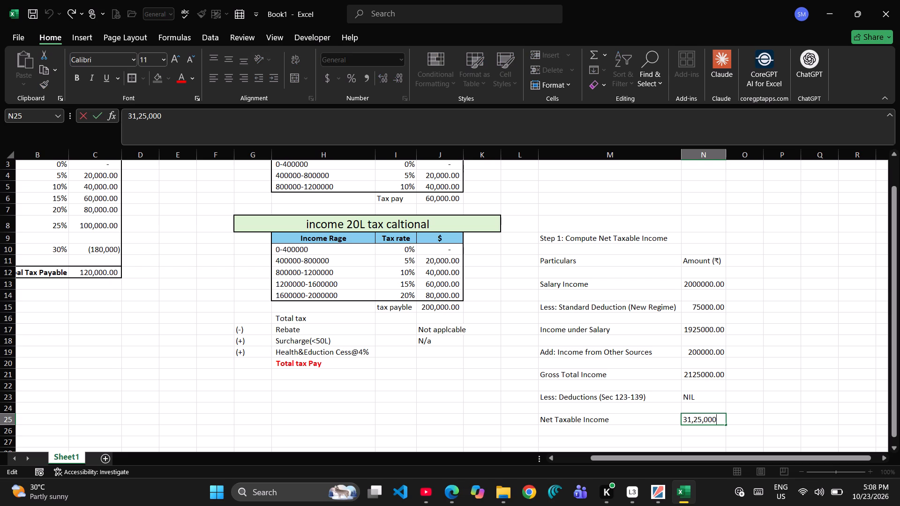
key(BackSpace)
key(BackSpace)
key(BackSpace)
key(BackSpace)
key(BackSpace)
key(BackSpace)
key(BackSpace)
key(BackSpace)
key(BackSpace)
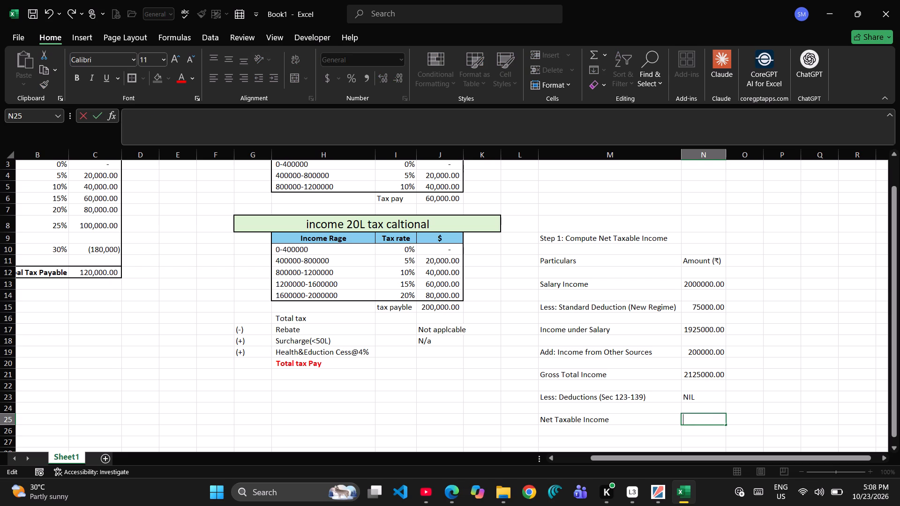
Set "Less: Deductions (Sec 123-139)" in N23 to 0 and apply the comma style.
click(697, 393)
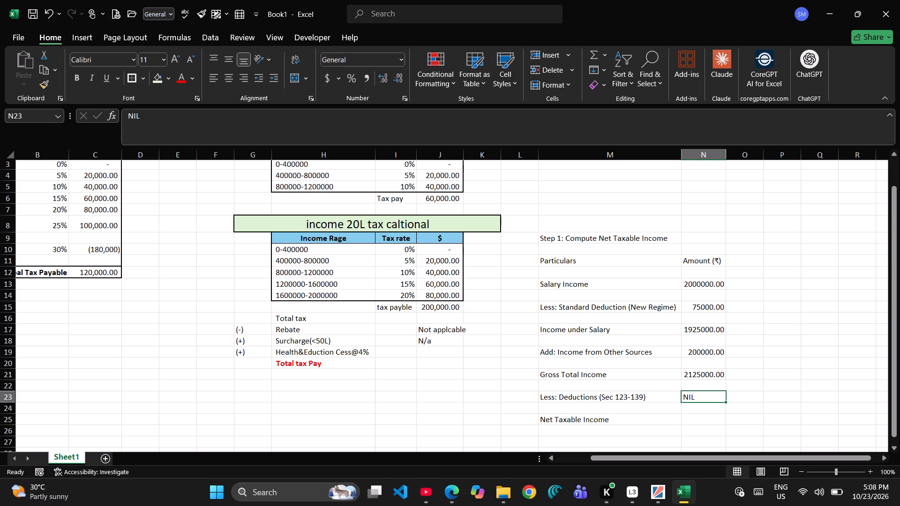
key(BackSpace)
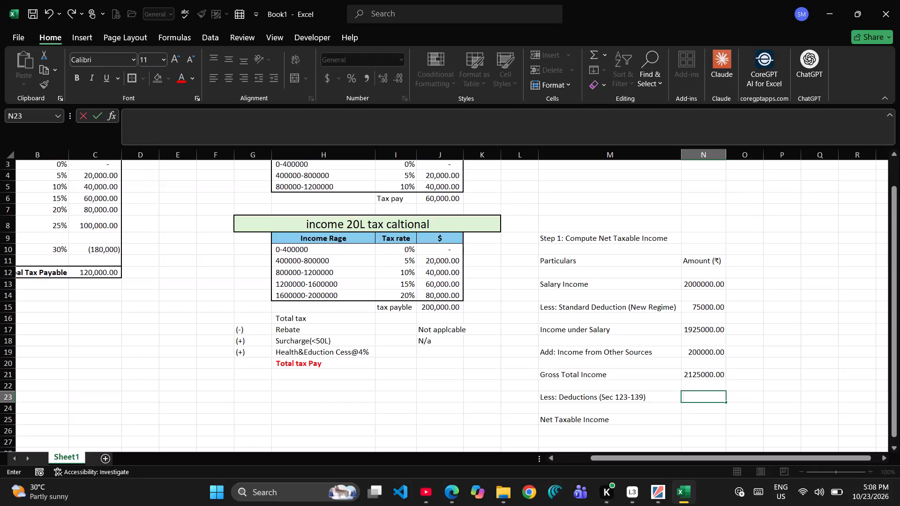
key(Return)
key(Up)
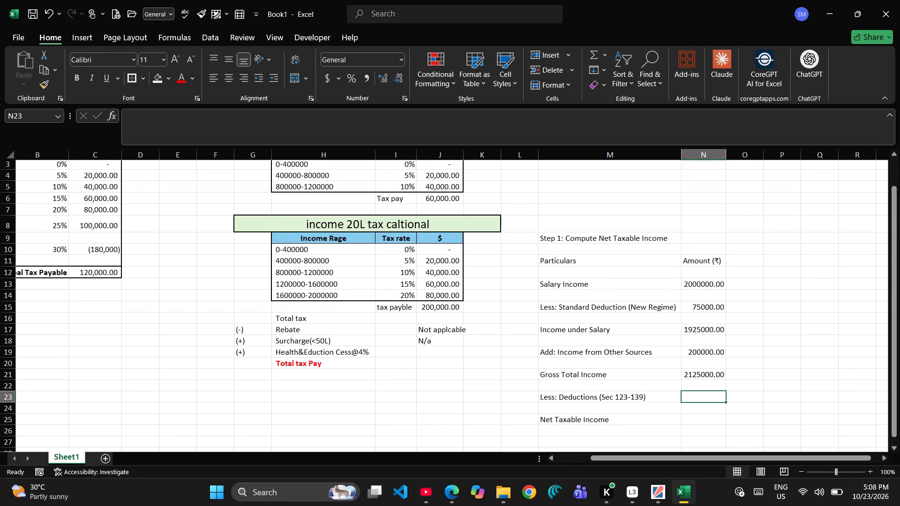
key(0)
key(Return)
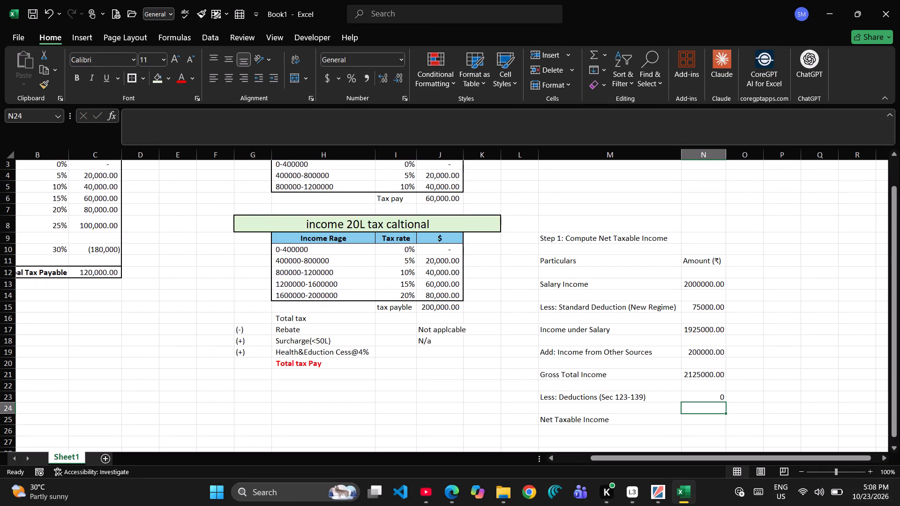
key(Up)
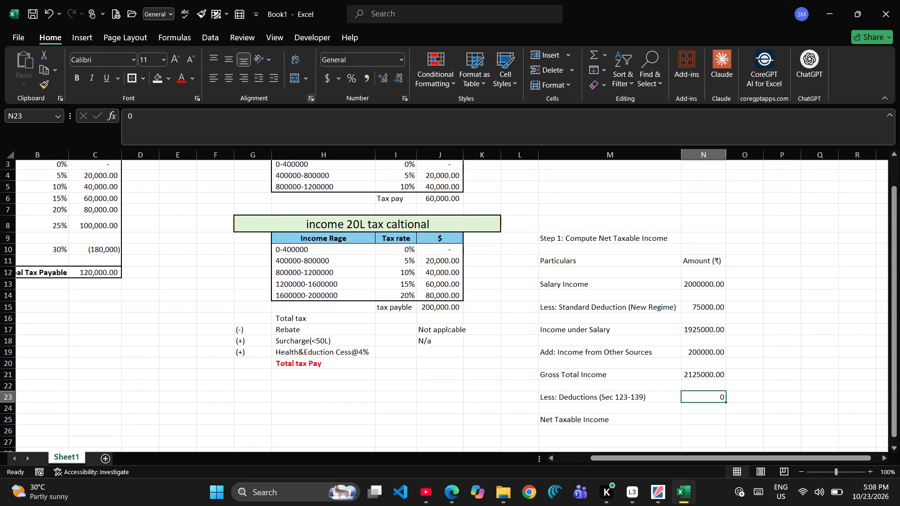
click(367, 80)
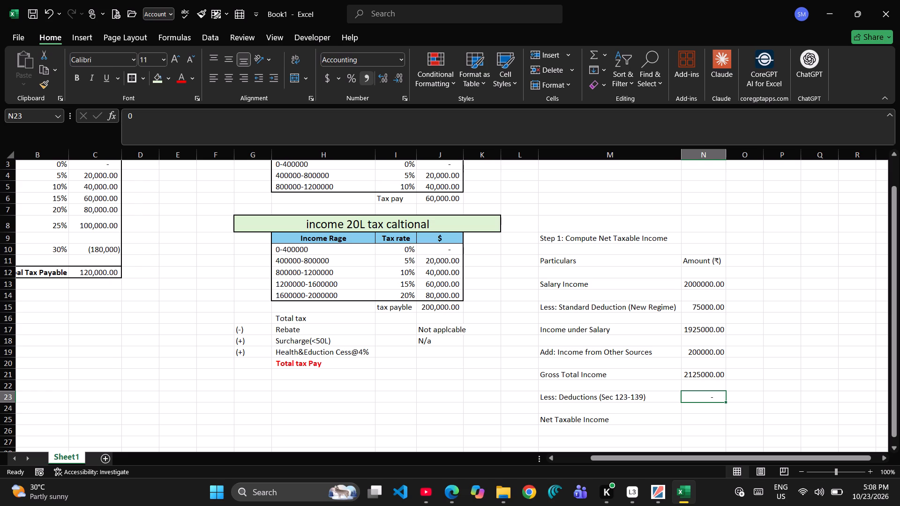
Enter the formula =N21-N23 for "Net Taxable Income" in N25.
key(Down)
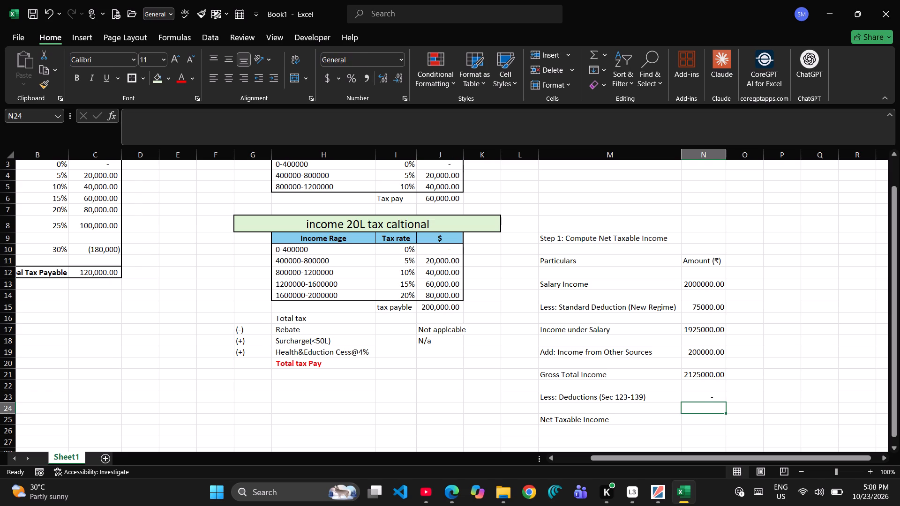
key(Down)
key(equal)
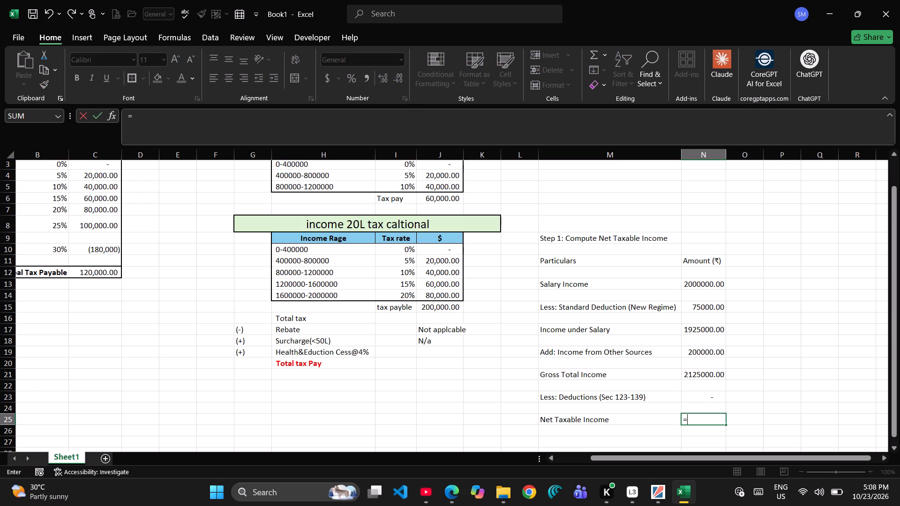
key(Up)
key(Up)
key(Up)
key(Up)
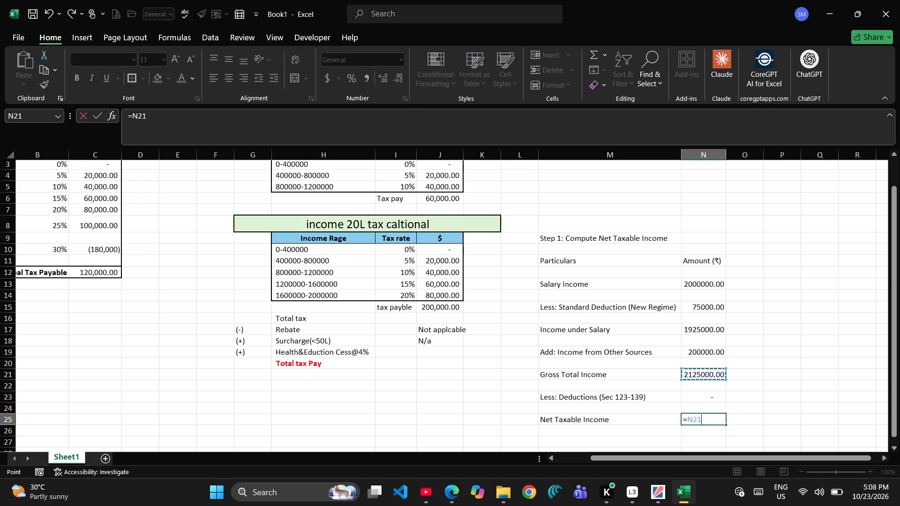
key(plus)
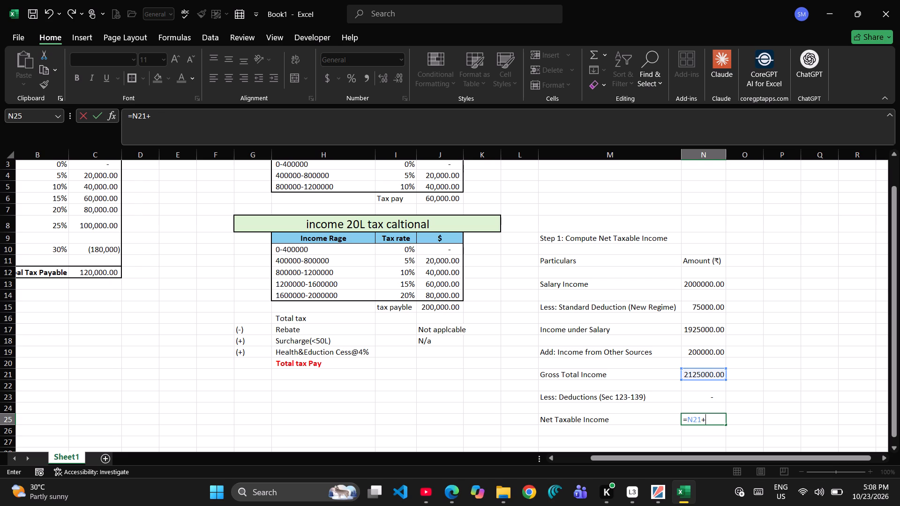
key(BackSpace)
key(minus)
key(Up)
key(Up)
key(Return)
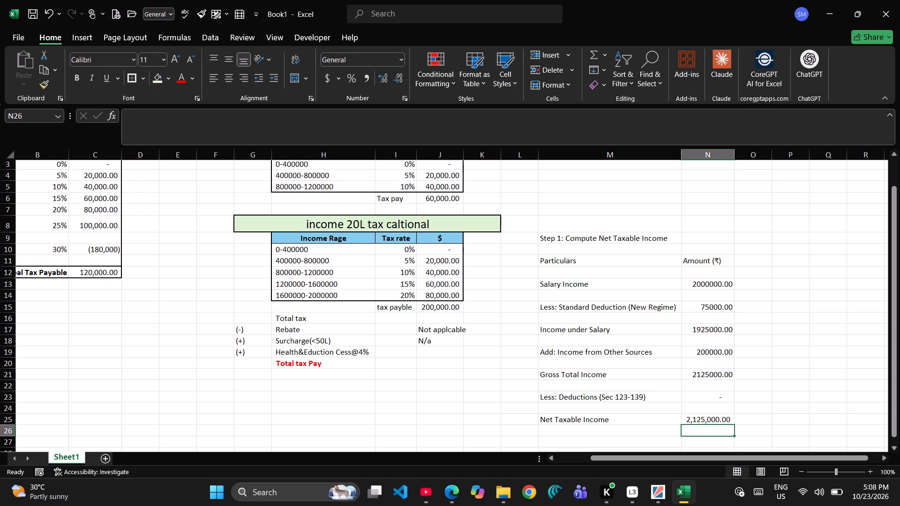
Select only the blank cells within M9:N26 using Go To Special Blanks and delete them with cells shifted left.
drag(556, 260, 593, 324)
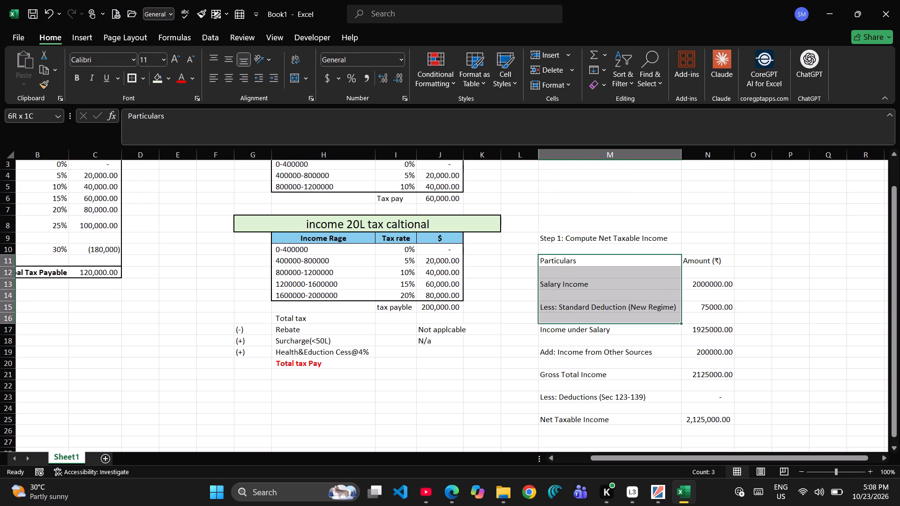
drag(593, 324, 714, 402)
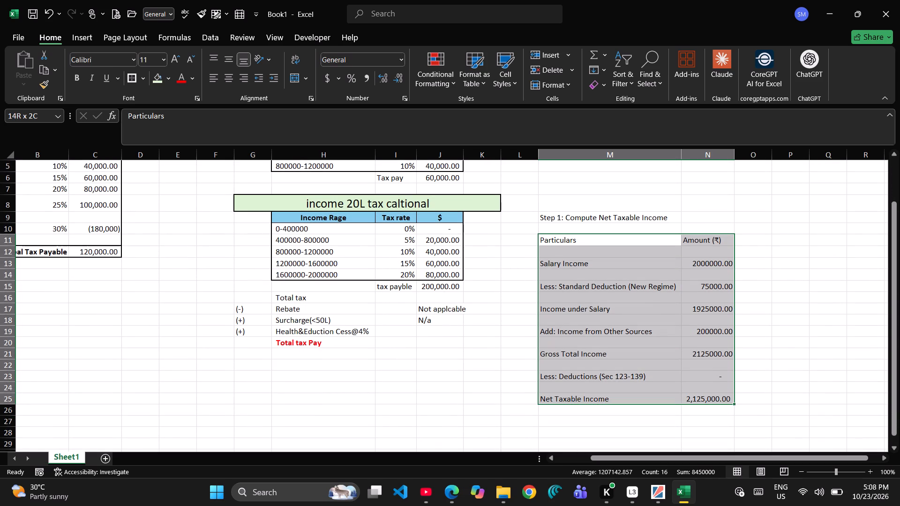
drag(714, 402, 714, 401)
drag(557, 220, 716, 426)
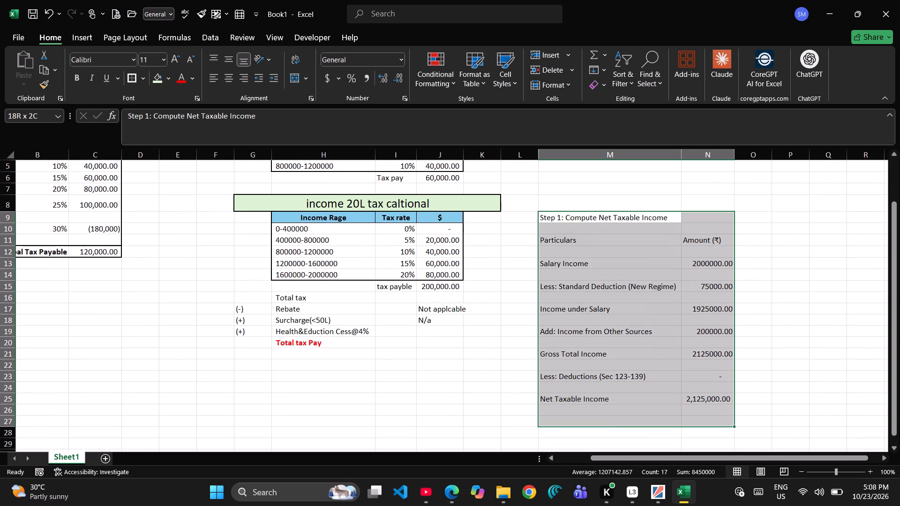
drag(716, 426, 718, 411)
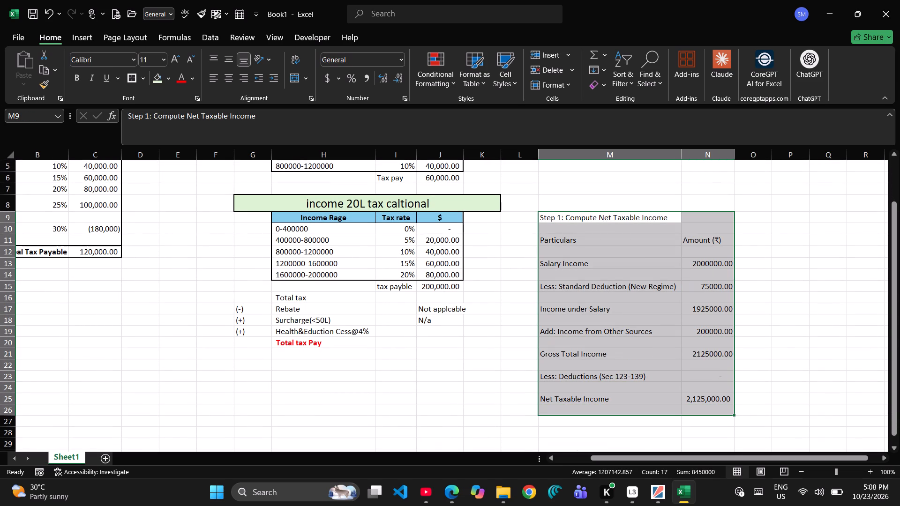
key(ctrl+g)
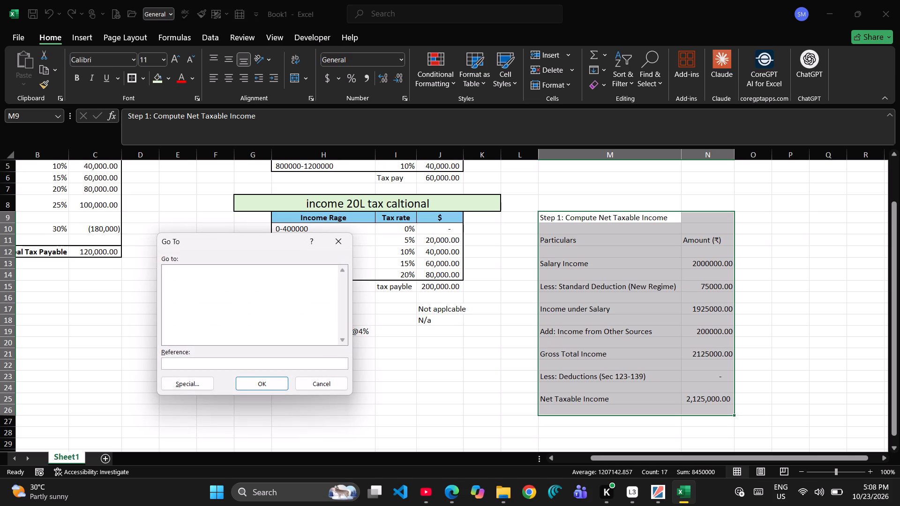
click(194, 387)
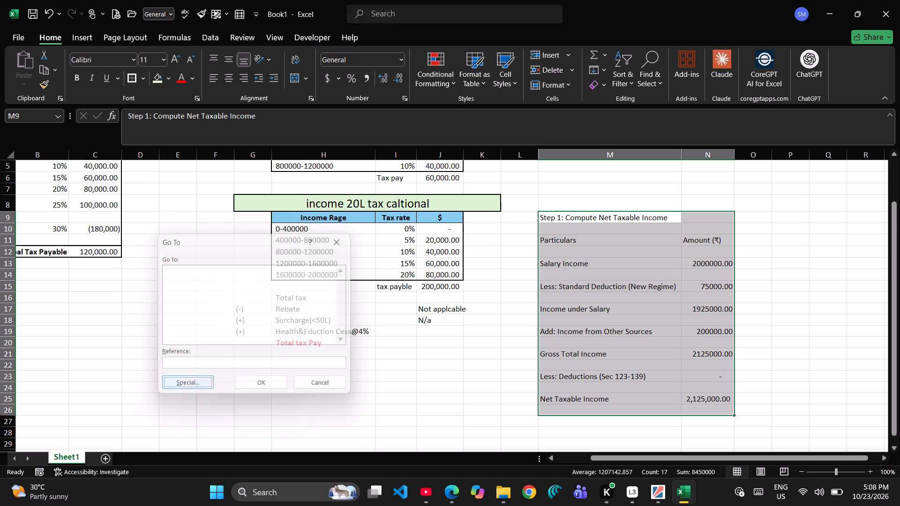
click(180, 333)
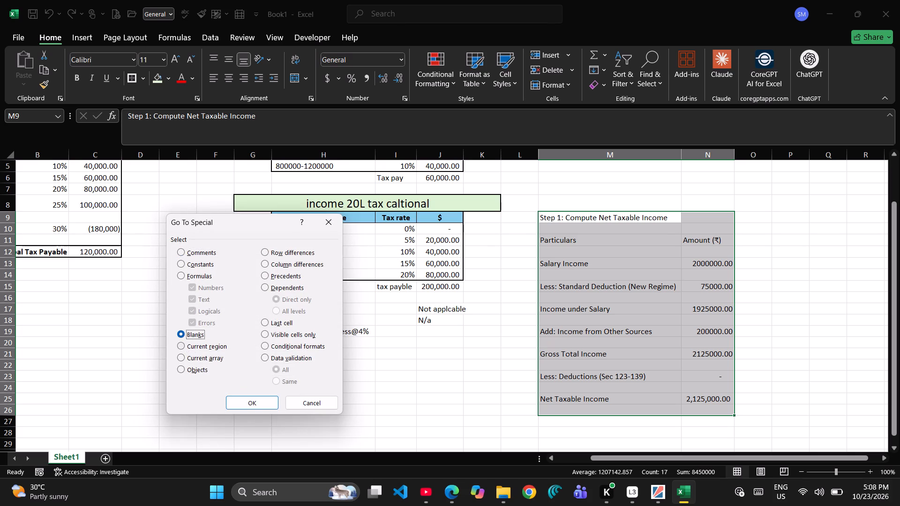
click(273, 402)
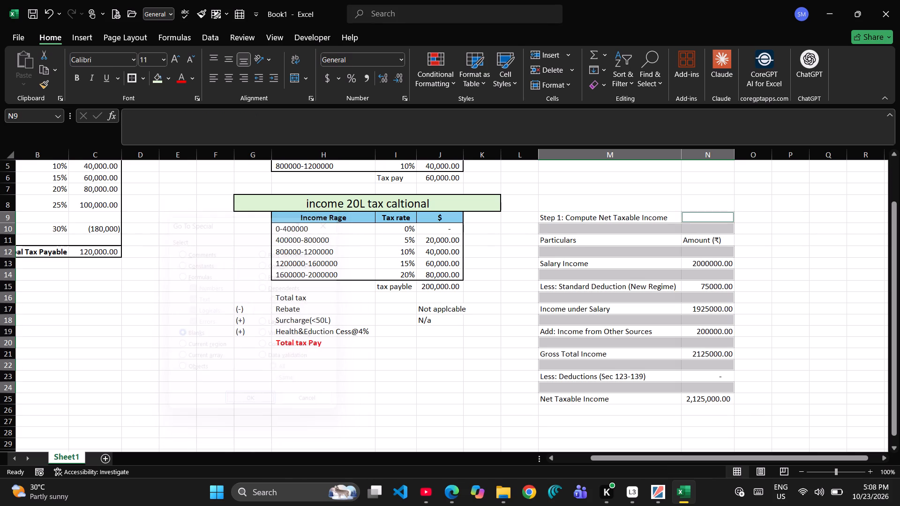
key(ctrl+minus)
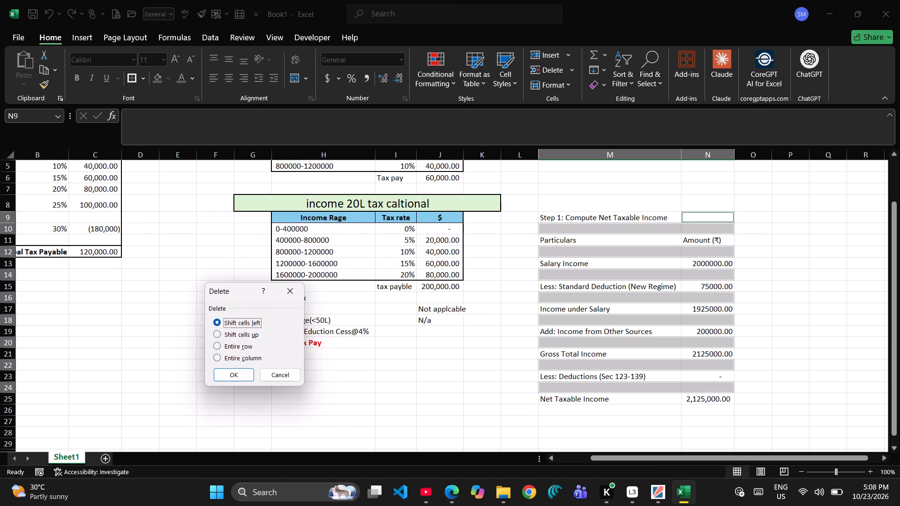
key(Return)
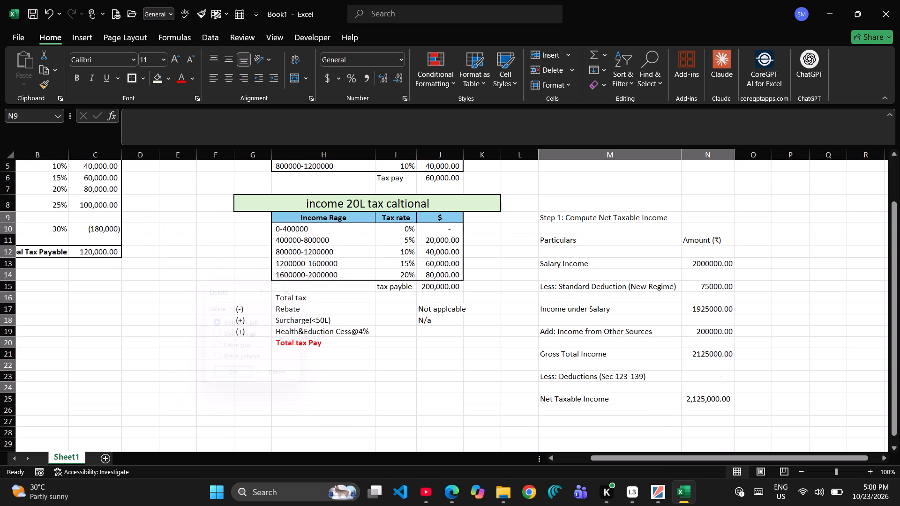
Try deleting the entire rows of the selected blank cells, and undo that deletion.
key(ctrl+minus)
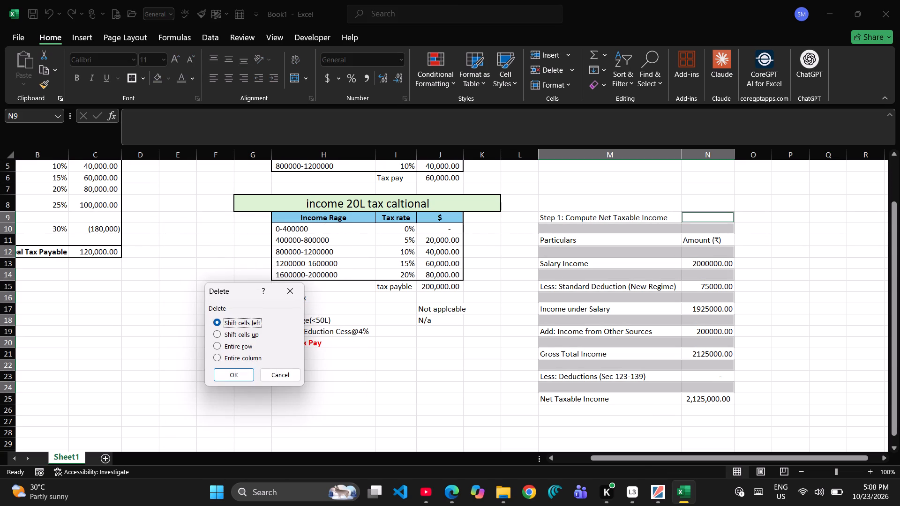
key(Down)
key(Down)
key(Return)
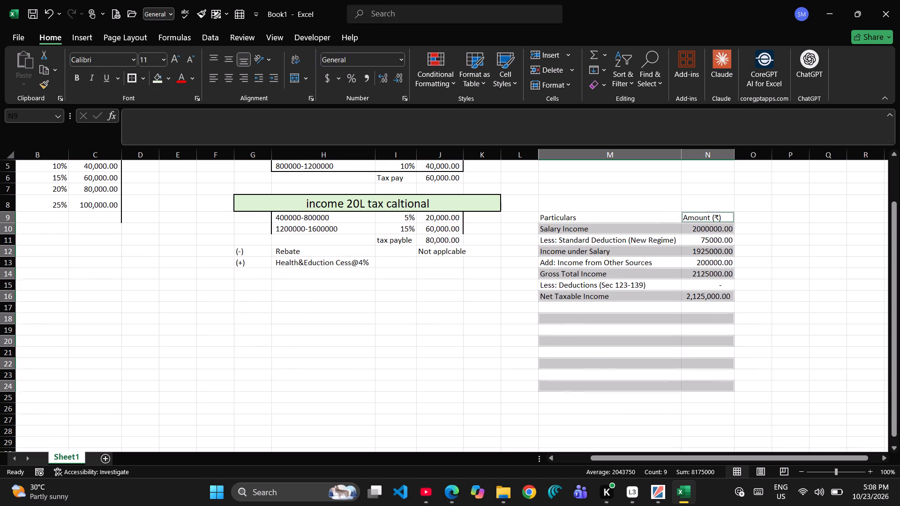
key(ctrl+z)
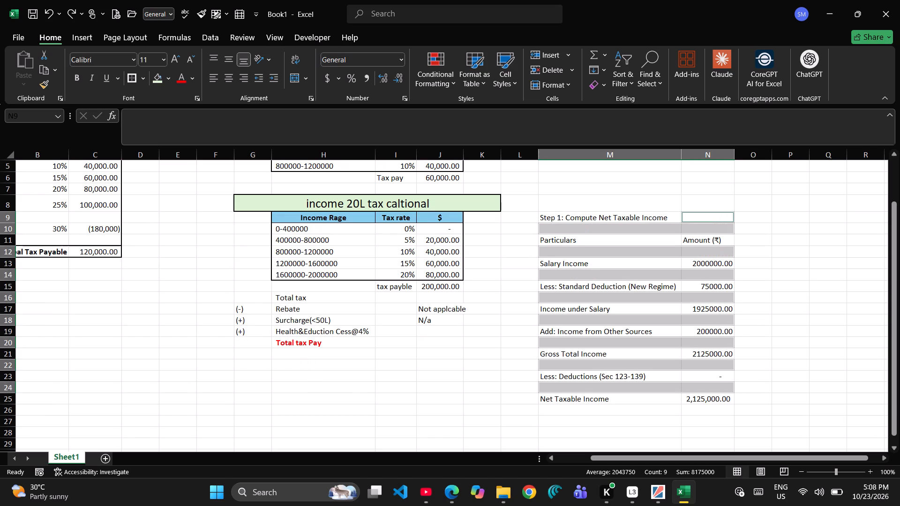
Delete the selected blank cells in columns M and N, shifting the remaining cells up.
key(ctrl+minus)
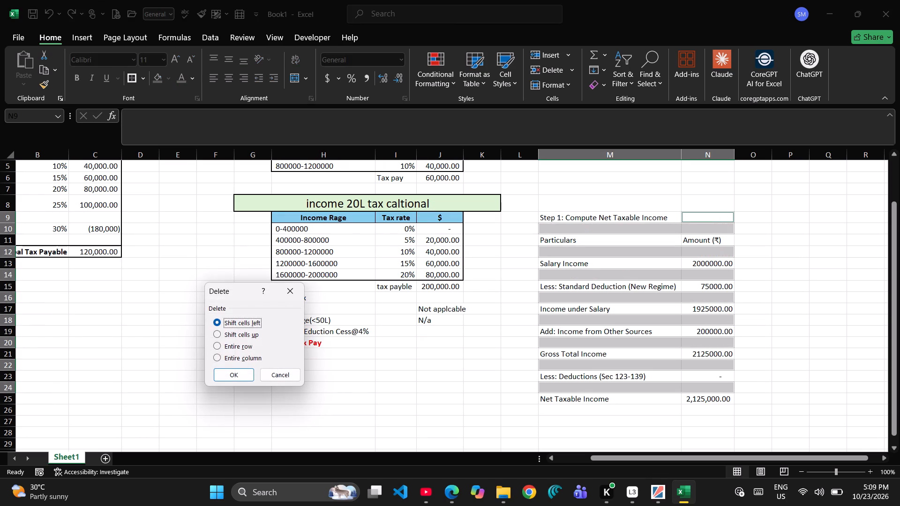
key(Down)
key(Down)
key(Up)
key(Return)
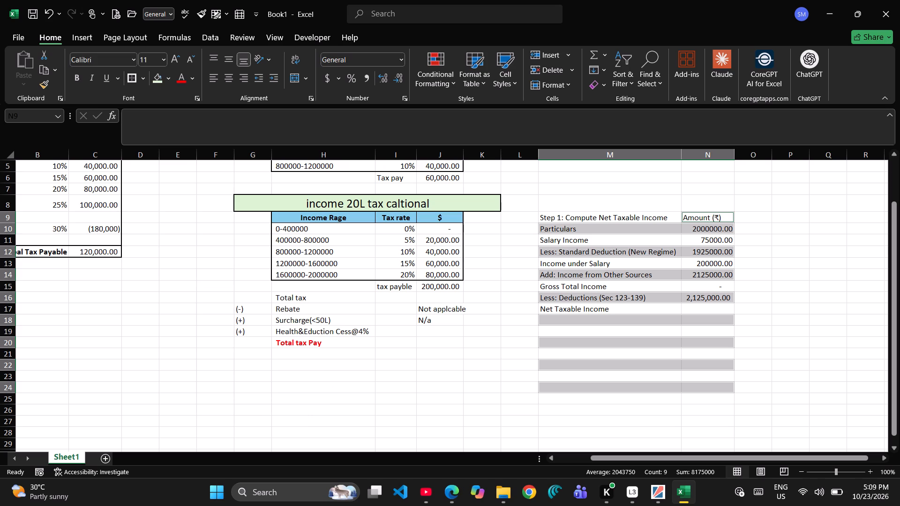
Move the compacted net taxable income block M9:N17 down one row so that it starts at M10.
click(601, 344)
drag(562, 219, 717, 306)
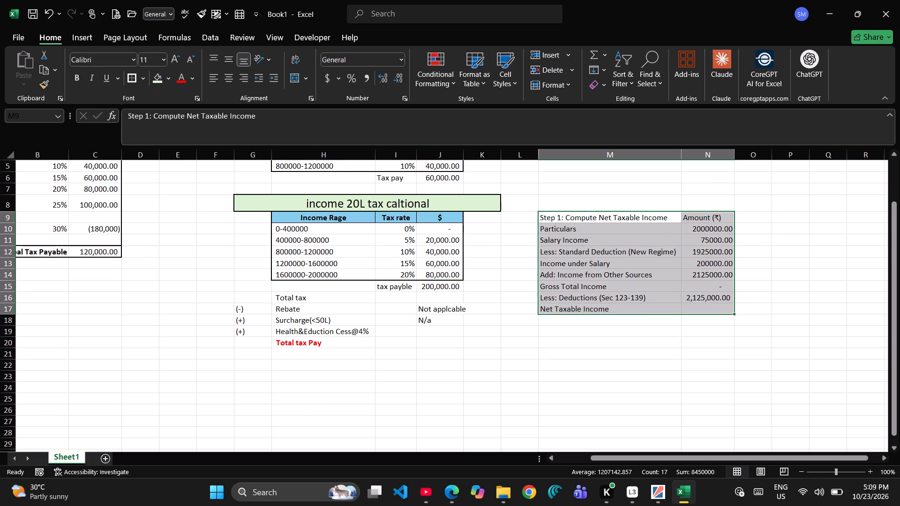
drag(706, 314, 709, 320)
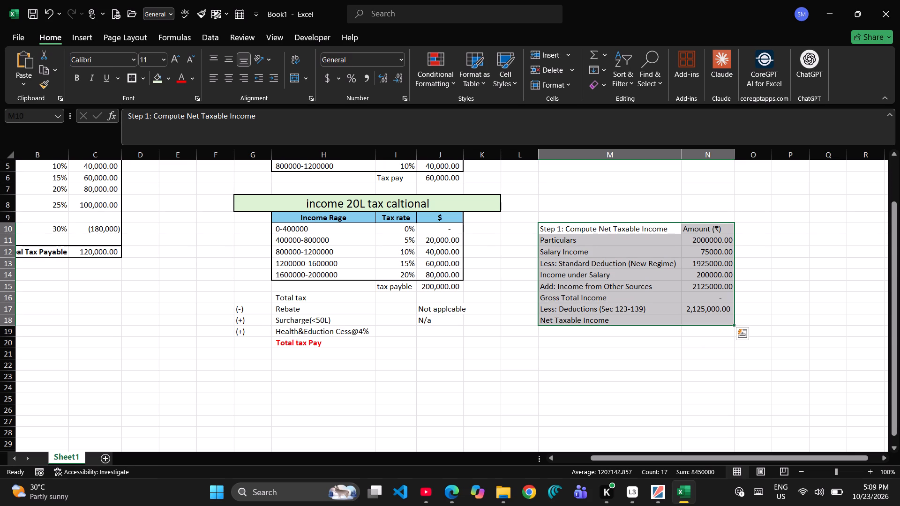
Move the labels in M10:M18 up one row to M9, so "Particulars" lines up with "Amount (₹)".
drag(638, 238, 581, 223)
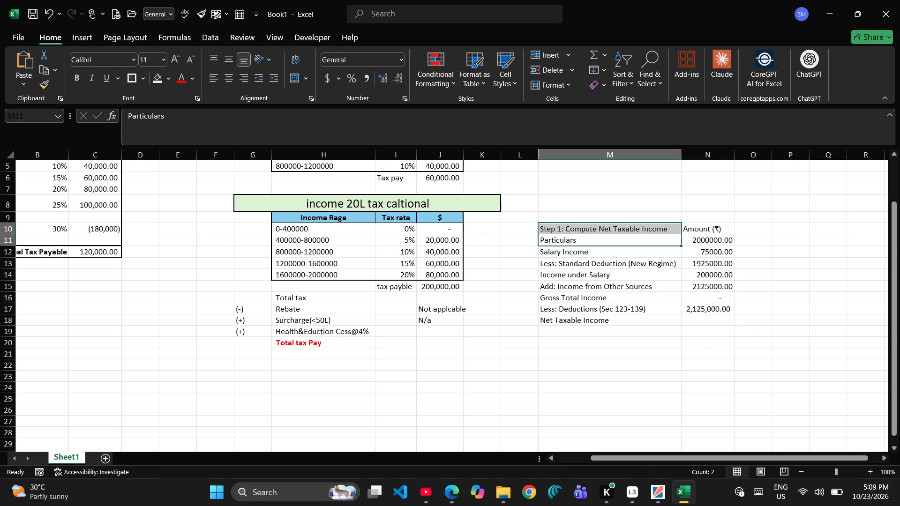
click(582, 228)
click(582, 228)
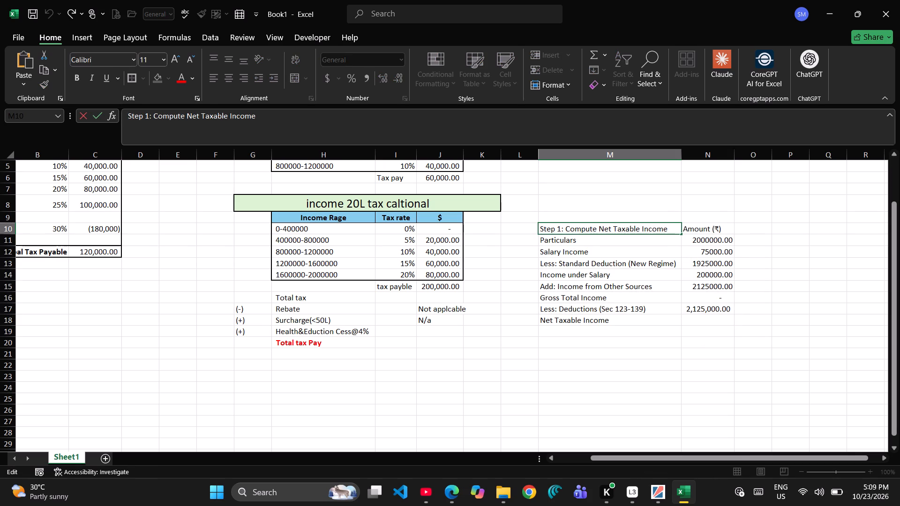
click(542, 215)
click(559, 238)
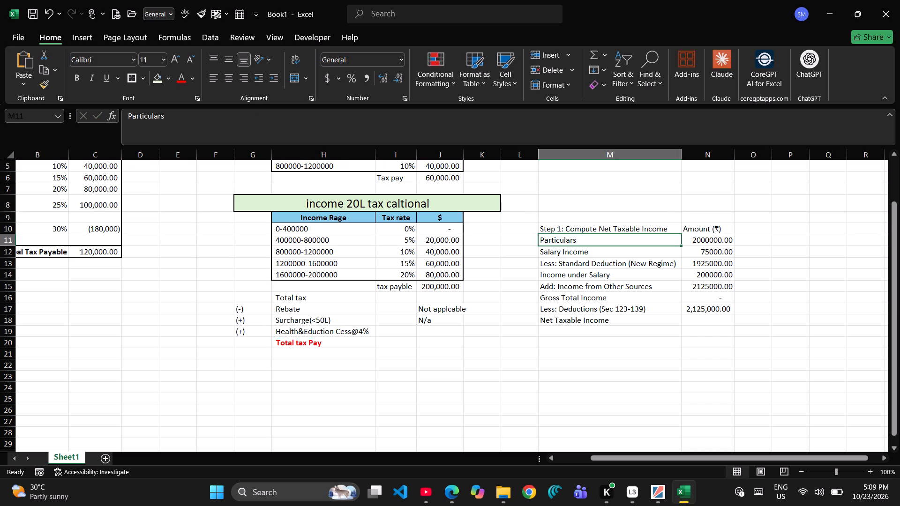
key(Up)
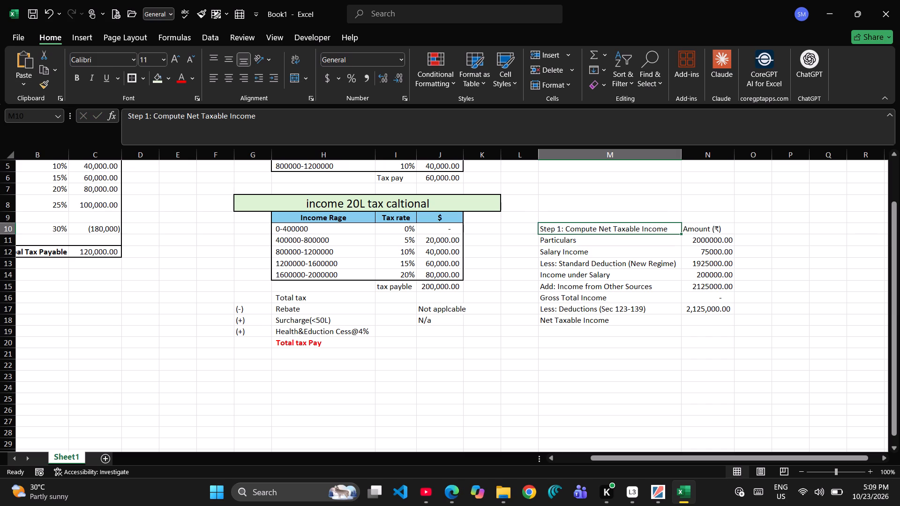
key(Down)
key(Up)
key(shift+Down)
key(shift+Down)
key(shift+Down)
key(shift+Down)
key(shift+Down)
key(shift+Down)
key(shift+Down)
key(shift+Down)
key(shift+Down)
key(shift+Up)
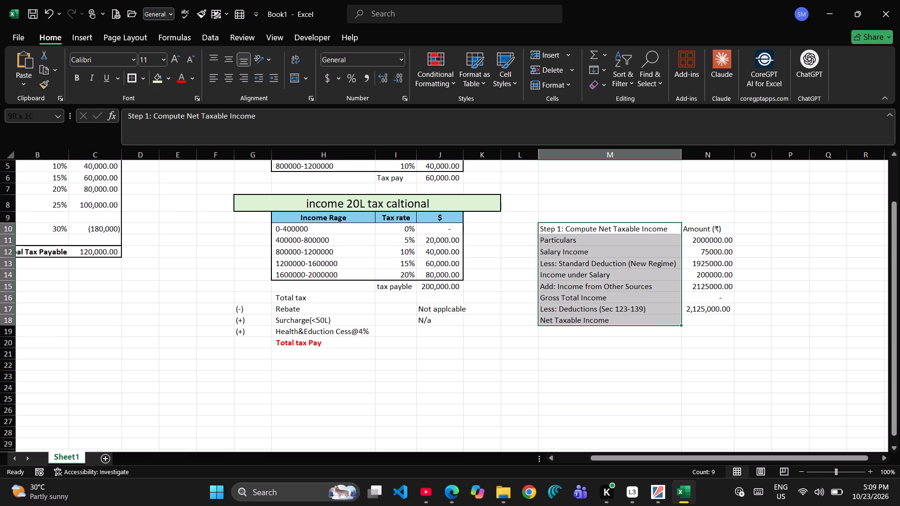
key(ctrl+x)
key(Up)
key(ctrl+v)
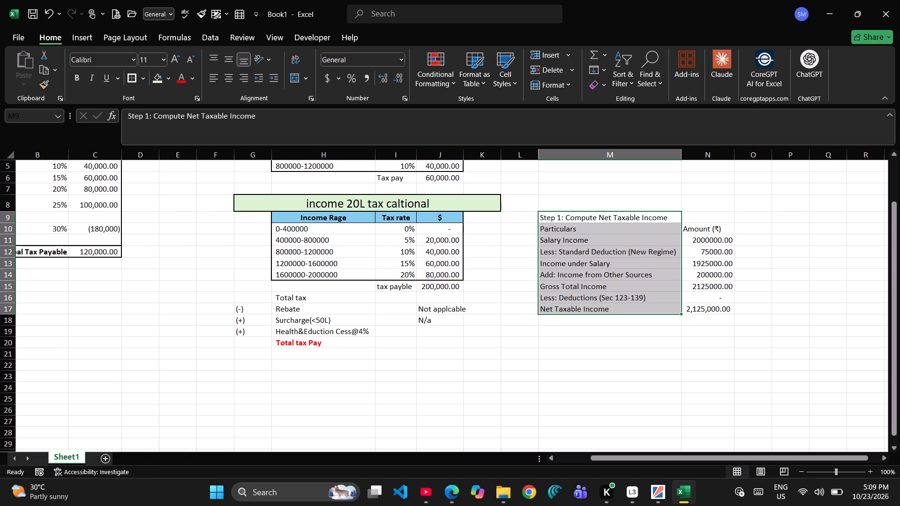
Apply thick outside borders around the net taxable income table in M10:N17.
drag(654, 226, 721, 323)
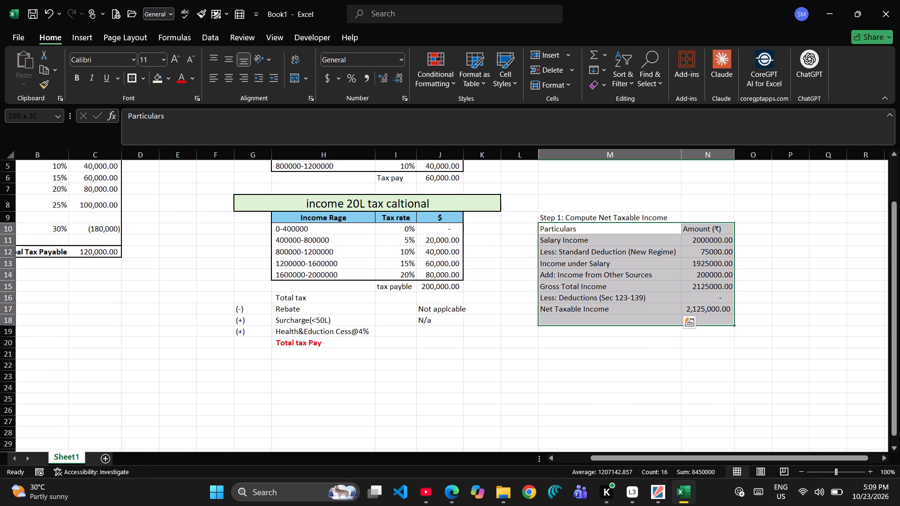
drag(721, 323, 721, 312)
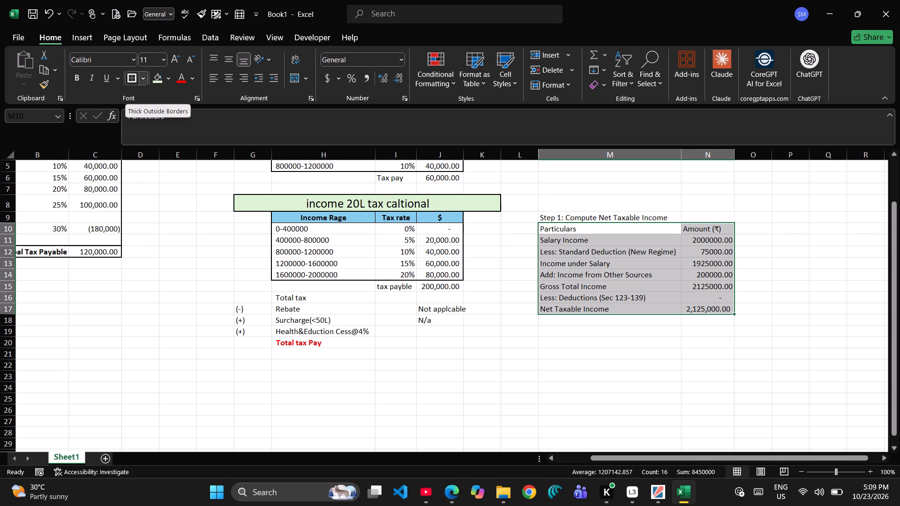
click(647, 286)
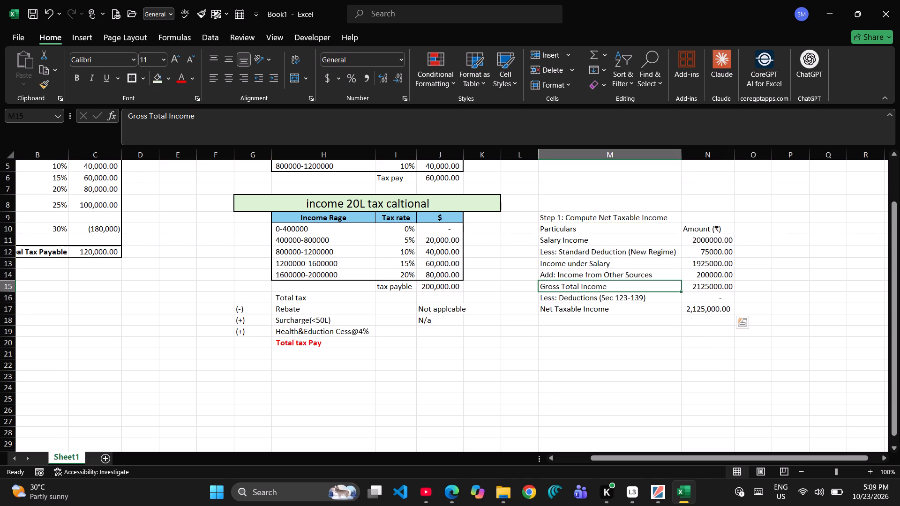
drag(627, 228, 724, 304)
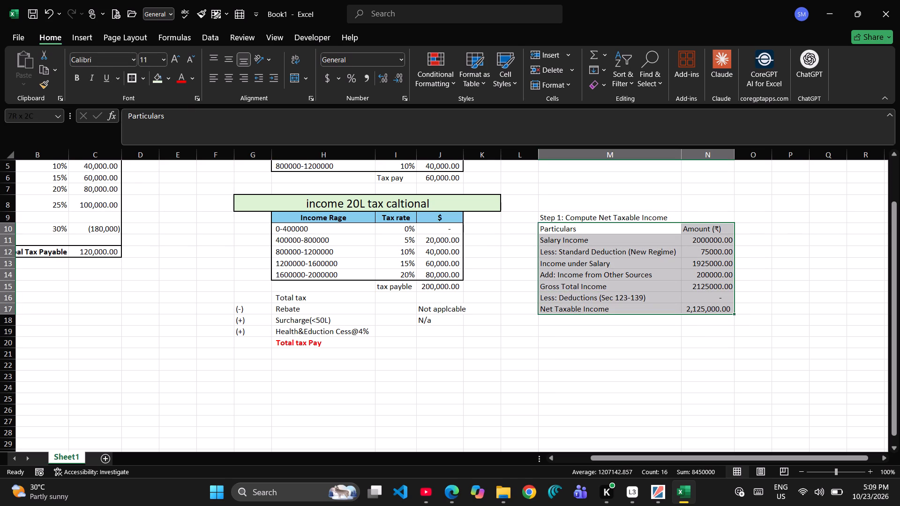
drag(724, 304, 722, 304)
click(135, 76)
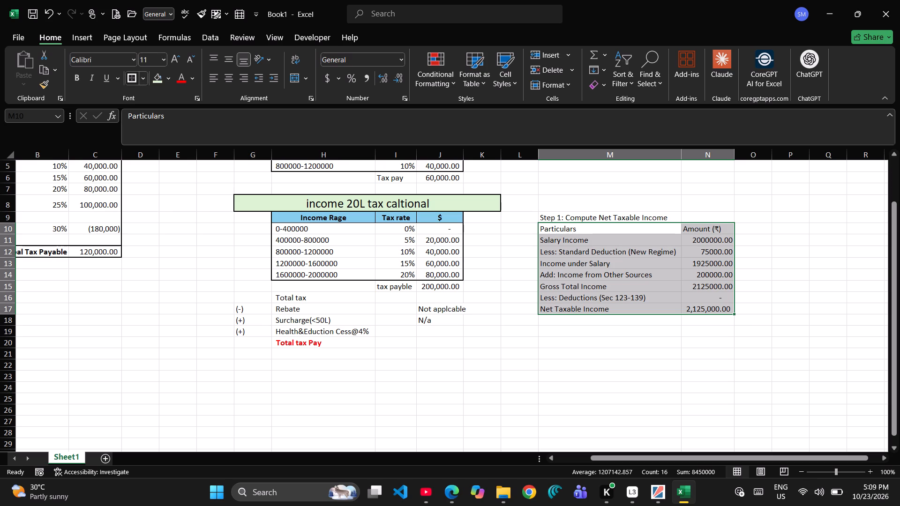
click(144, 76)
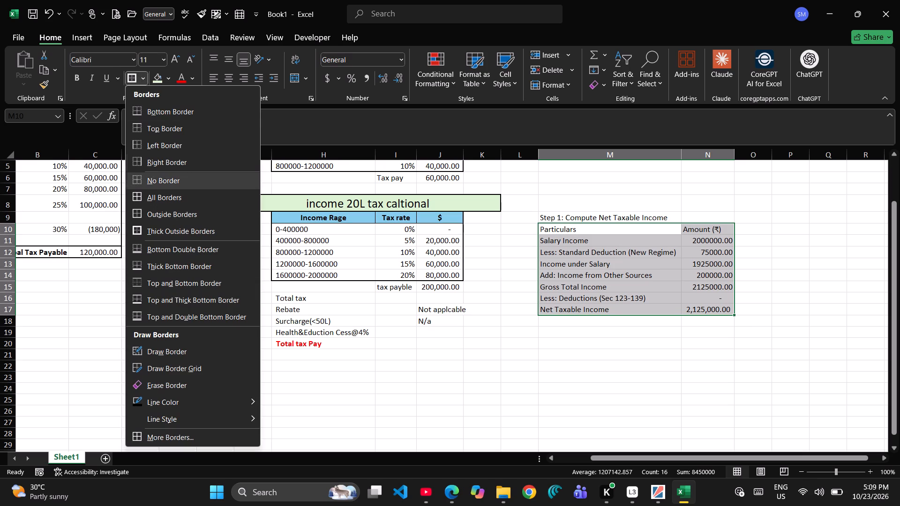
click(578, 237)
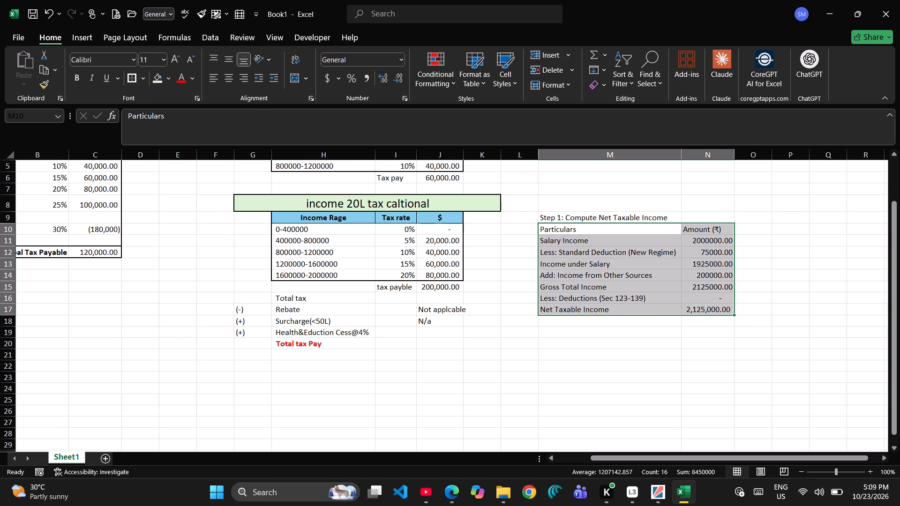
click(583, 236)
Apply thick outside borders around the header row M10:N10 and around the particulars labels in M11:M17.
drag(579, 231, 618, 303)
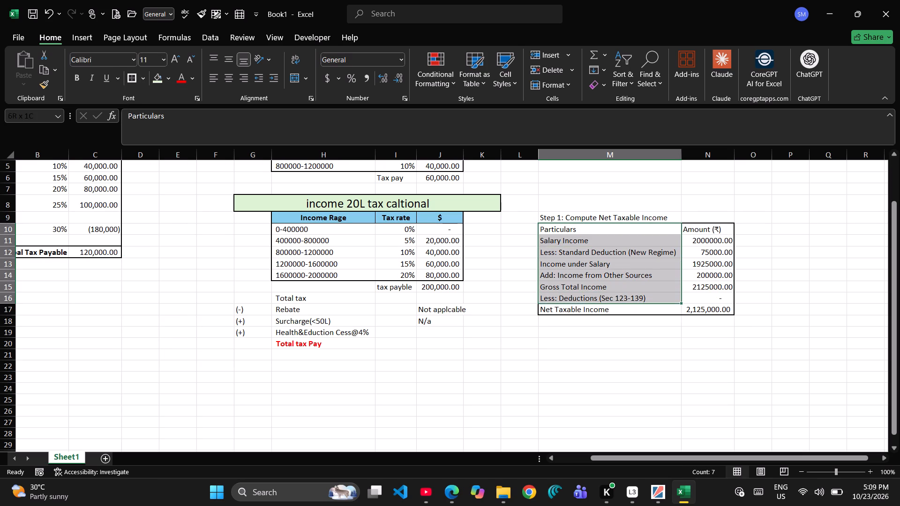
drag(618, 303, 617, 304)
drag(568, 226, 699, 231)
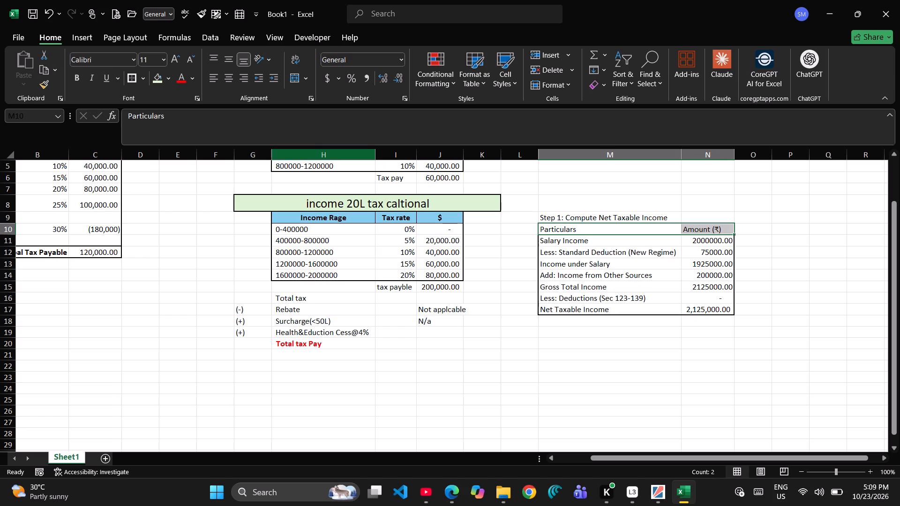
click(130, 76)
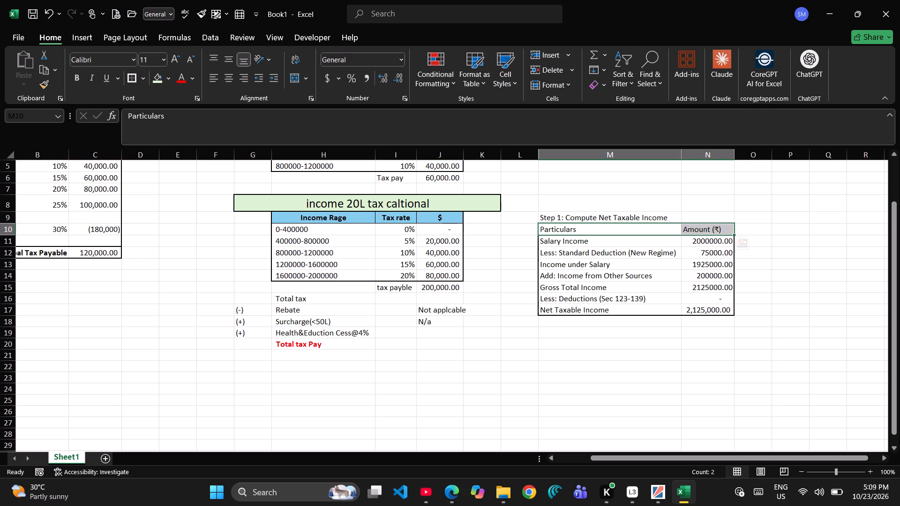
click(621, 256)
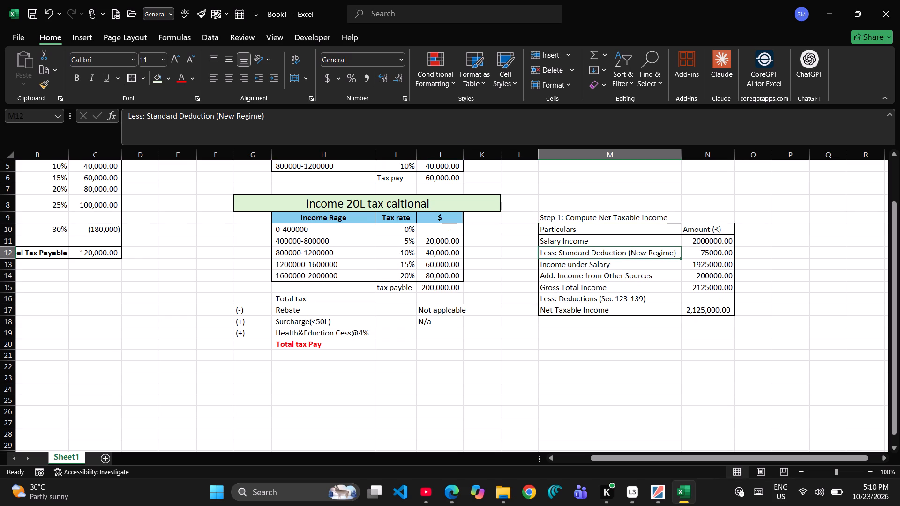
drag(661, 239, 660, 307)
click(127, 74)
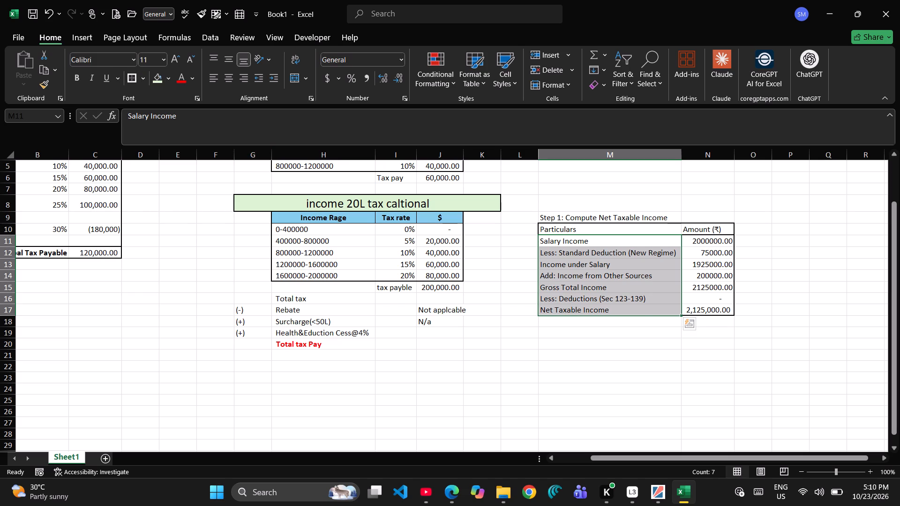
Apply thick outside borders around the Net Taxable Income row M17:N17 and around the "Particulars" header cell M10.
drag(583, 308, 693, 313)
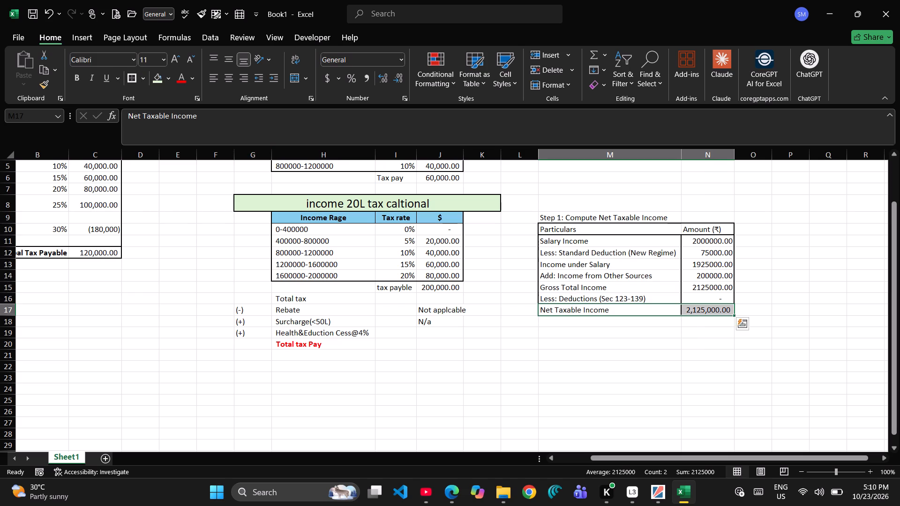
click(132, 81)
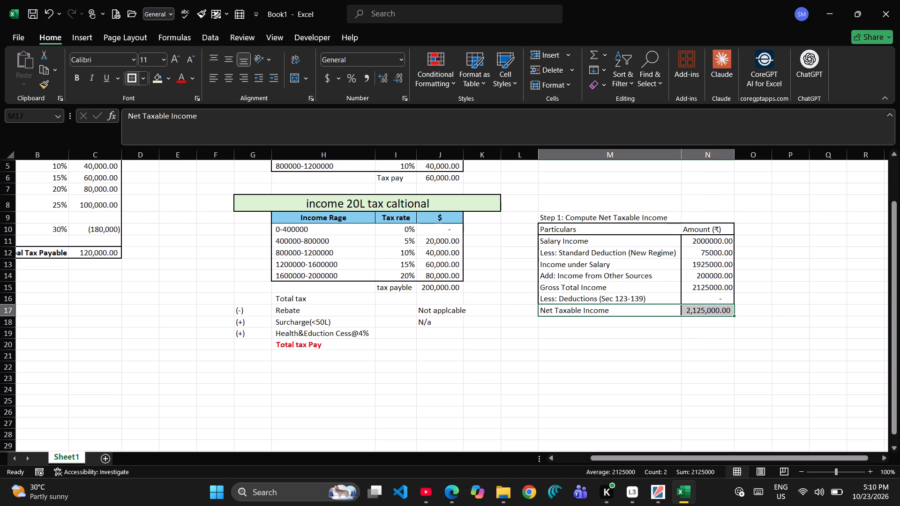
click(747, 286)
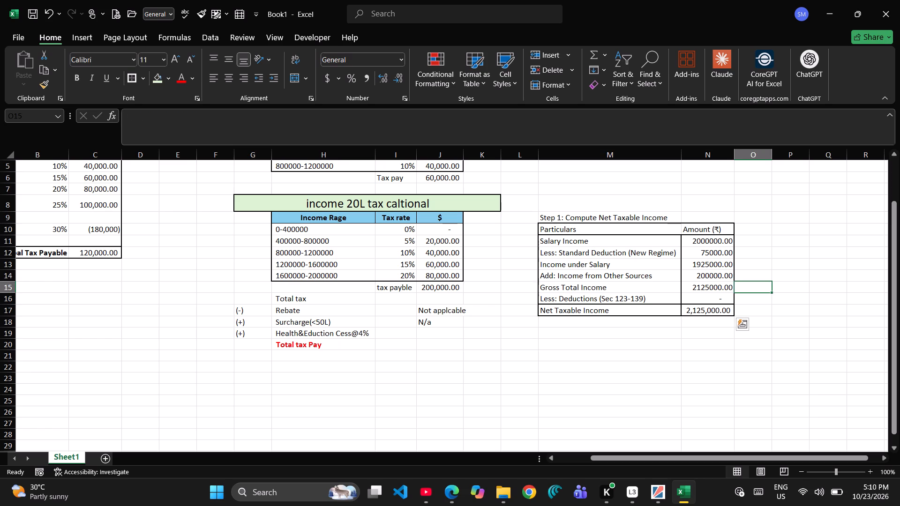
click(587, 232)
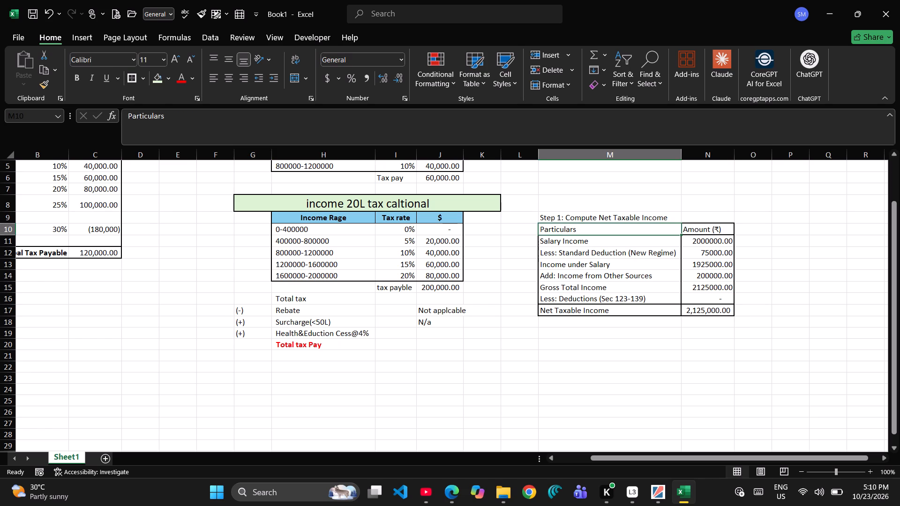
click(132, 75)
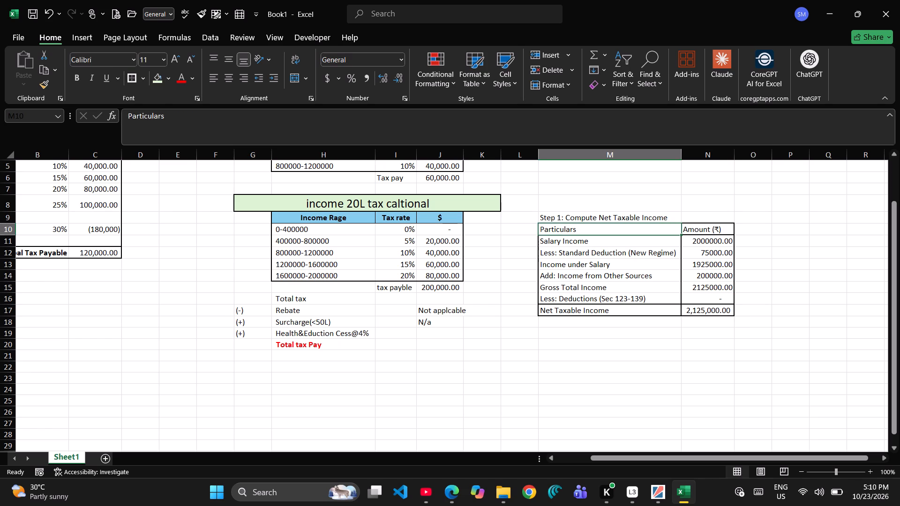
click(594, 227)
click(587, 216)
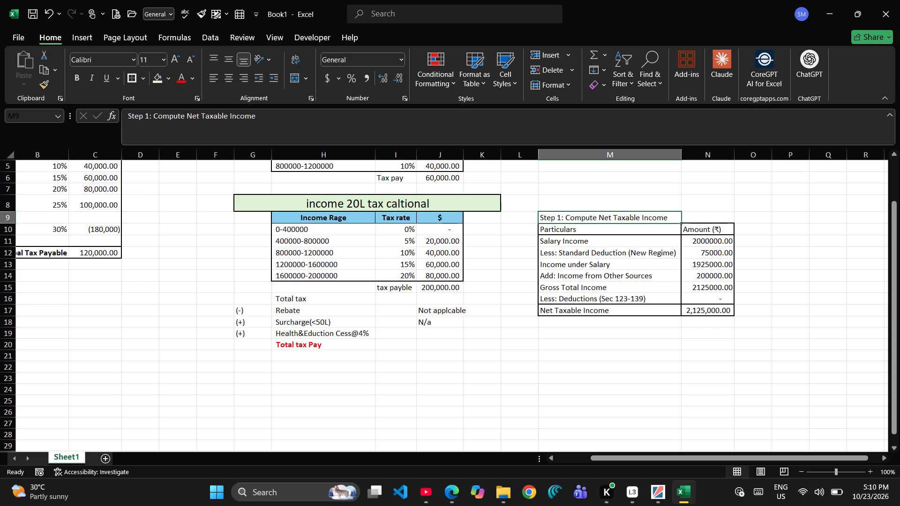
click(521, 369)
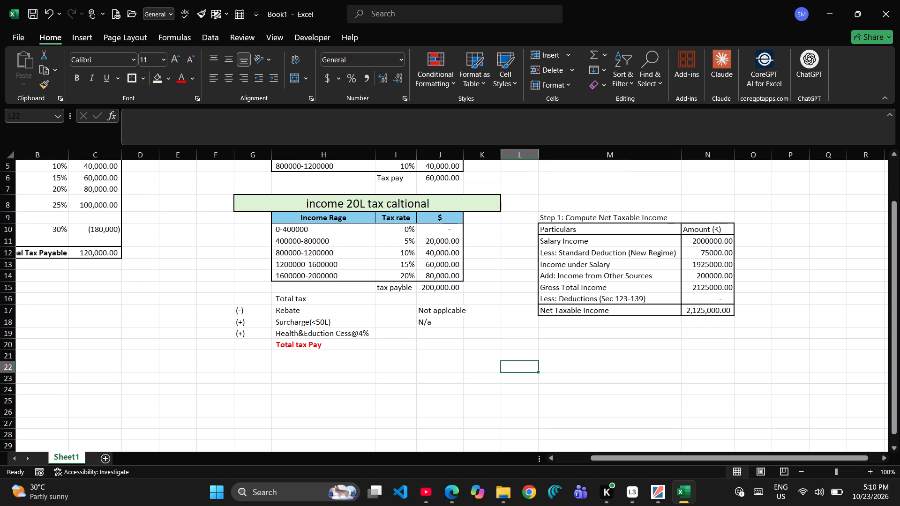
Switch to the YouTube course video and examine the worked tax summary example and the homework problem, comparing them with the sheet's total tax section.
click(423, 297)
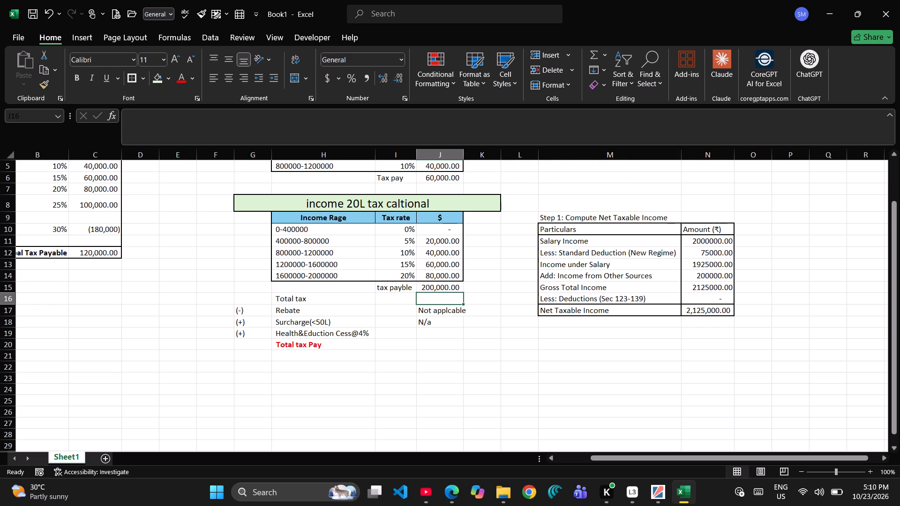
key(alt+Tab)
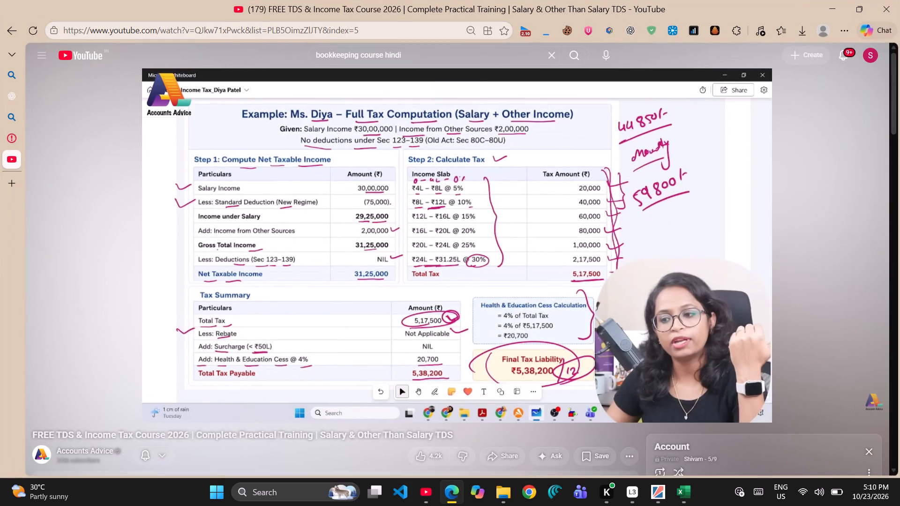
key(alt+Tab)
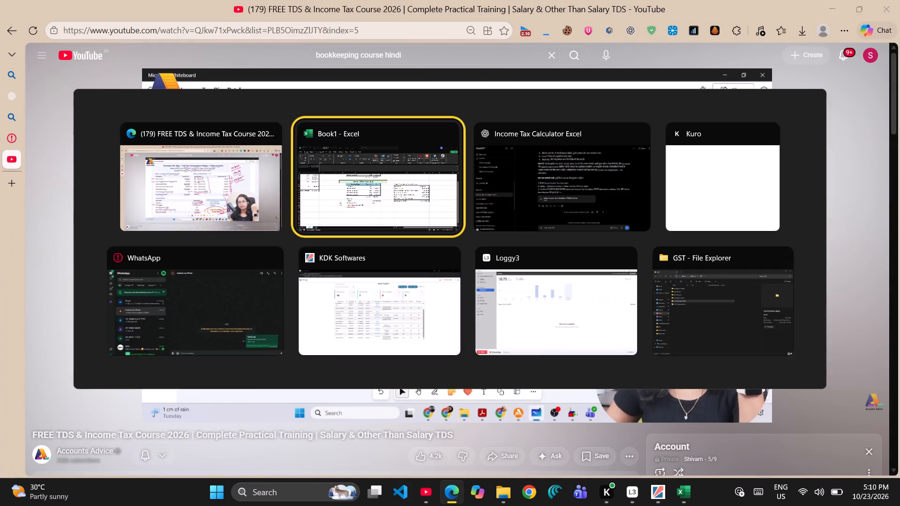
key(alt+Tab)
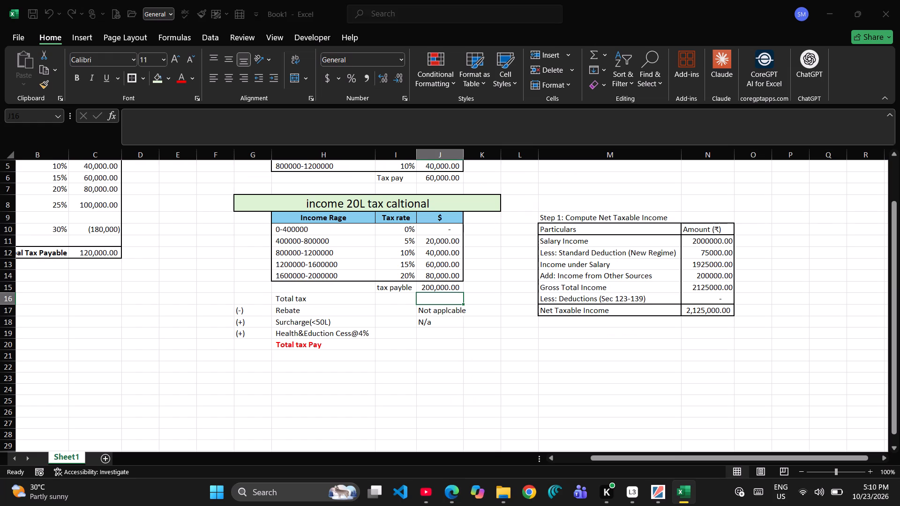
key(Right)
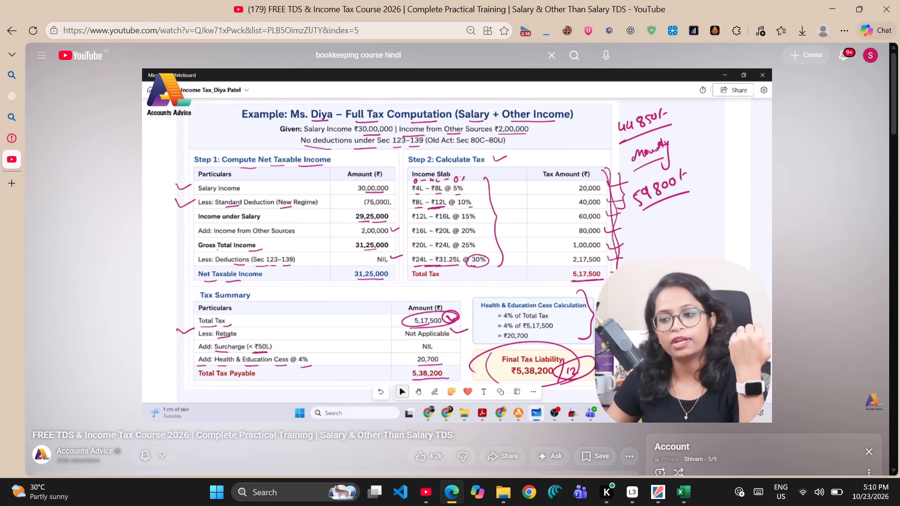
key(Right)
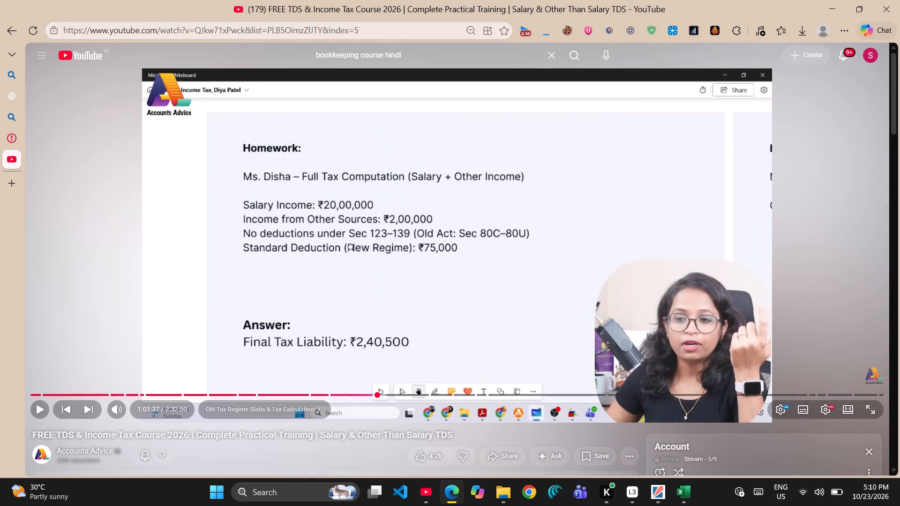
key(alt+Tab)
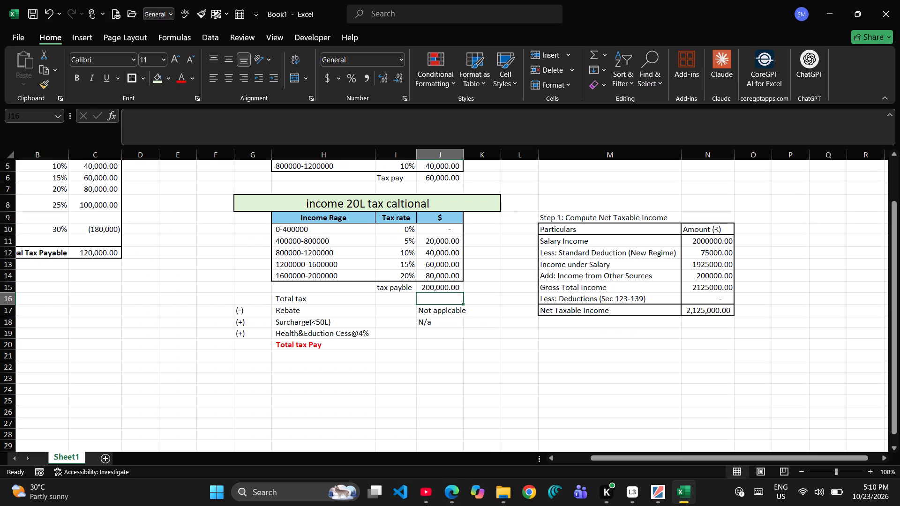
key(Down)
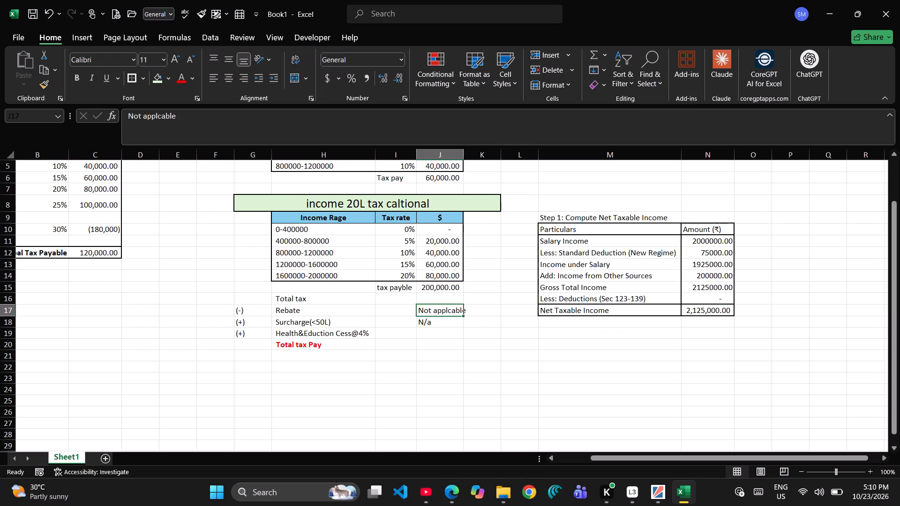
key(Up)
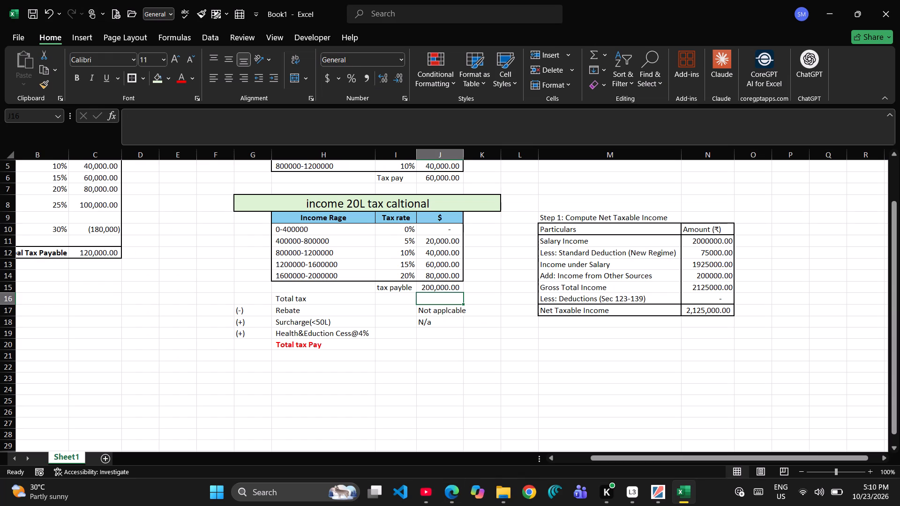
key(alt+Tab)
key(Left)
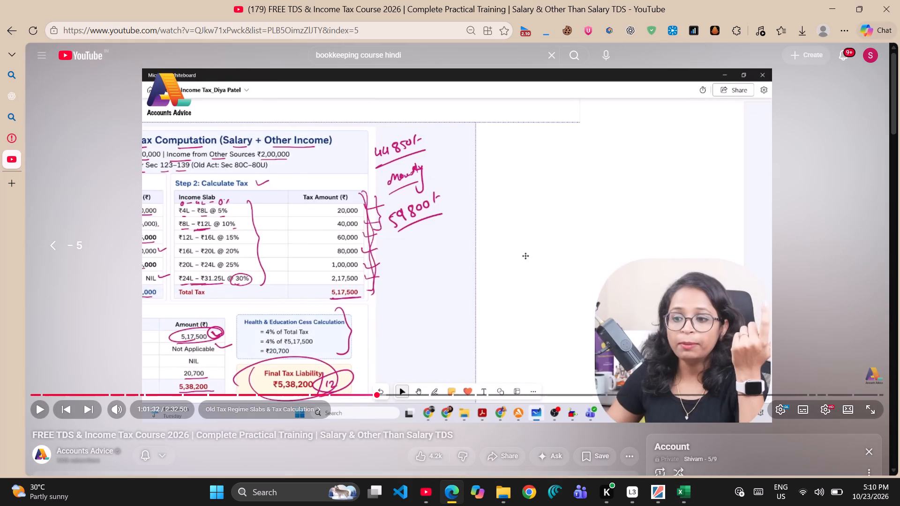
key(Left)
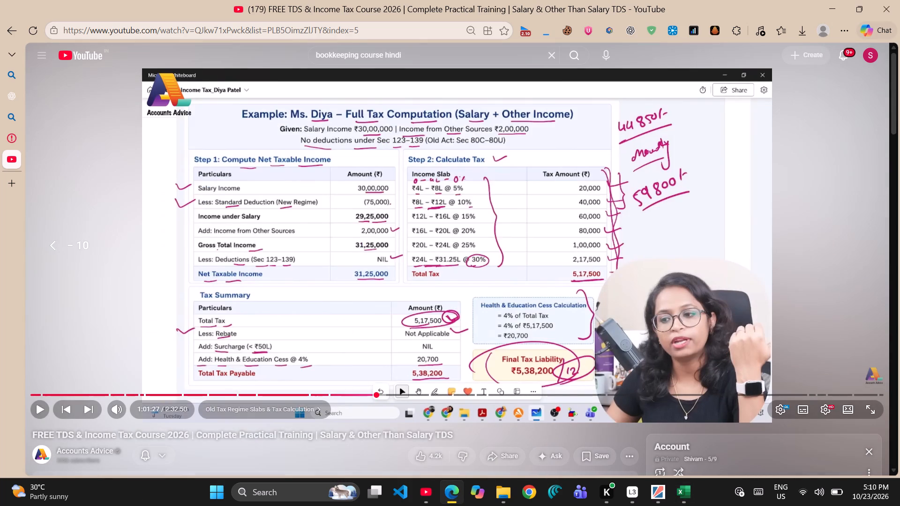
key(alt+Tab)
Link the Total tax amount in J16 to the tax payable in J15 with the formula =J15.
key(Up)
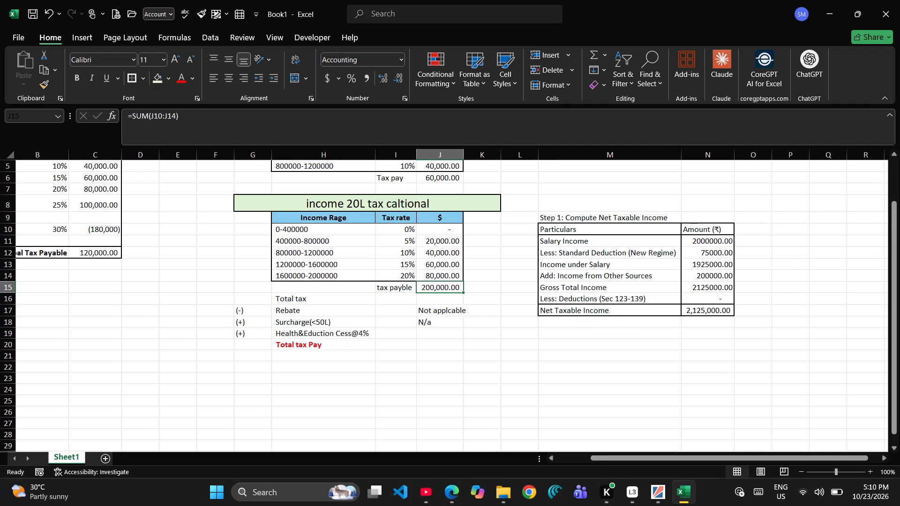
key(Down)
key(equal)
key(Up)
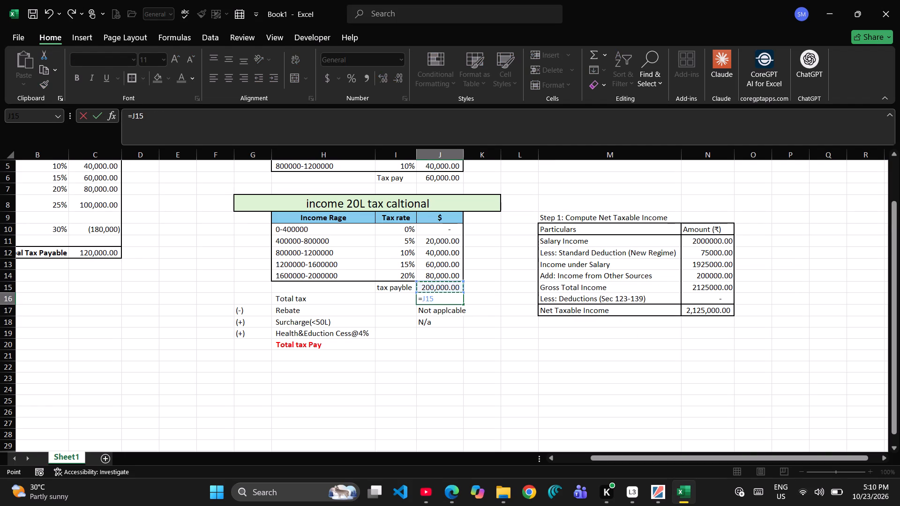
key(Return)
Calculate the Health & Education Cess in J19 as 4% of the total tax with the formula =J16*4%.
key(alt+Tab)
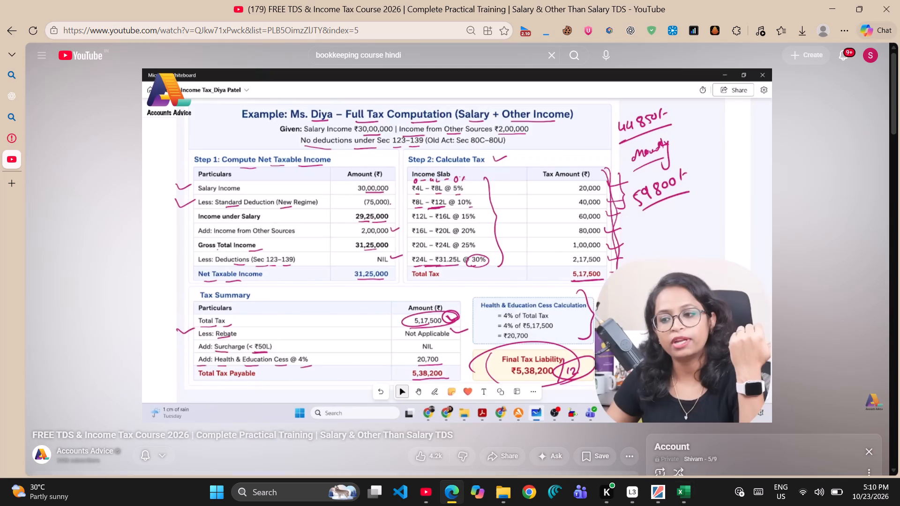
key(alt+Tab)
key(Down)
key(Down)
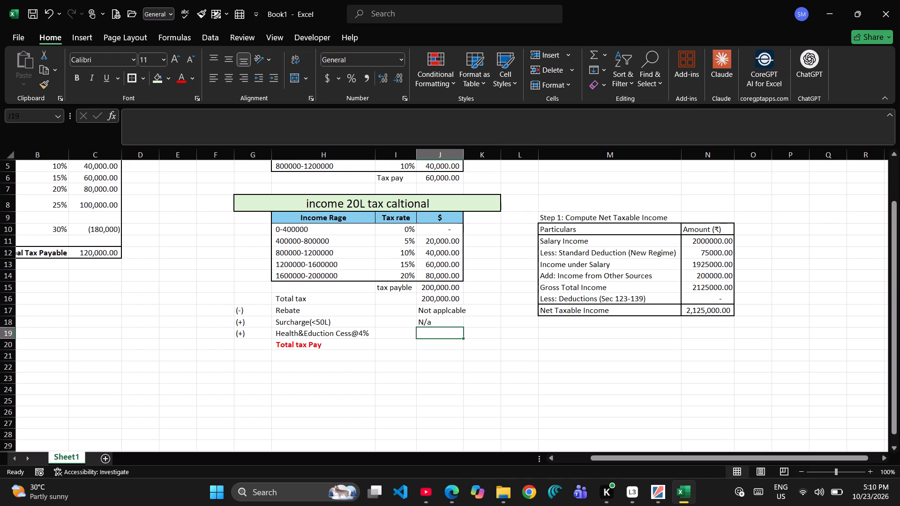
key(equal)
key(Up)
key(Up)
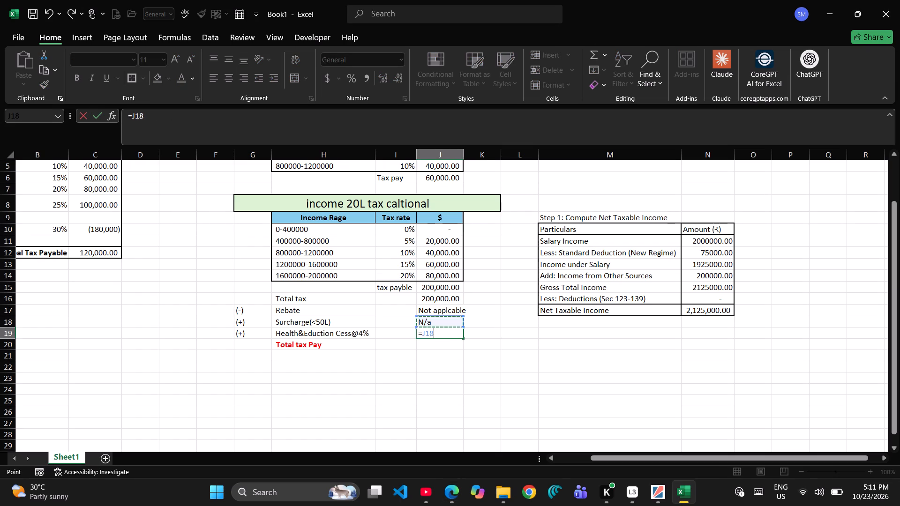
key(Up)
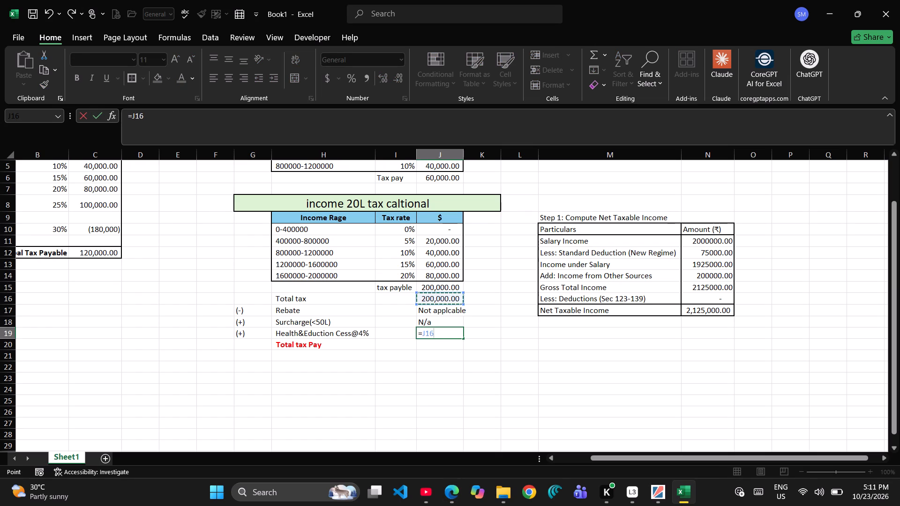
key(alt+shift+Tab)
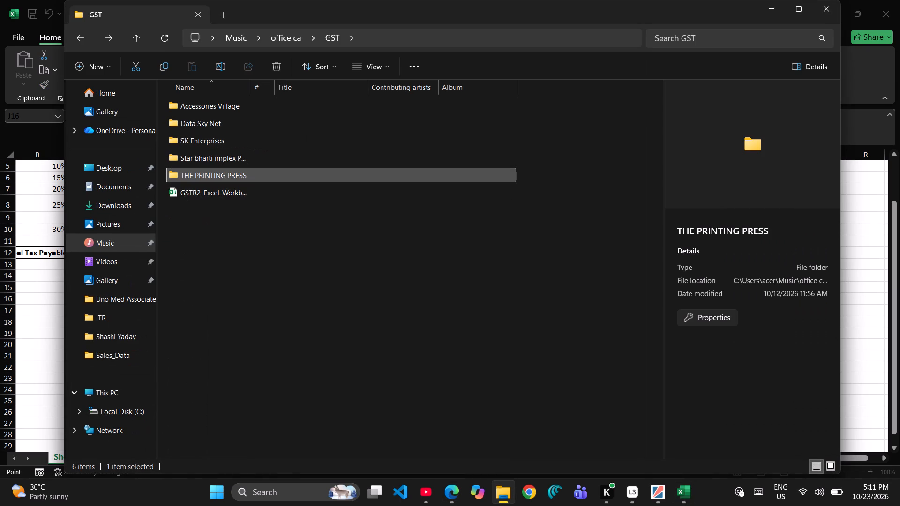
click(777, 8)
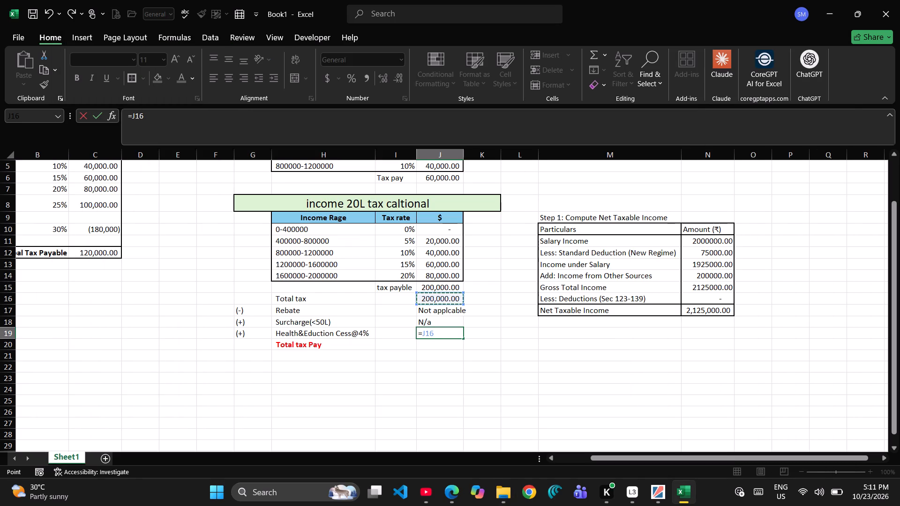
key(shift+asterisk)
key(shift+dollar)
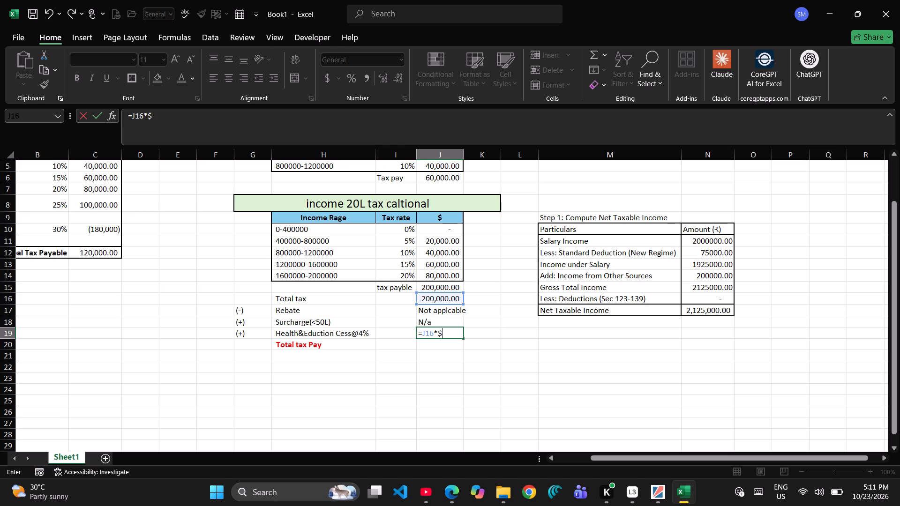
key(shift+percent)
key(Left)
key(Return)
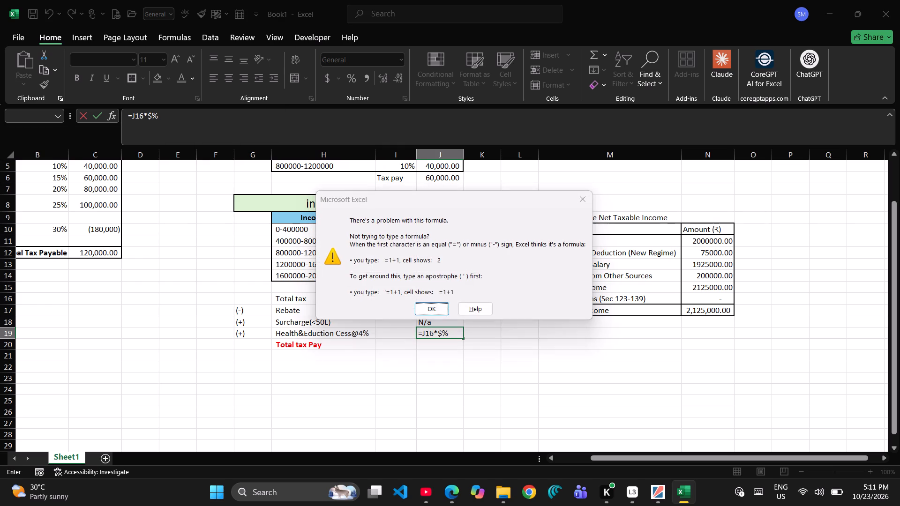
click(443, 334)
key(BackSpace)
key(4)
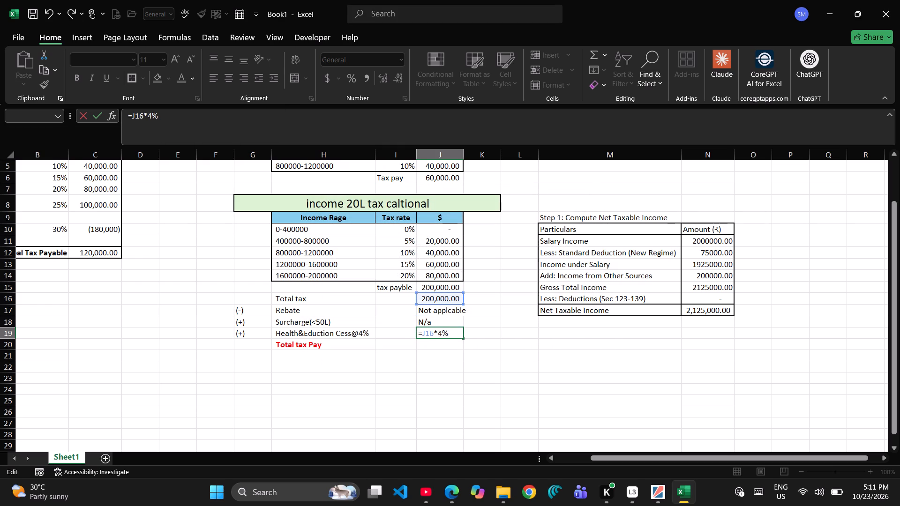
key(Return)
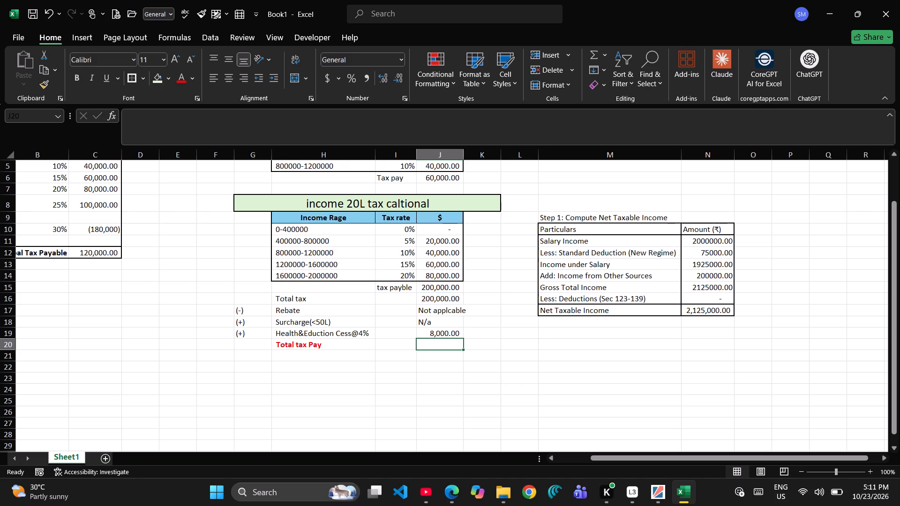
Calculate Total tax Pay in J20 by adding the total tax in J16 and the cess in J19.
key(equal)
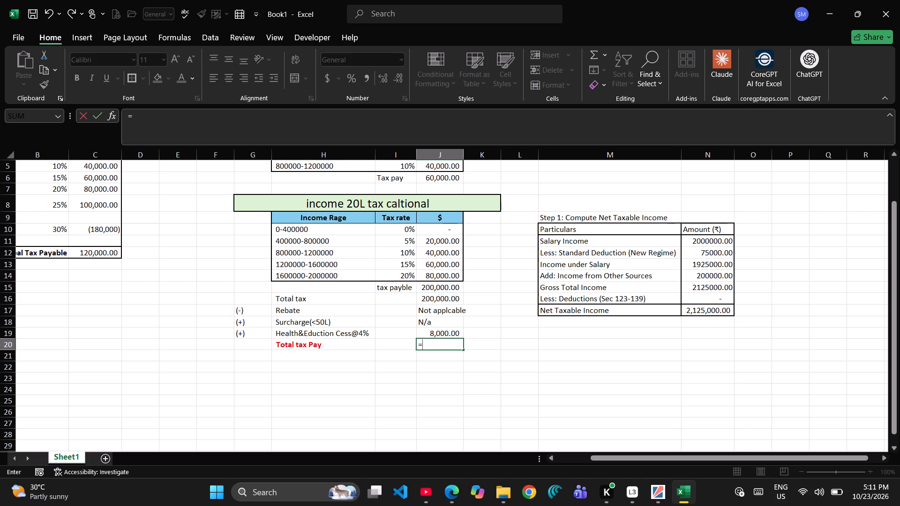
key(Up)
key(Up)
key(Up)
key(Up)
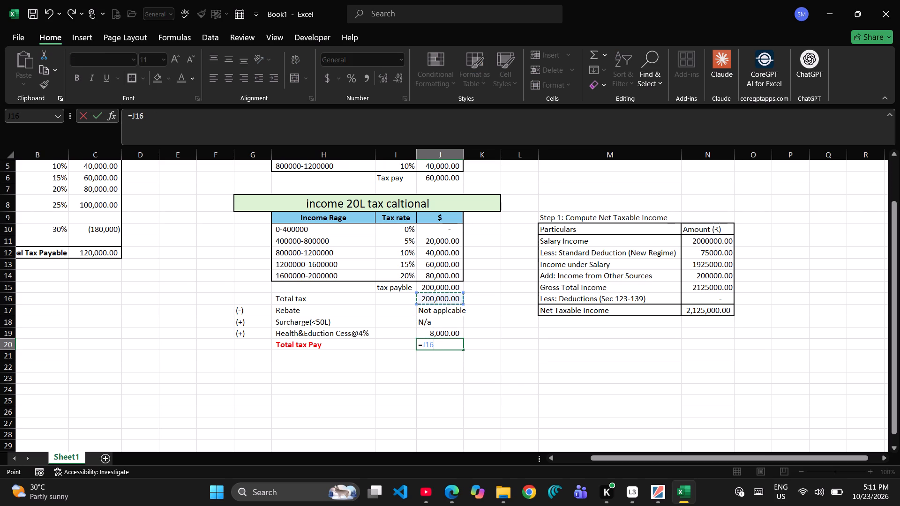
key(plus)
key(Up)
key(Return)
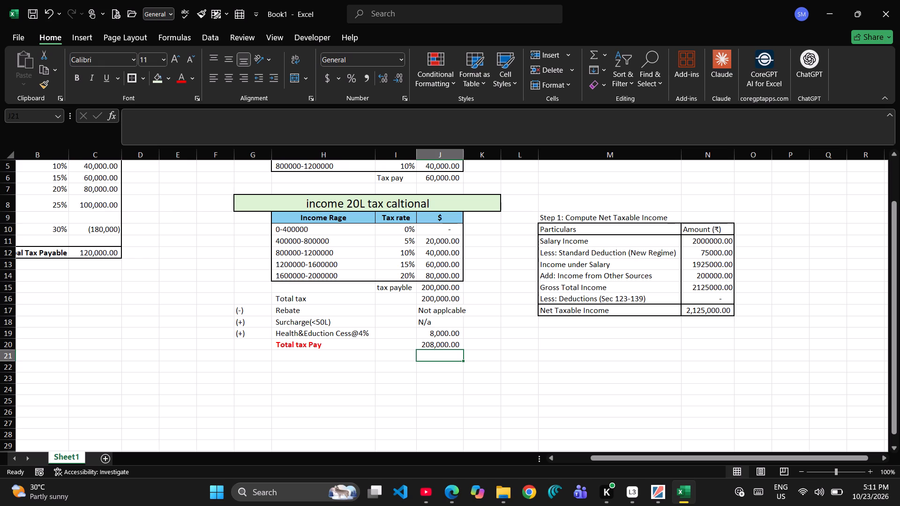
Switch to the YouTube course video and continue watching the full tax computation example.
key(alt+Tab)
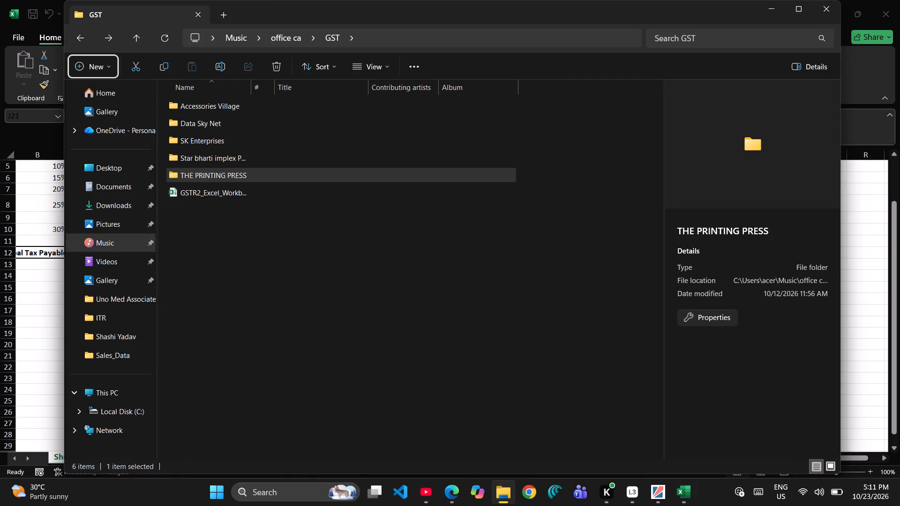
click(760, 1)
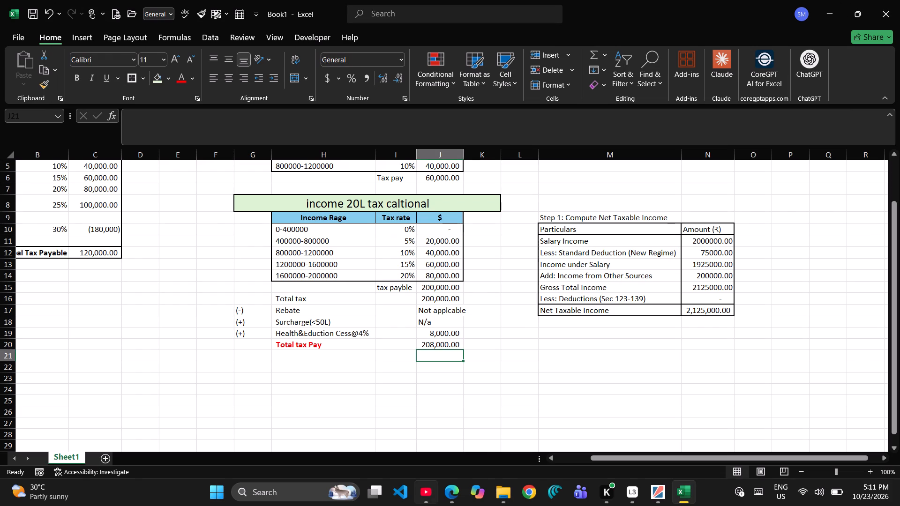
click(429, 503)
click(240, 224)
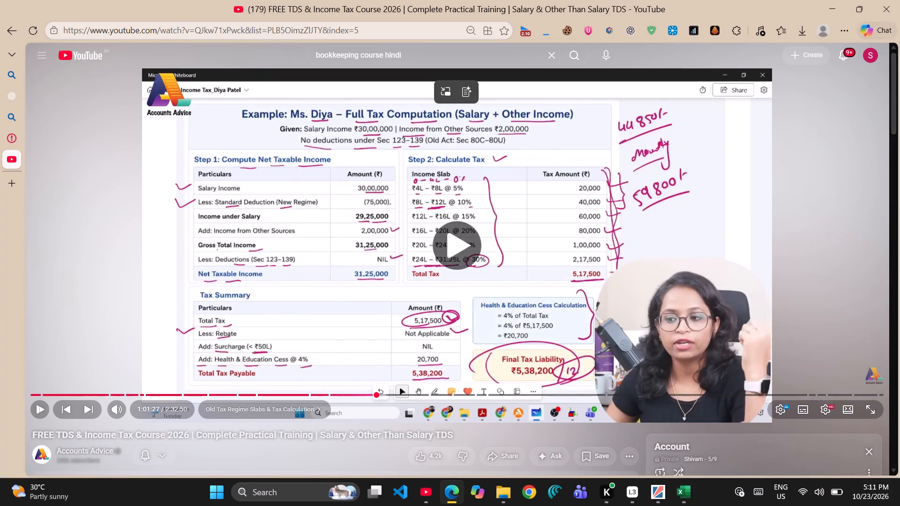
click(240, 224)
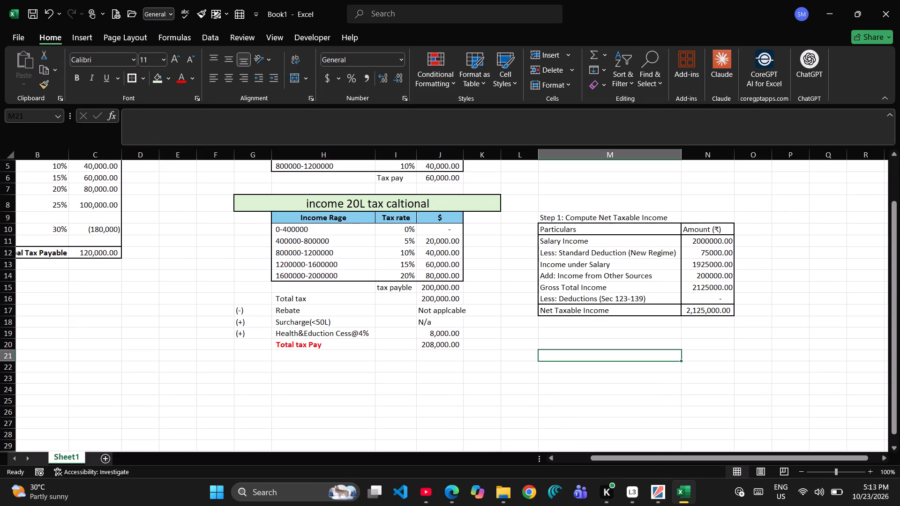
Skip ahead in the YouTube course video to Ms. Disha's full tax computation homework and watch it, checking briefly against the Excel sheet.
click(420, 494)
click(411, 240)
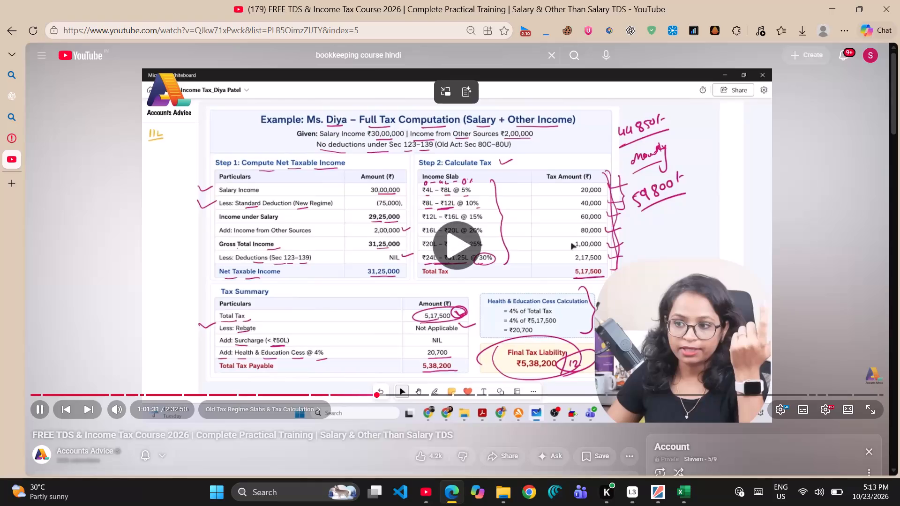
key(Right)
key(Right)
key(Right)
key(Right)
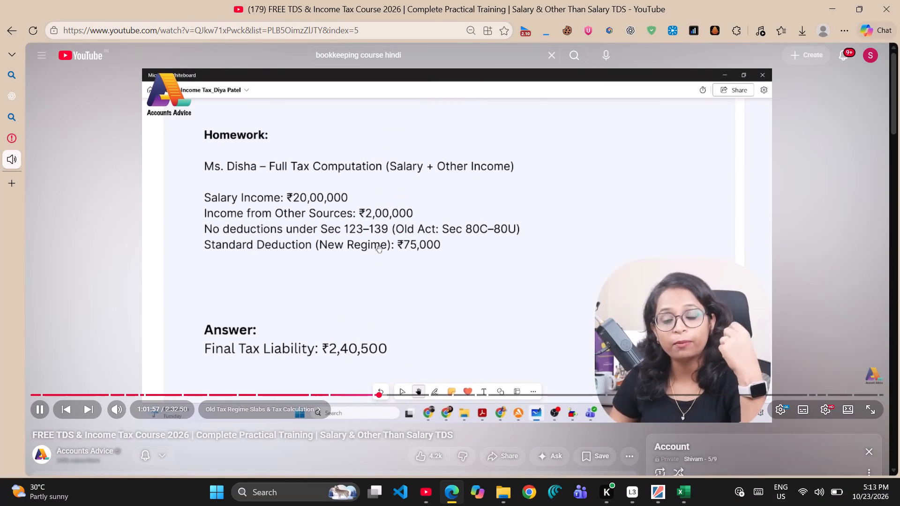
key(space)
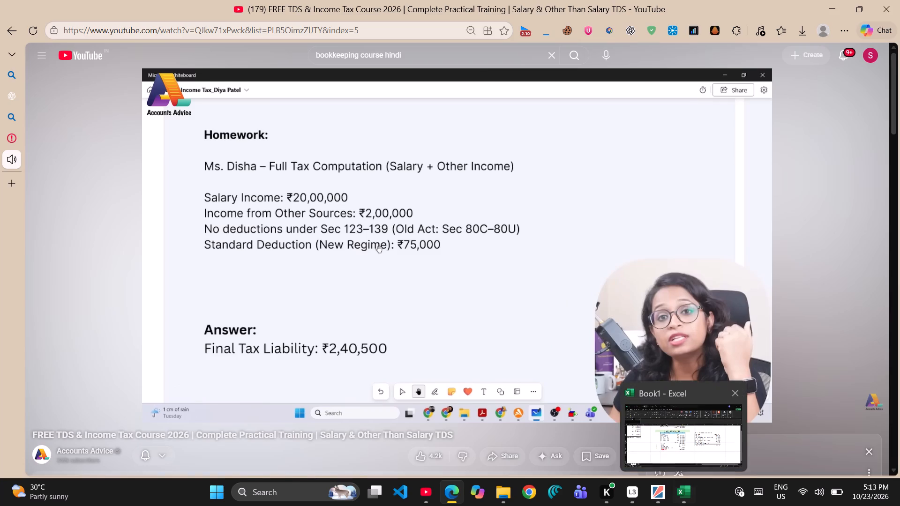
click(671, 460)
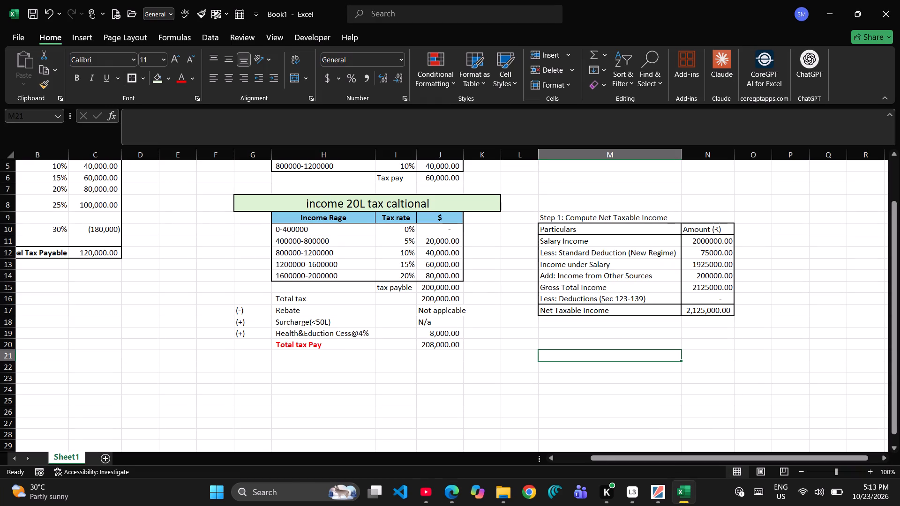
click(429, 489)
click(353, 327)
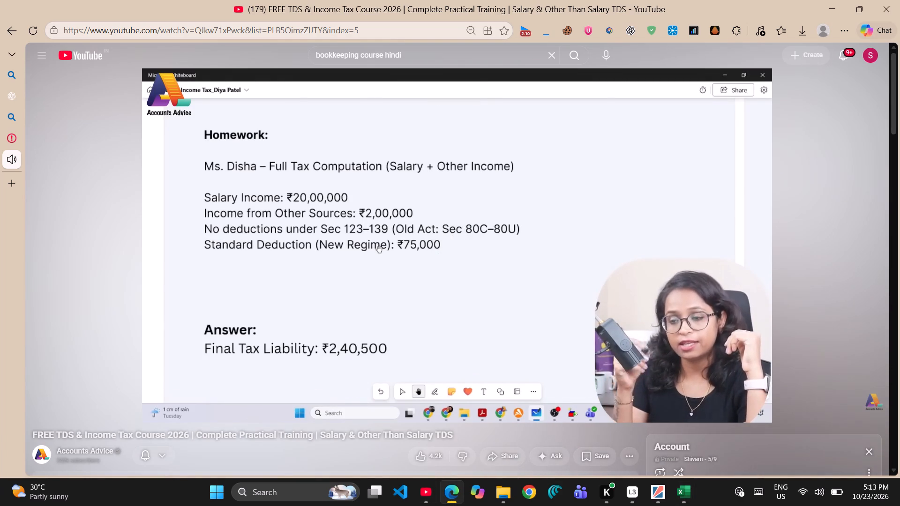
key(space)
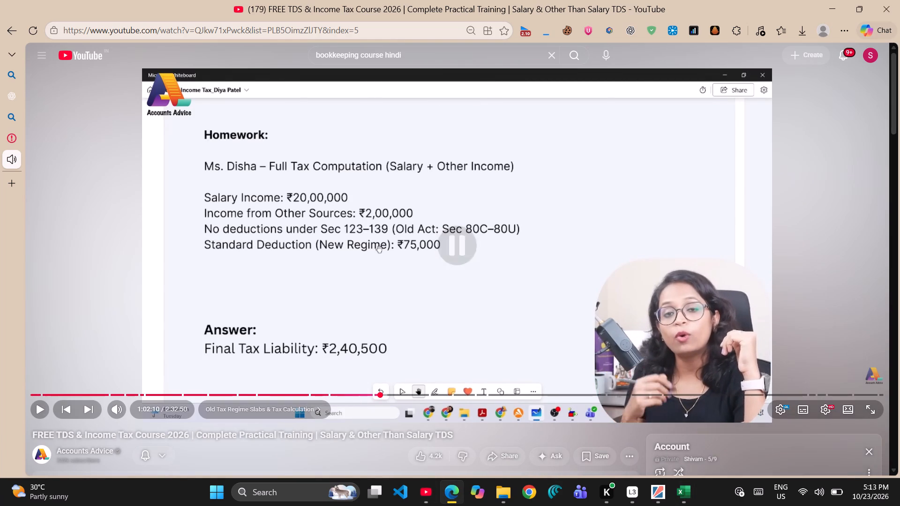
In the Excel net taxable income table, examine the entries for other-source income, gross total income and net taxable income without changing them.
key(alt+Tab)
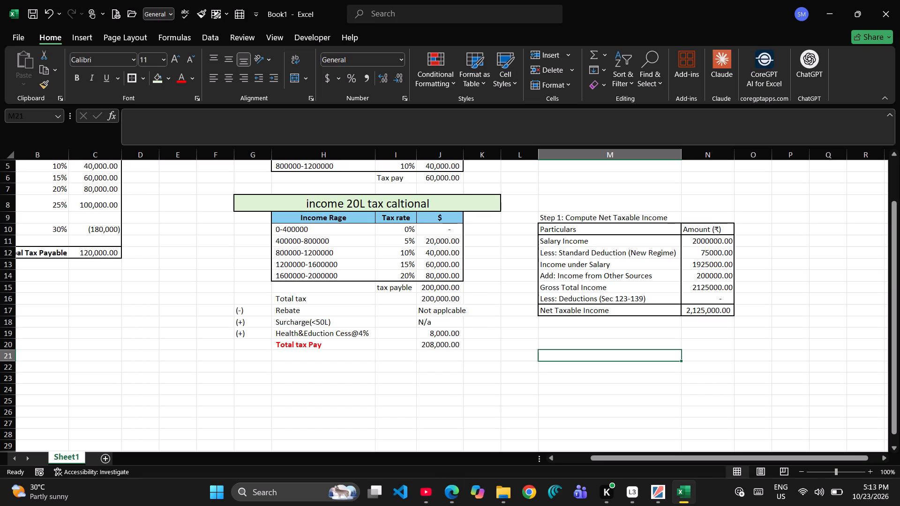
double_click(705, 276)
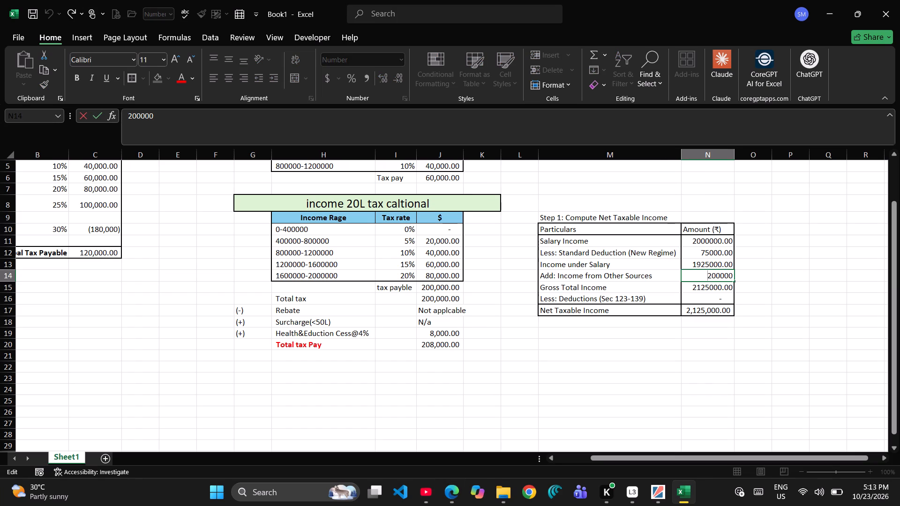
double_click(705, 290)
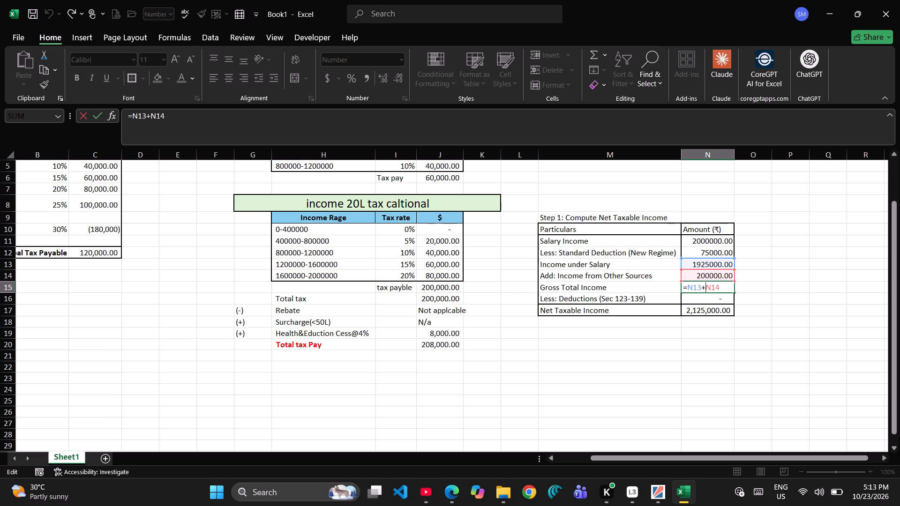
double_click(705, 310)
key(Escape)
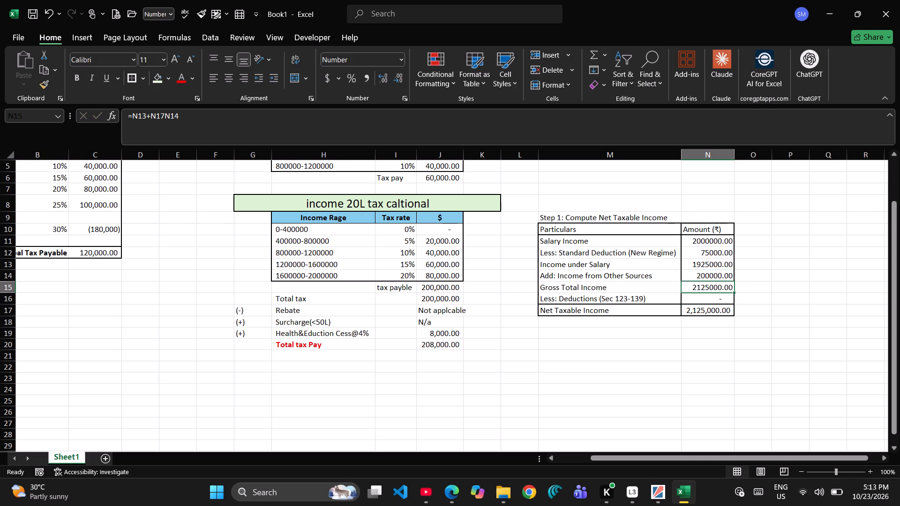
double_click(705, 310)
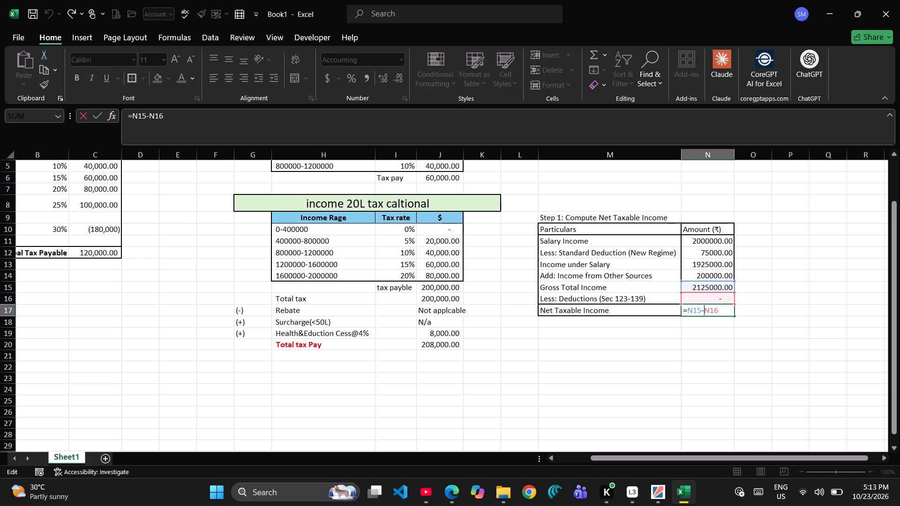
click(708, 346)
key(Escape)
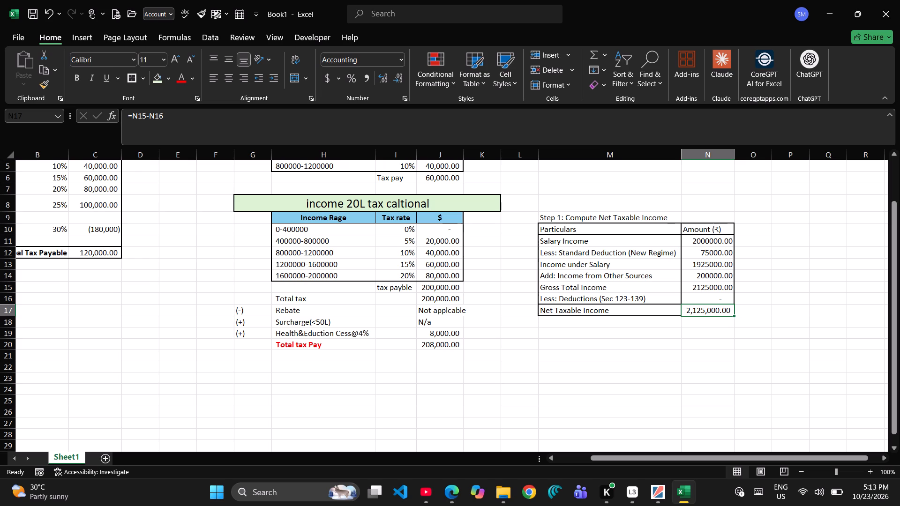
Switch to the YouTube course video, watch the explanation of Ms. Disha's full tax computation homework, and pause it on the marked-up slide.
key(alt+Tab)
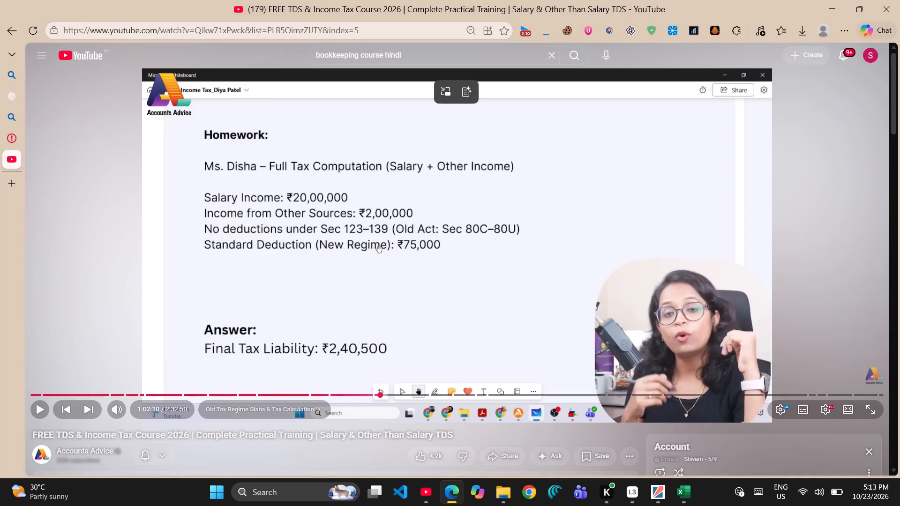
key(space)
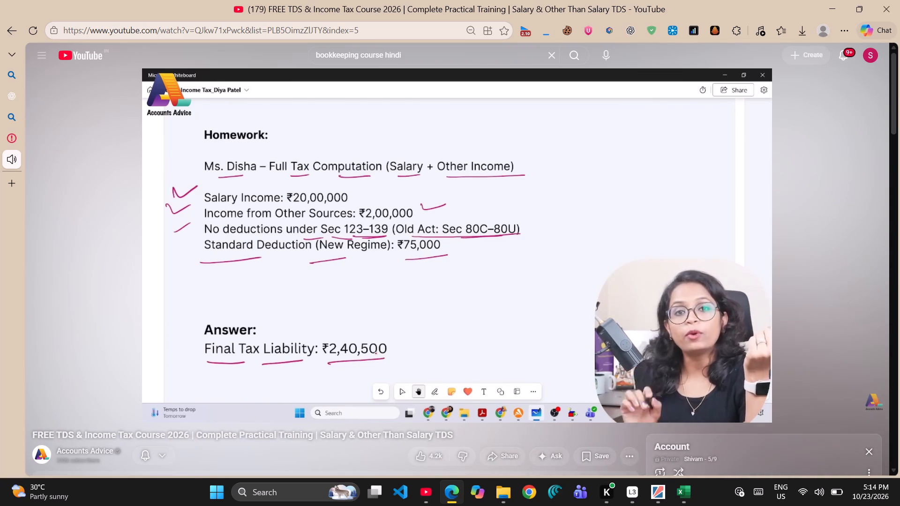
click(426, 343)
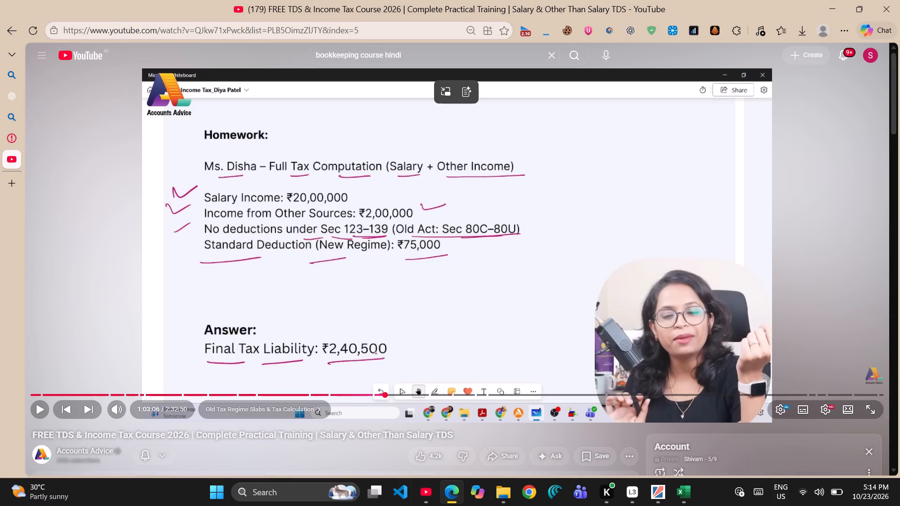
Capture a screenshot of the homework slide from its heading to the final tax liability answer, check the capture, and close its preview.
key(Print)
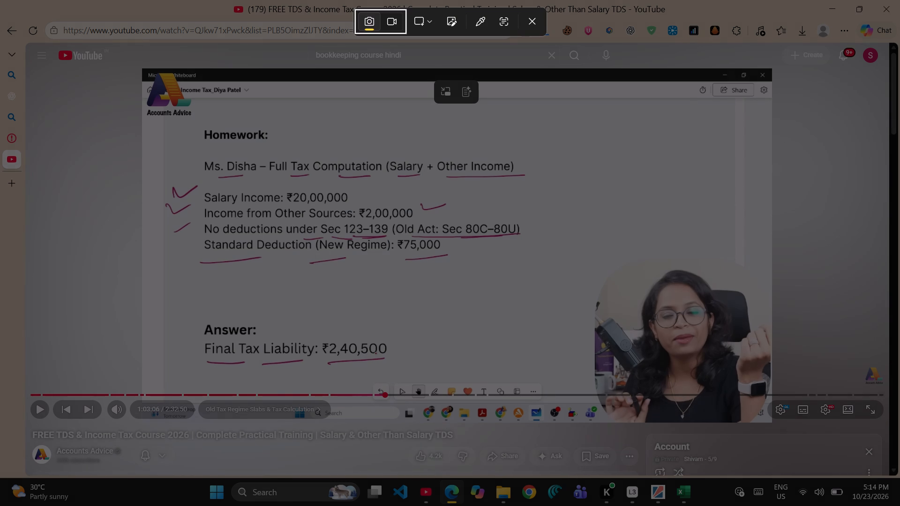
drag(152, 111, 556, 393)
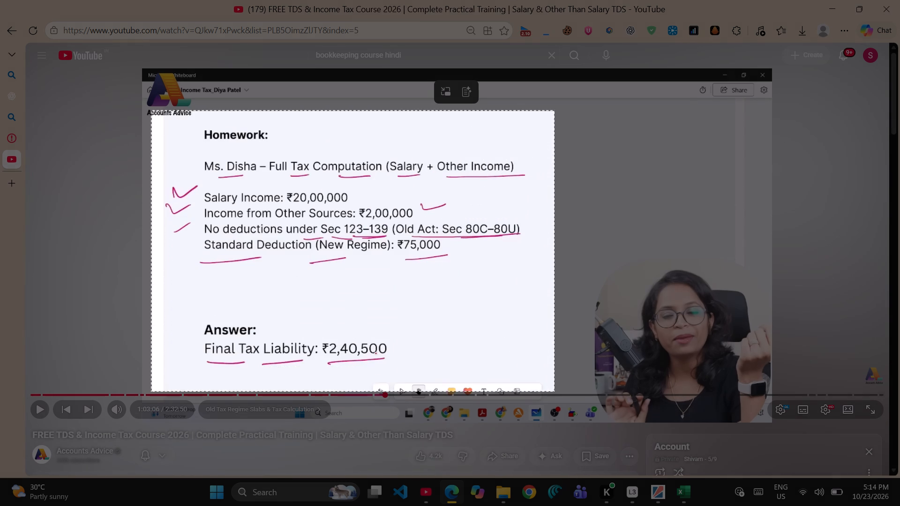
drag(556, 393, 598, 369)
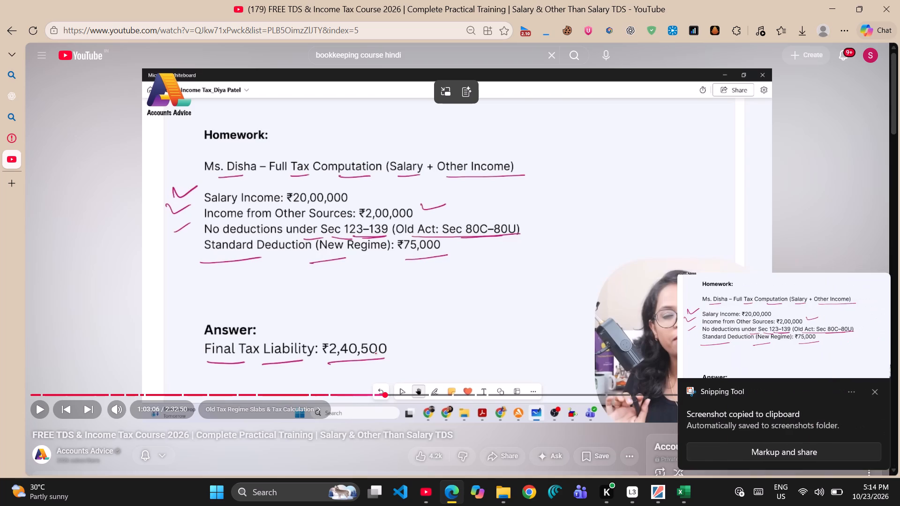
click(780, 326)
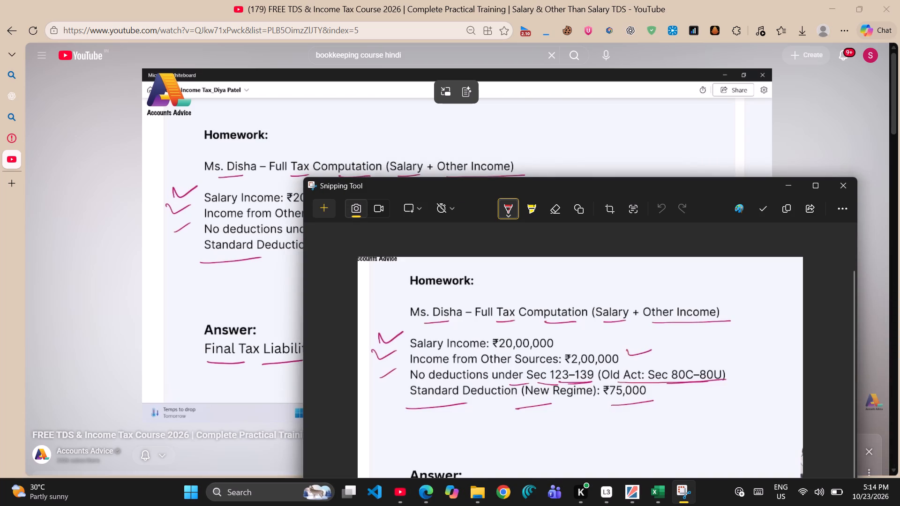
click(836, 185)
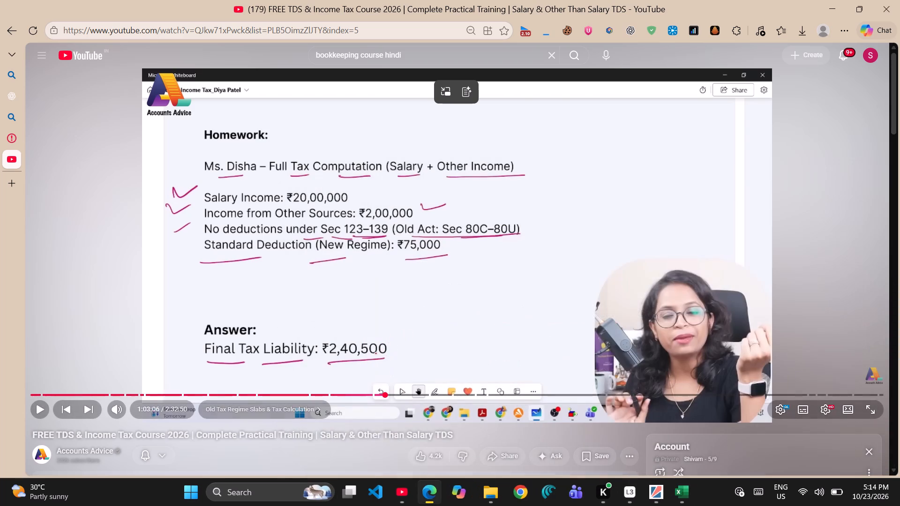
In File Explorer, delete the homework screenshot from the Screenshots folder in Pictures and close the window.
click(502, 485)
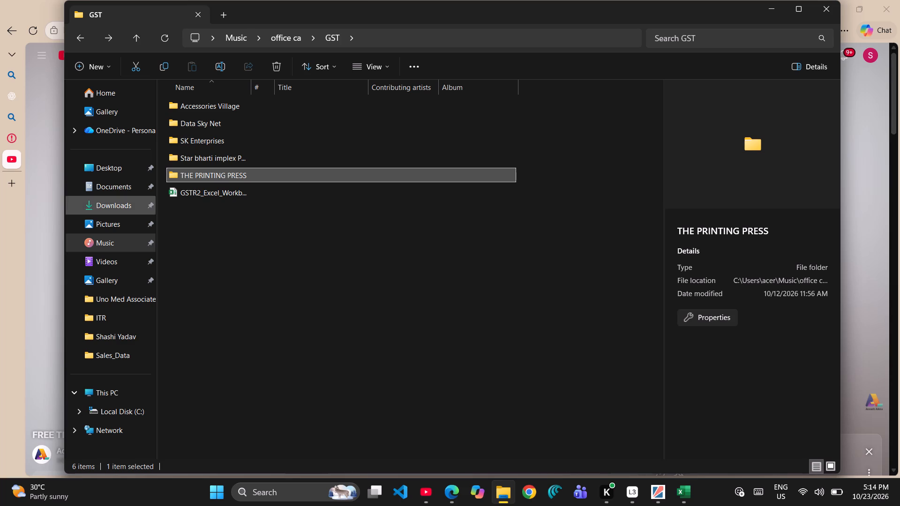
click(79, 216)
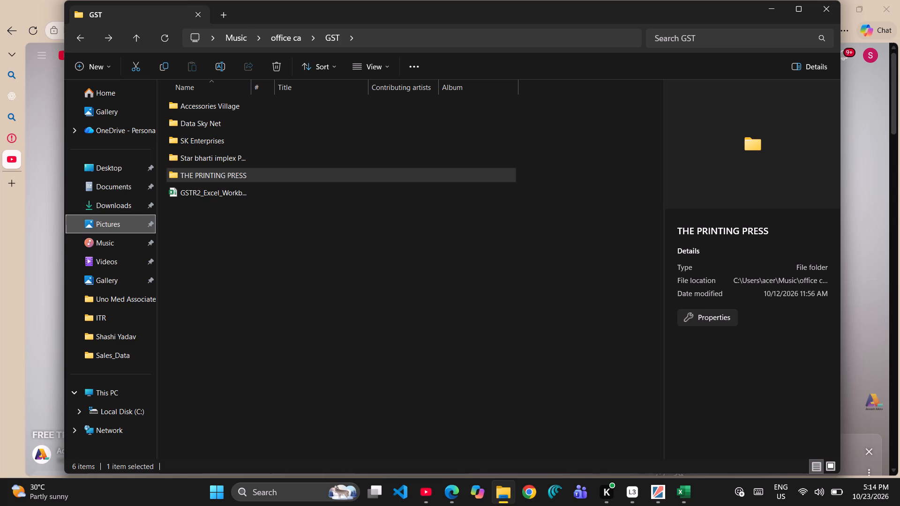
double_click(128, 223)
double_click(187, 146)
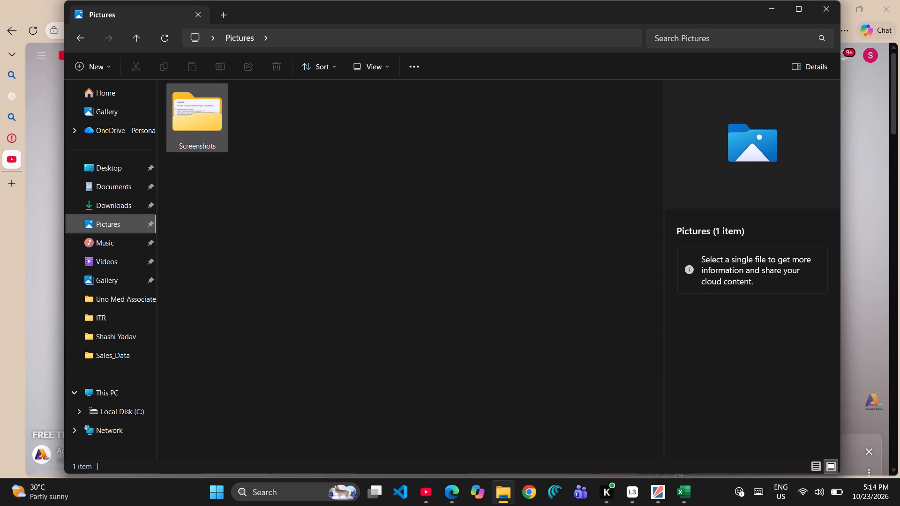
click(187, 130)
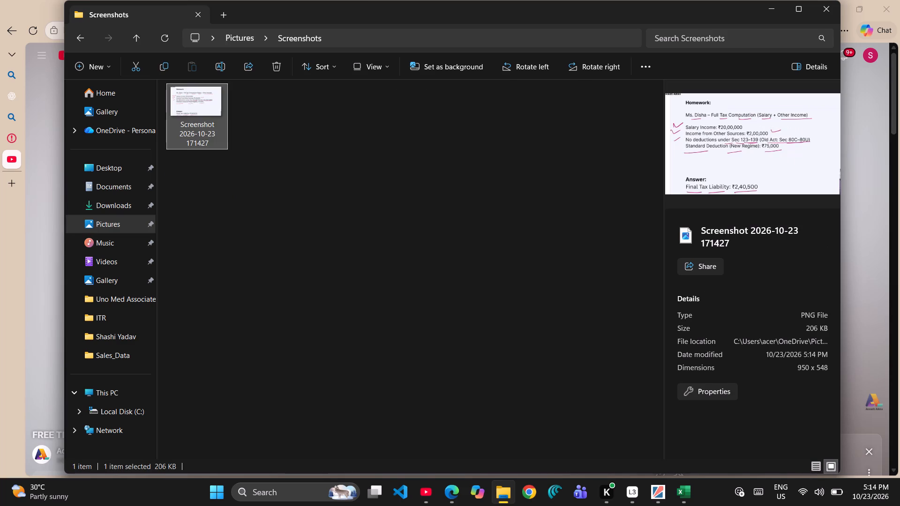
click(281, 71)
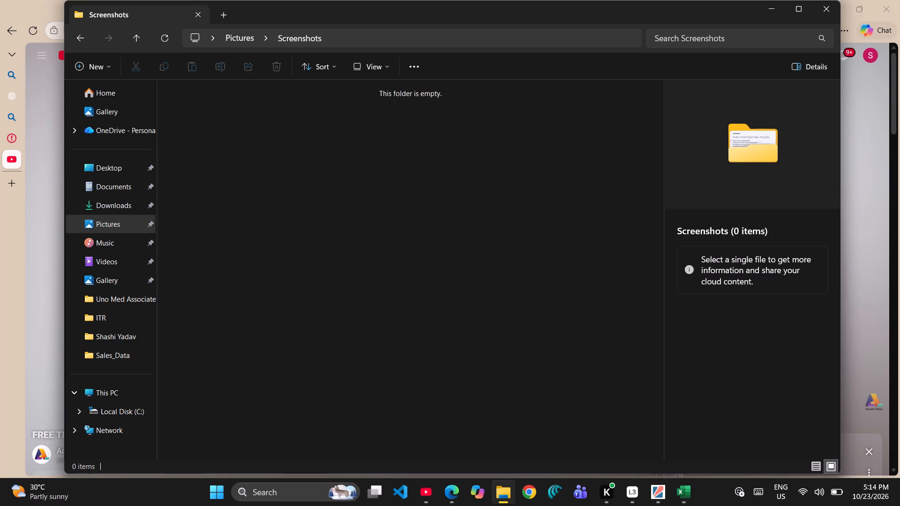
click(817, 14)
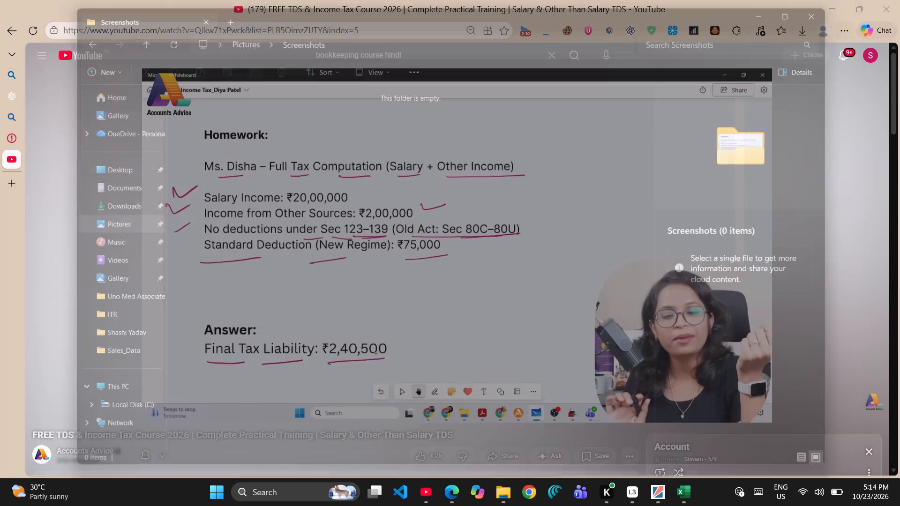
Extract the homework text from the paused video, covering the area from its heading through the final tax liability, and copy all of it.
key(Print)
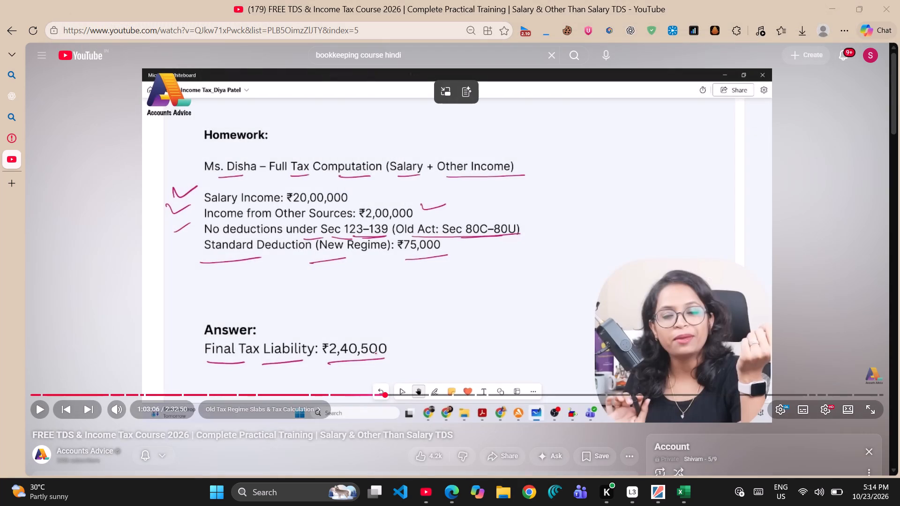
click(506, 15)
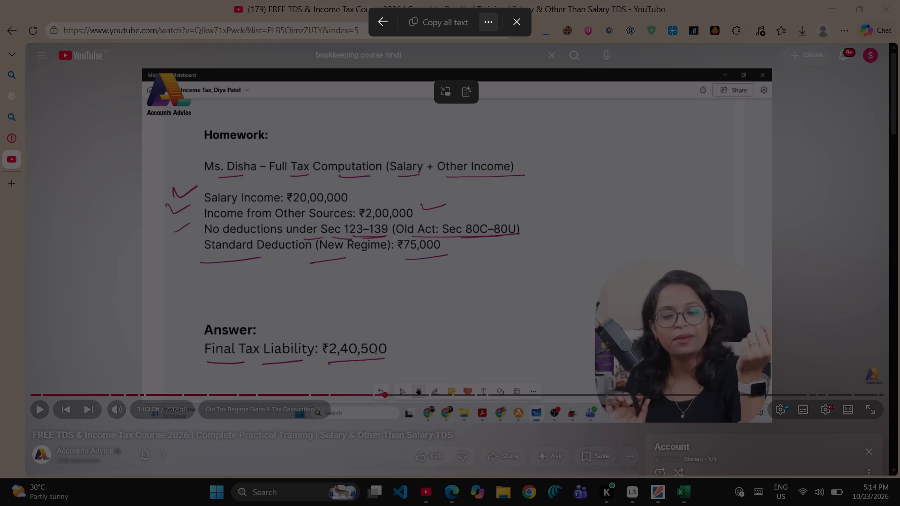
drag(195, 111, 448, 376)
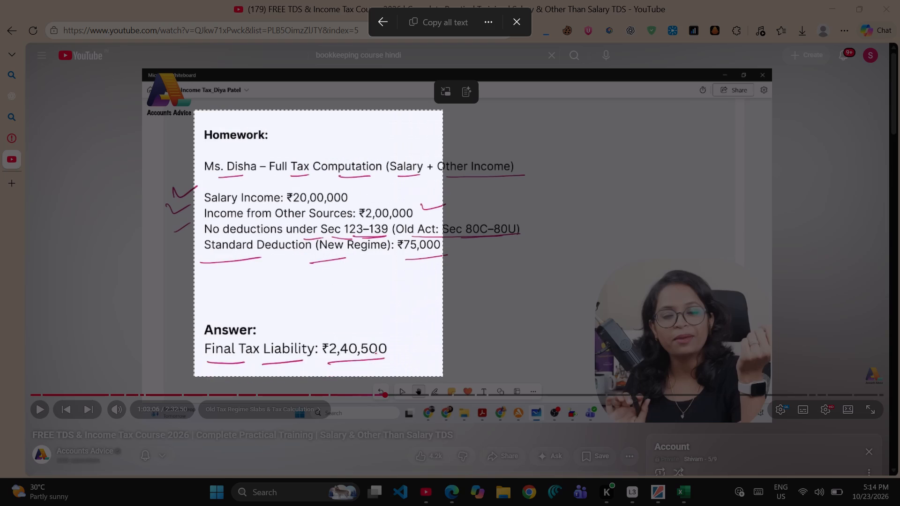
drag(448, 376, 565, 366)
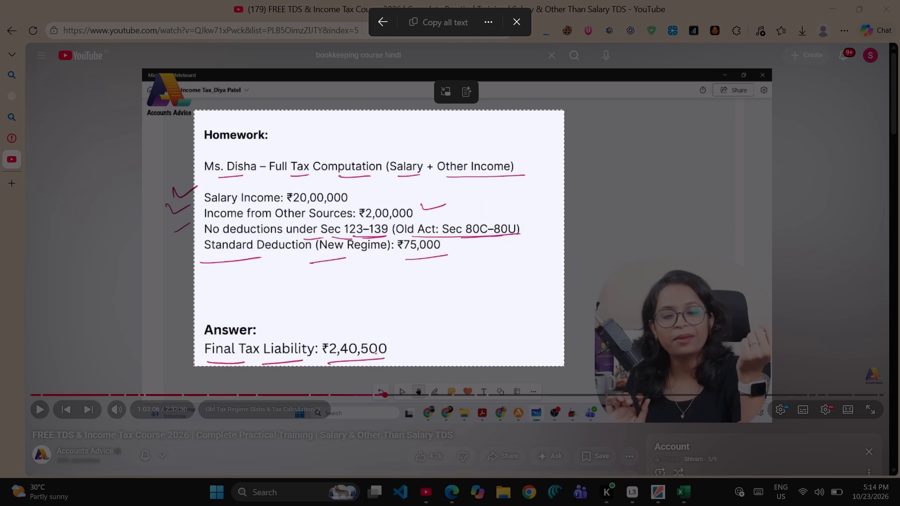
drag(565, 366, 571, 381)
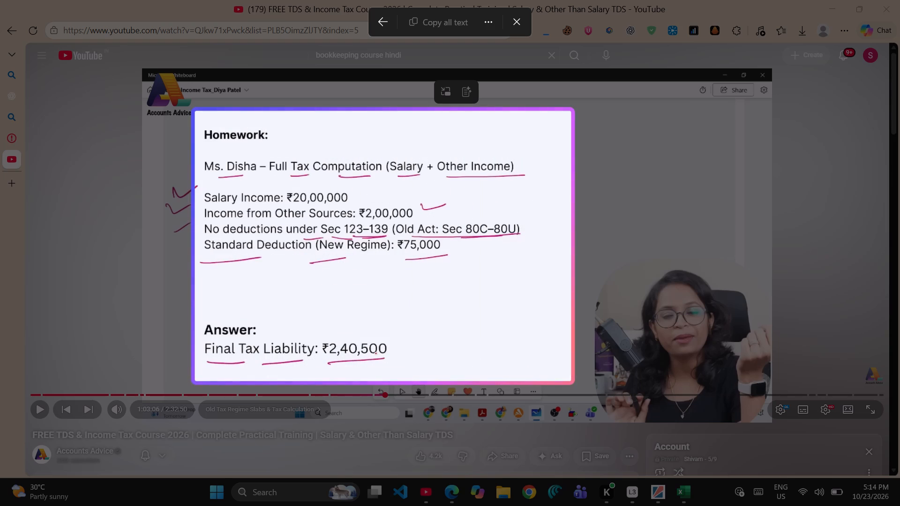
click(431, 19)
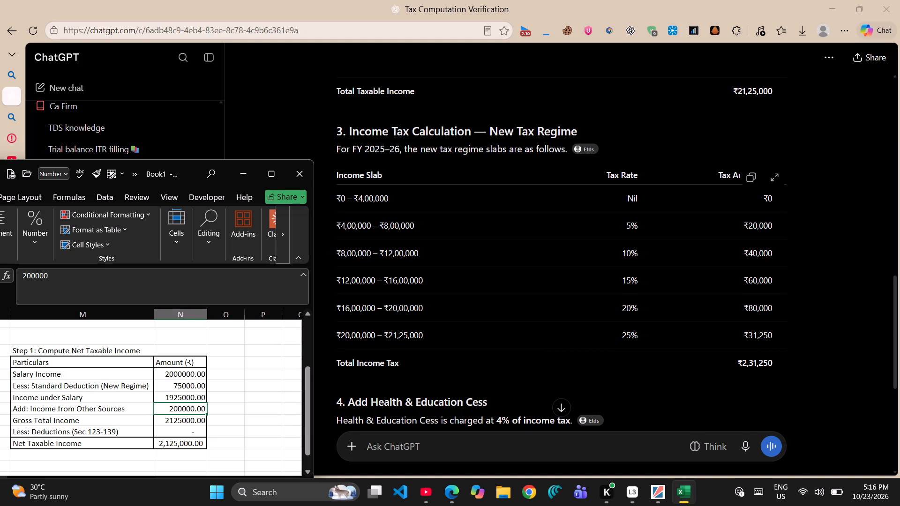
Maximize the Excel workbook and bring the 20L income tax table into view alongside the Step 1 table.
click(272, 175)
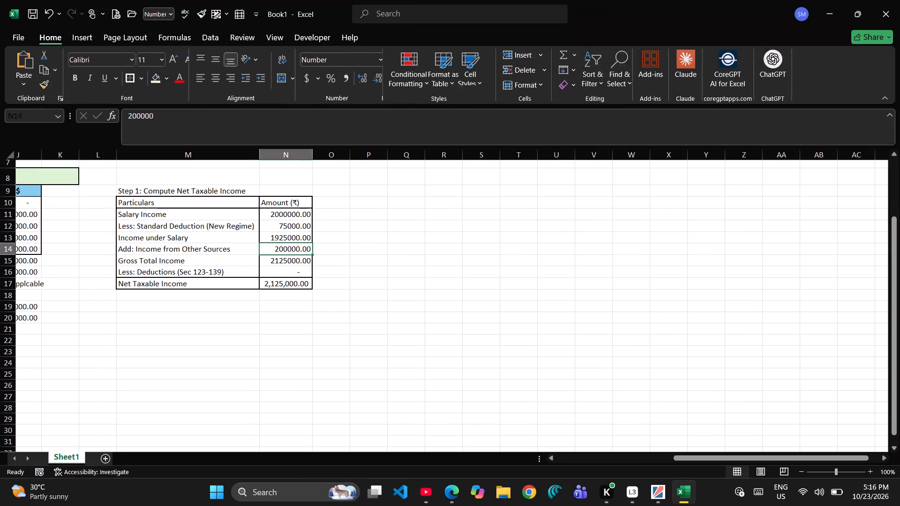
scroll(317, 320, right, 5)
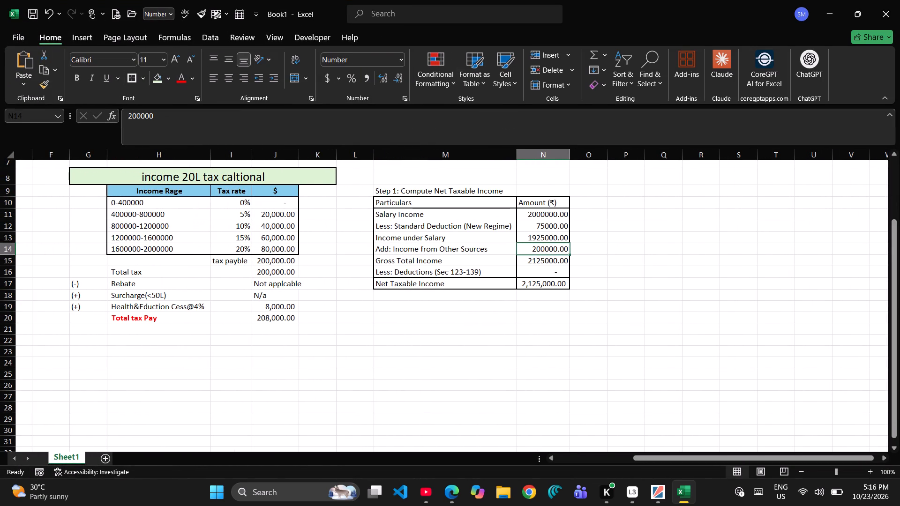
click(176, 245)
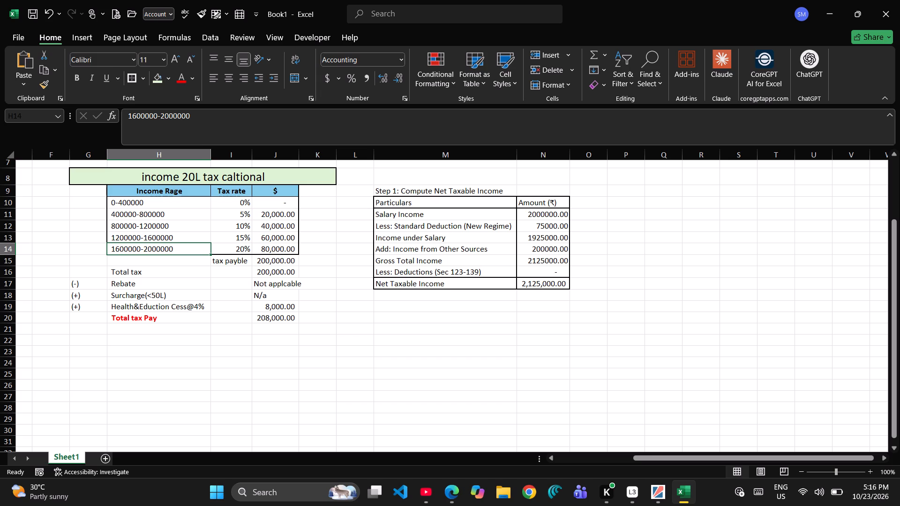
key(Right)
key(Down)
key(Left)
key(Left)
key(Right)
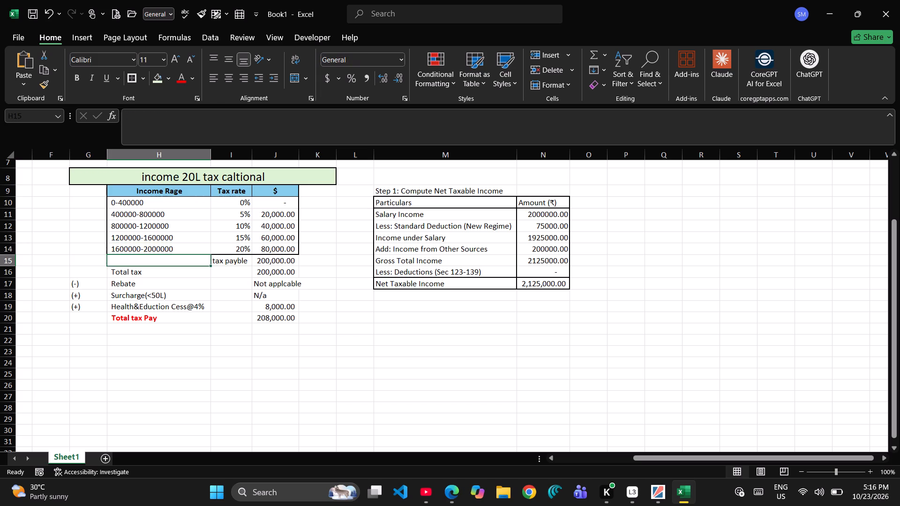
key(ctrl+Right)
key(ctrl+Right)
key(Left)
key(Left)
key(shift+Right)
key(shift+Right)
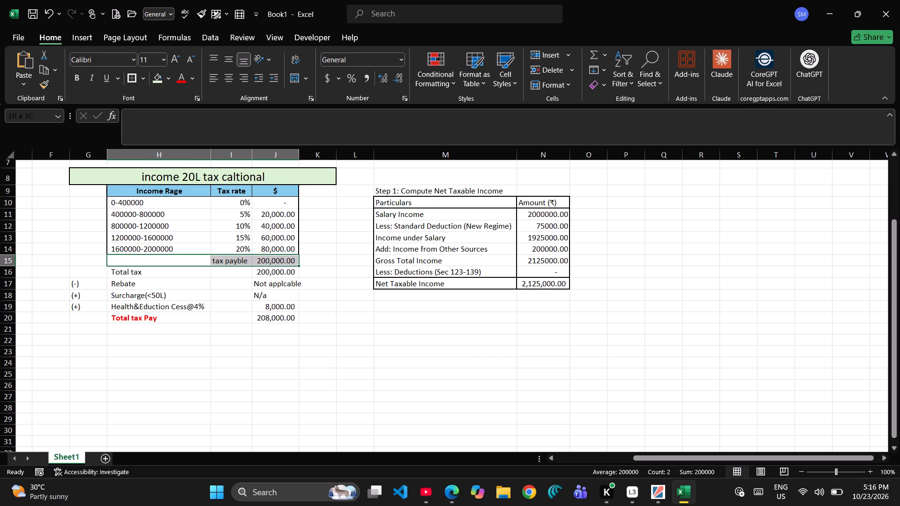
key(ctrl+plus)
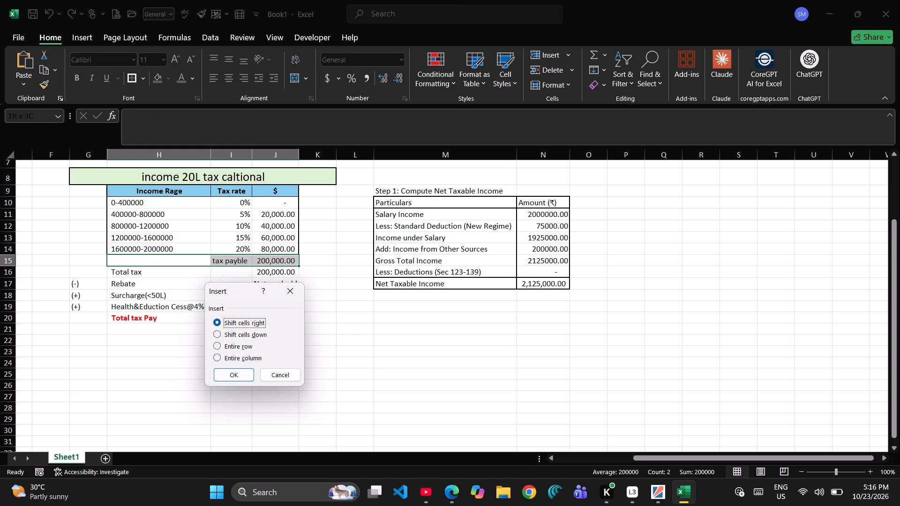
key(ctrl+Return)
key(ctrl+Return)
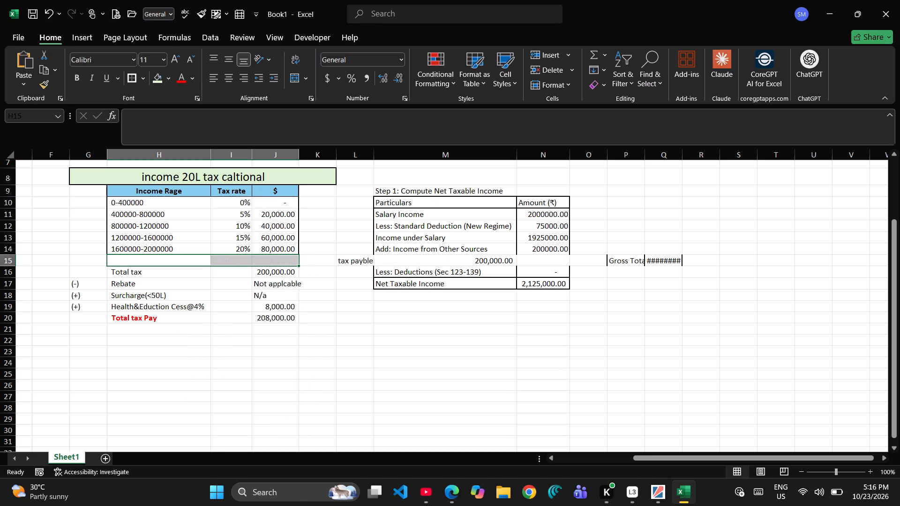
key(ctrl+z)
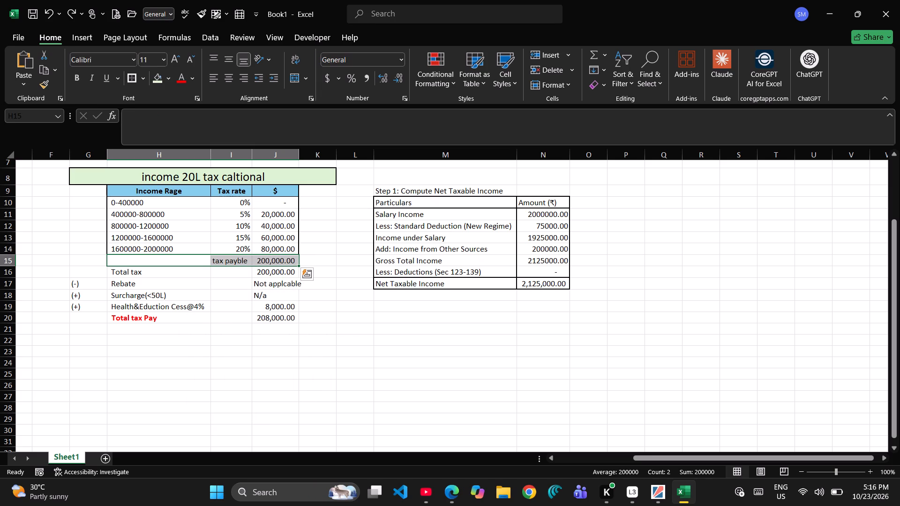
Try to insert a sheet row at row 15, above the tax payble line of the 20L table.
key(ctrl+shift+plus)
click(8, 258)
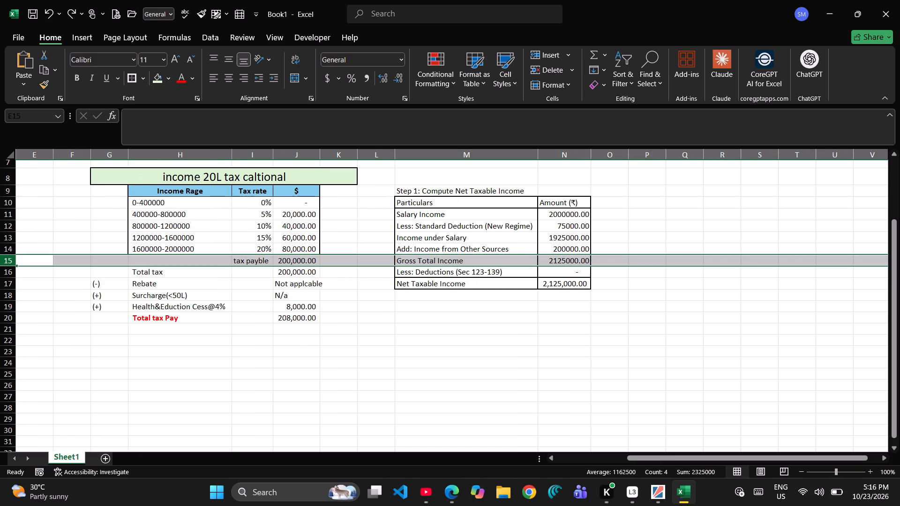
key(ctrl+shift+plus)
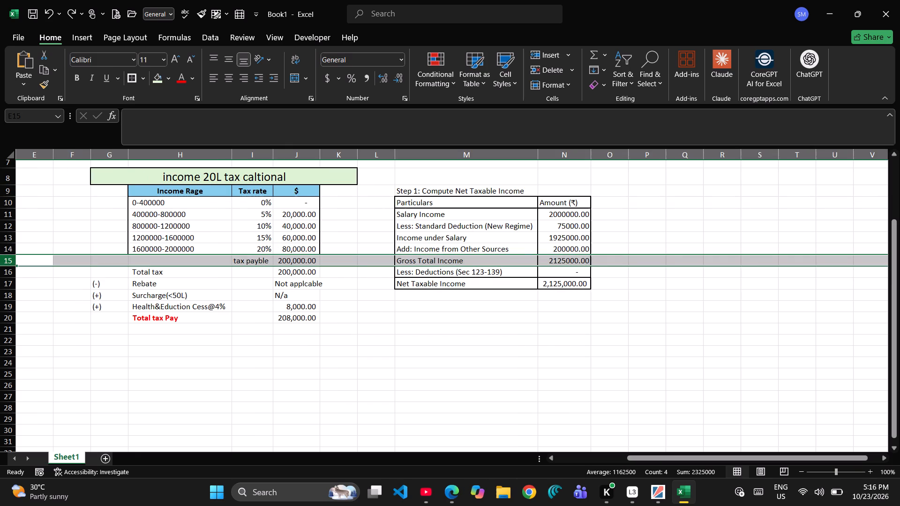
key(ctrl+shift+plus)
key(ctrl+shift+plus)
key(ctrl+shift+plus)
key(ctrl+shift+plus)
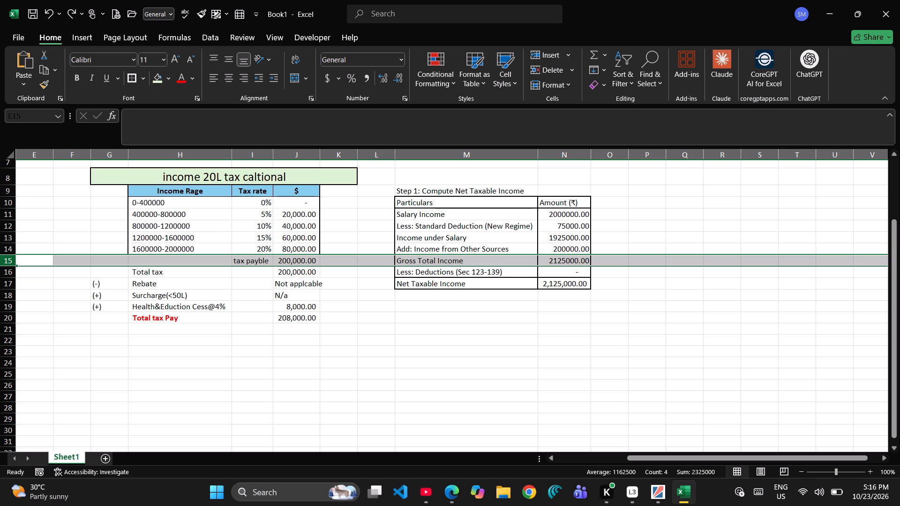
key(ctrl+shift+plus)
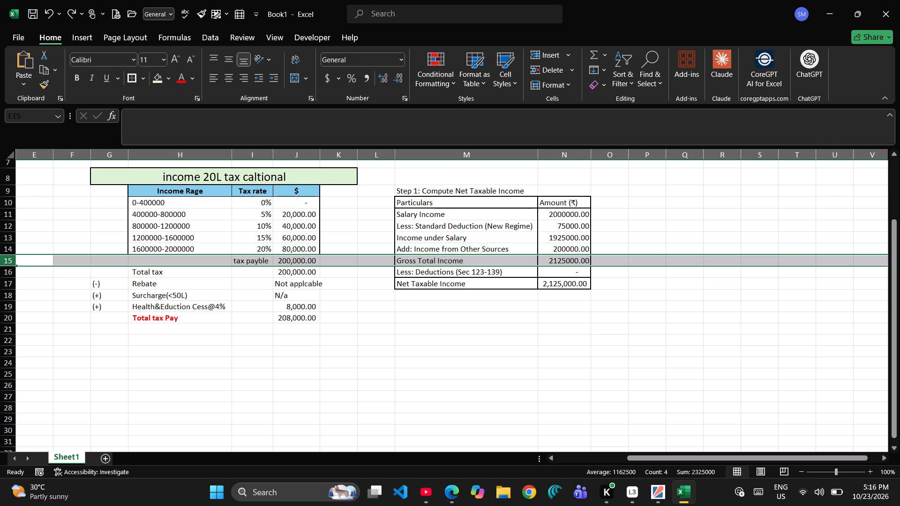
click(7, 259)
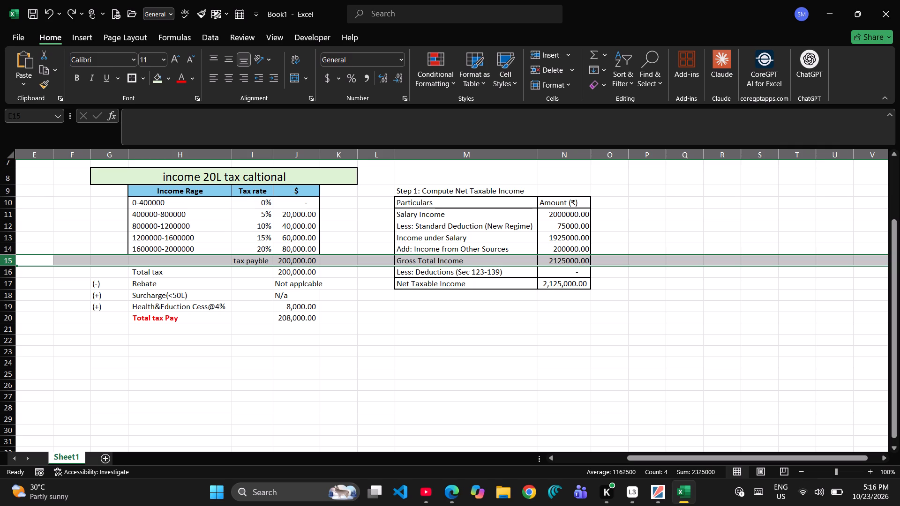
click(131, 260)
scroll(131, 260, right, 4)
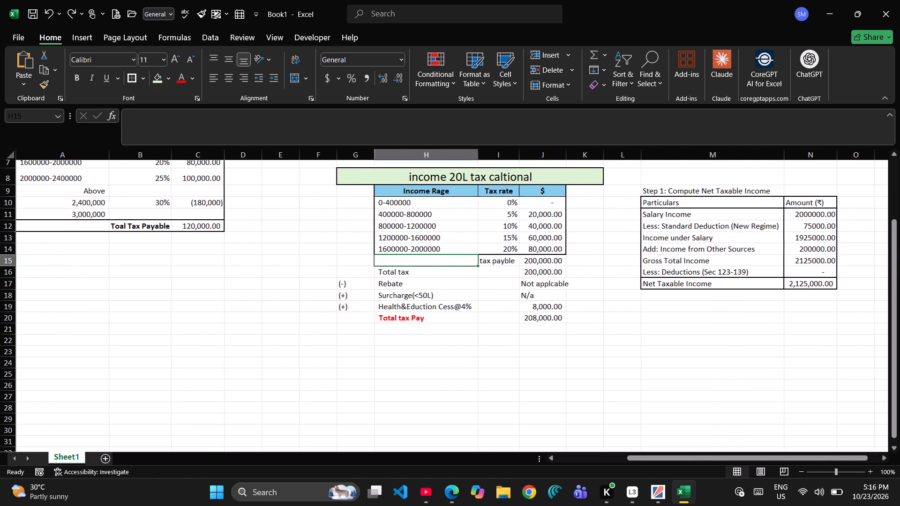
scroll(131, 260, right, 1)
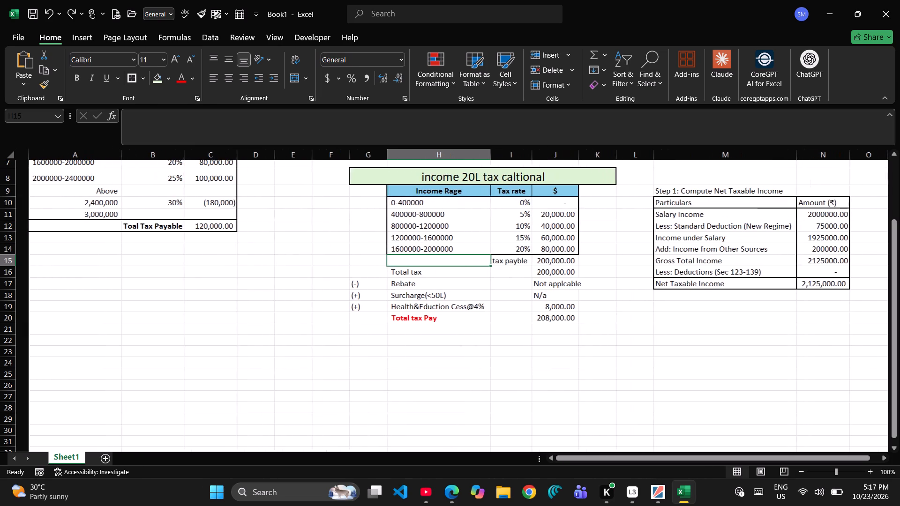
scroll(131, 260, up, 2)
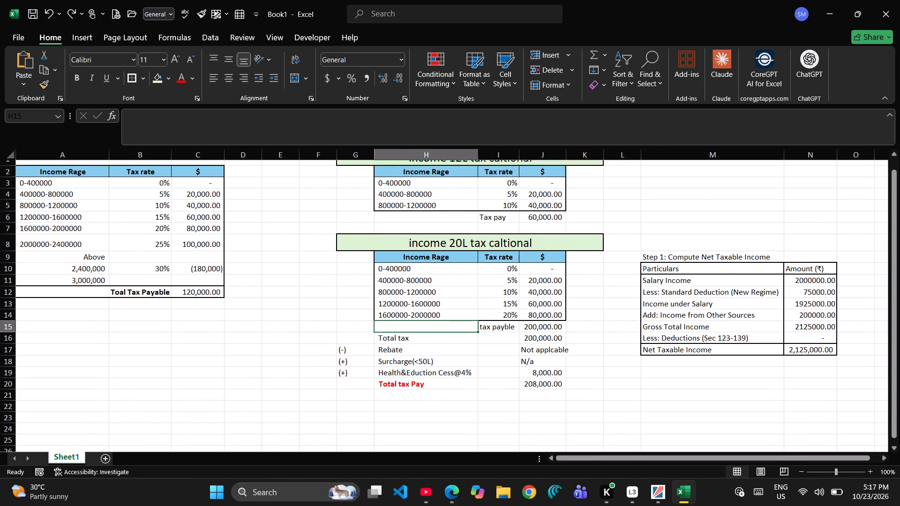
drag(431, 328, 542, 328)
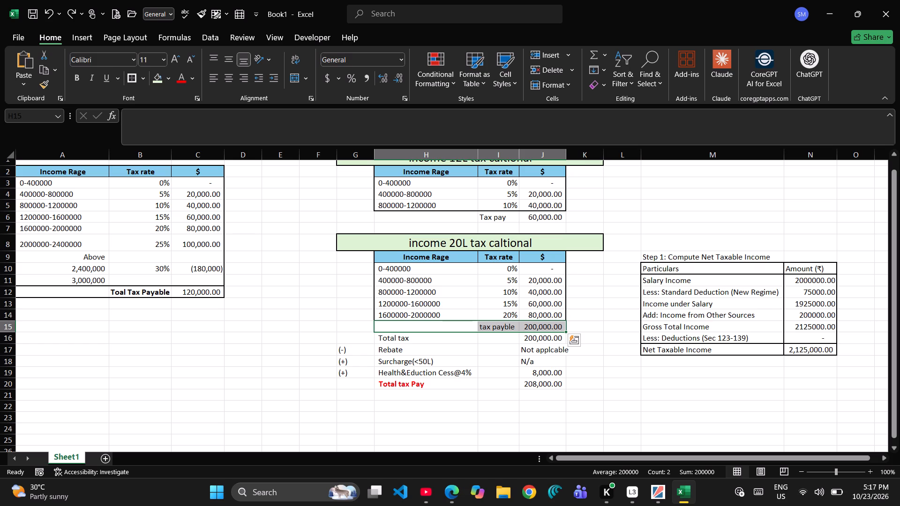
click(7, 328)
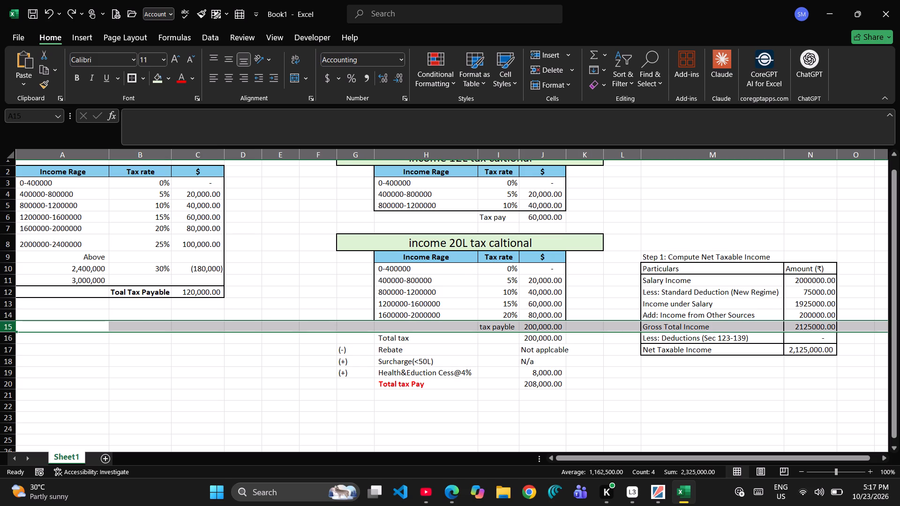
right_click(7, 328)
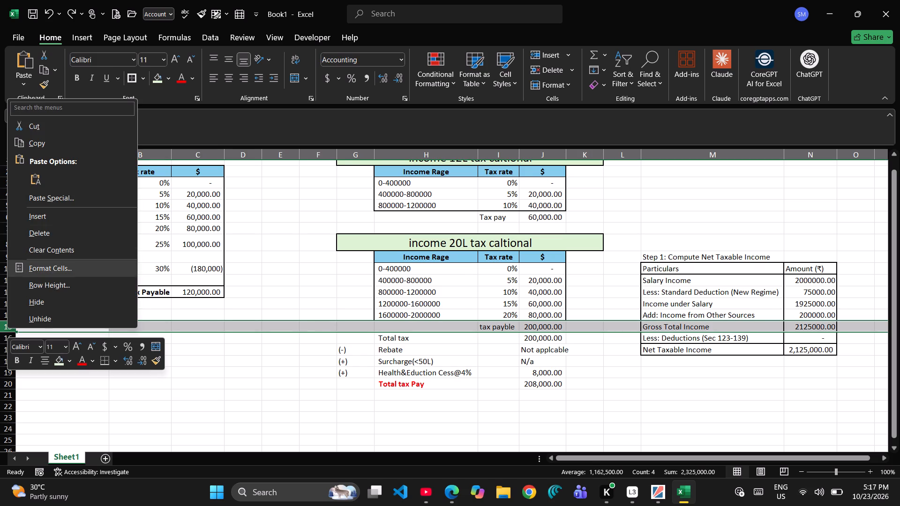
click(62, 219)
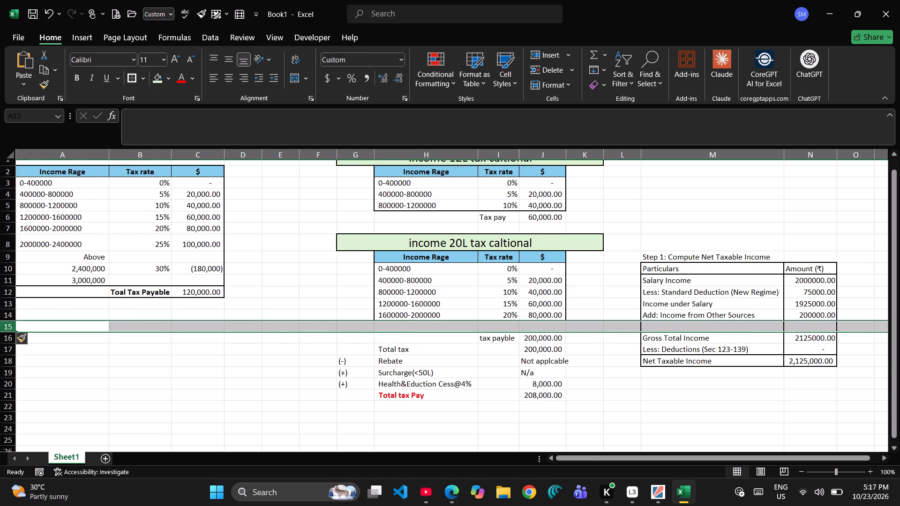
click(654, 335)
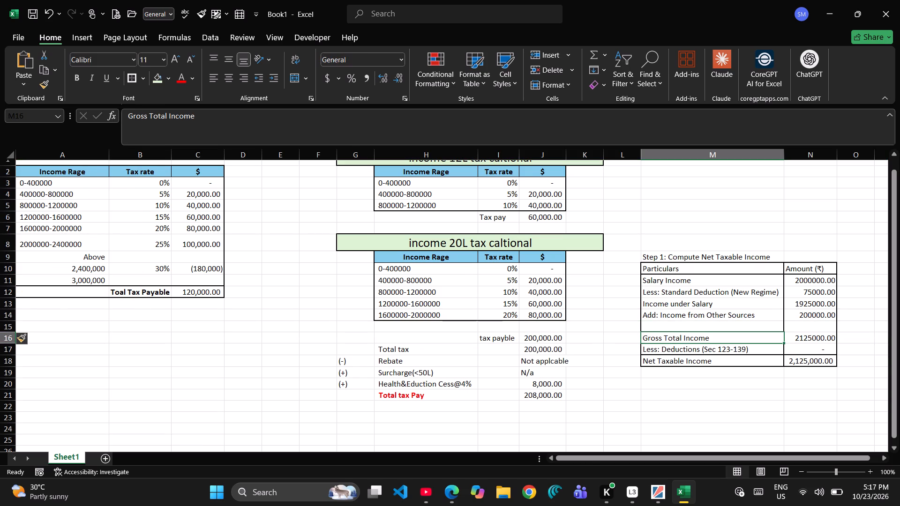
click(411, 327)
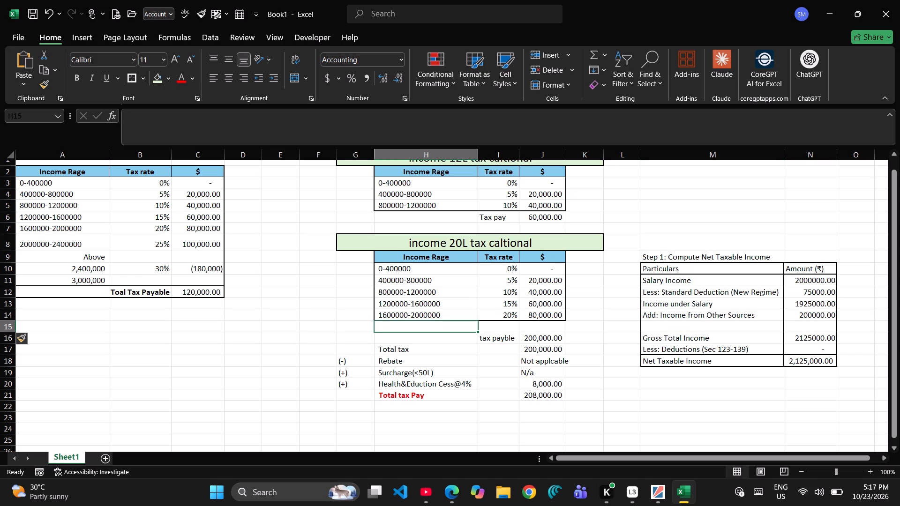
click(56, 247)
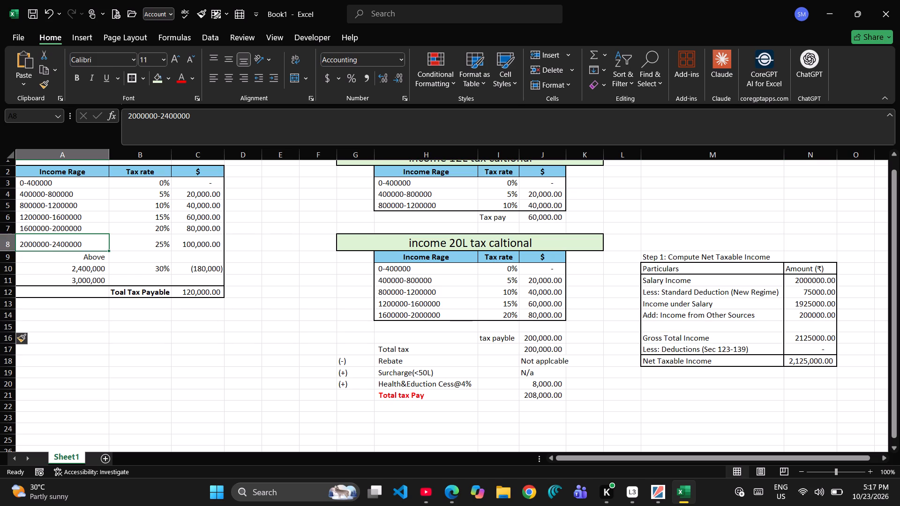
key(ctrl+c)
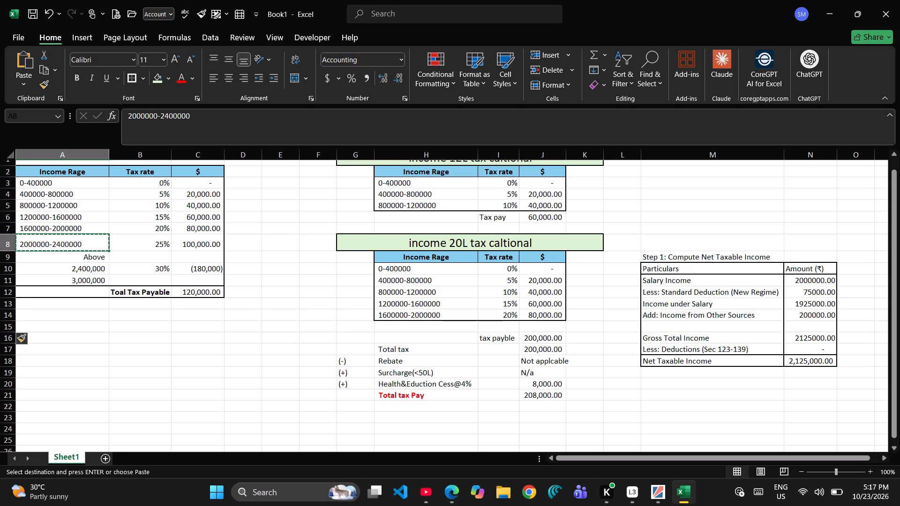
click(439, 329)
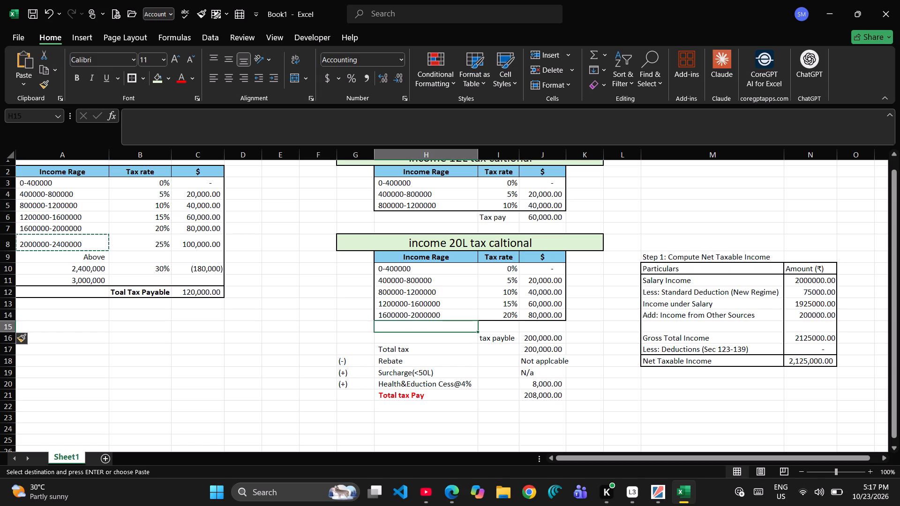
key(ctrl+v)
click(423, 337)
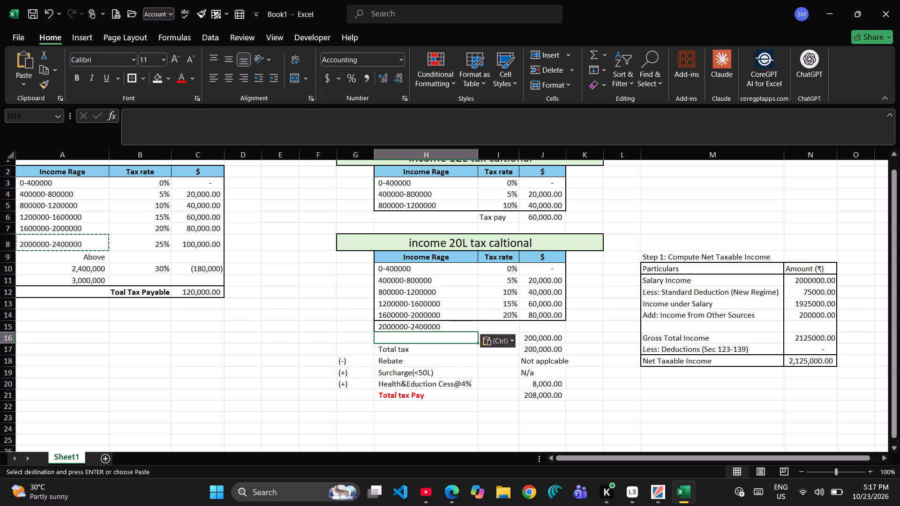
double_click(425, 327)
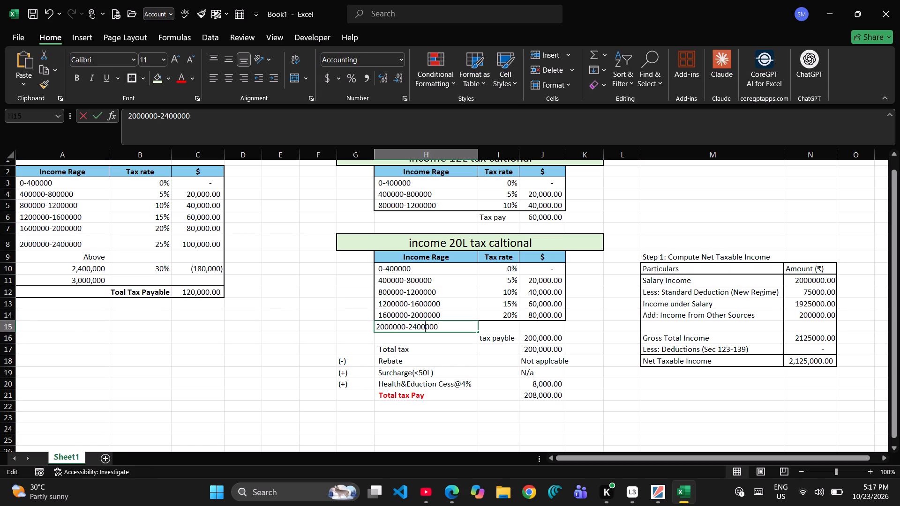
click(451, 324)
key(BackSpace)
key(BackSpace)
key(BackSpace)
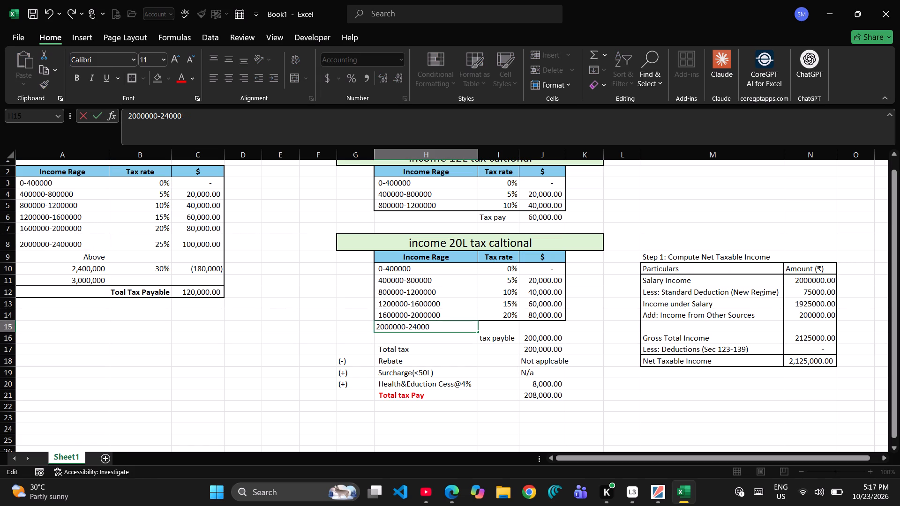
key(BackSpace)
key(BackSpace)
key(BackSpace)
key(BackSpace)
click(795, 363)
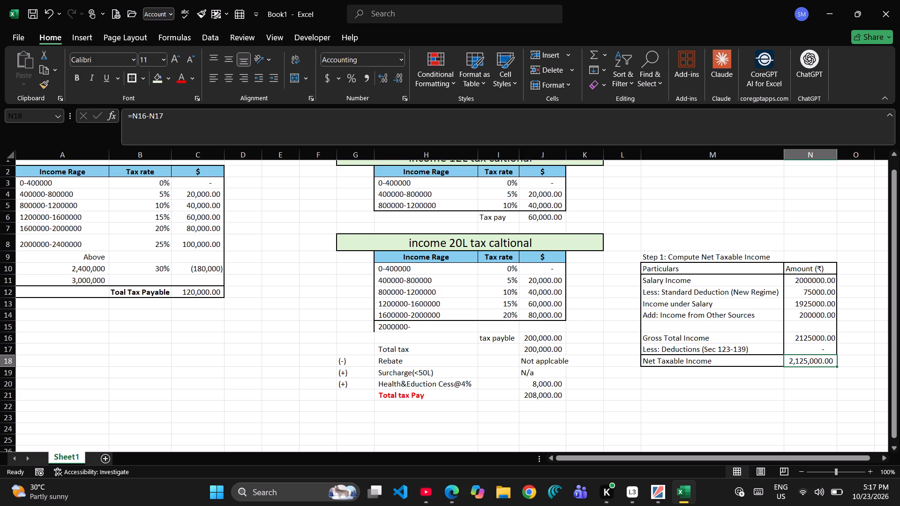
click(806, 358)
right_click(806, 358)
click(809, 358)
double_click(432, 326)
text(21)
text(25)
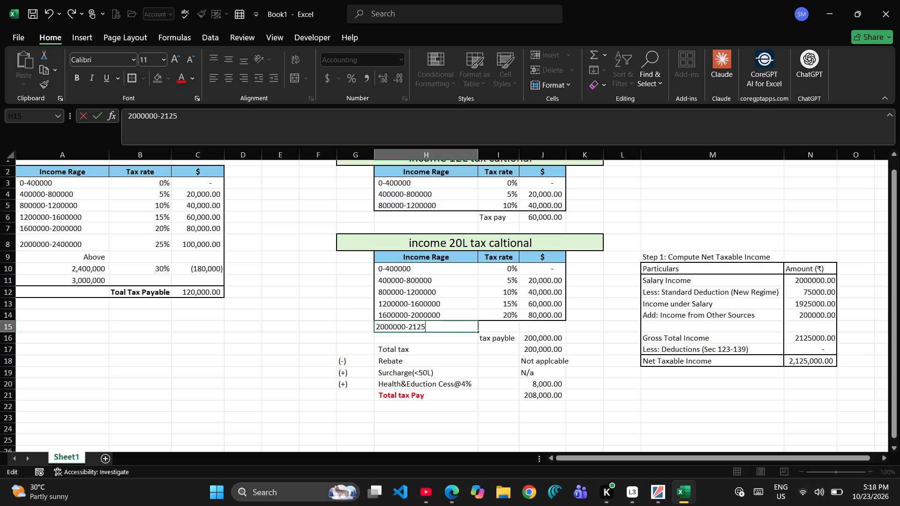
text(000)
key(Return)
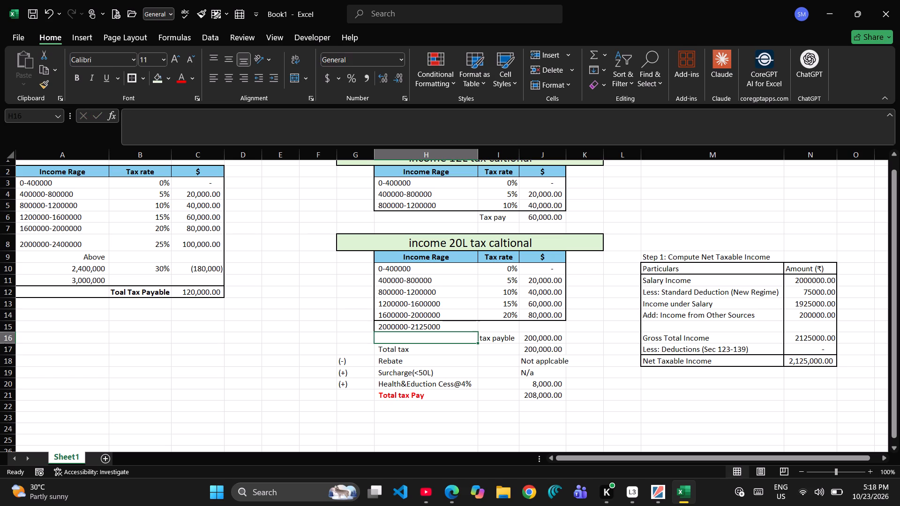
click(503, 322)
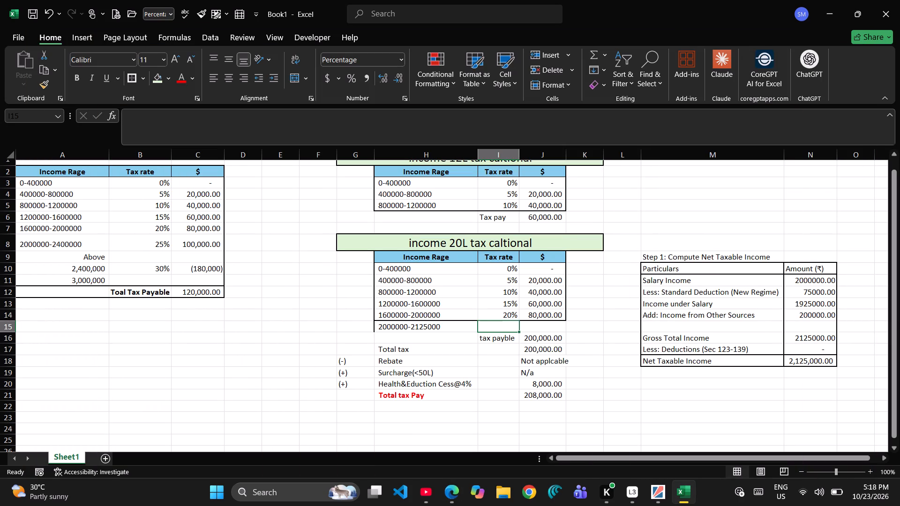
click(154, 242)
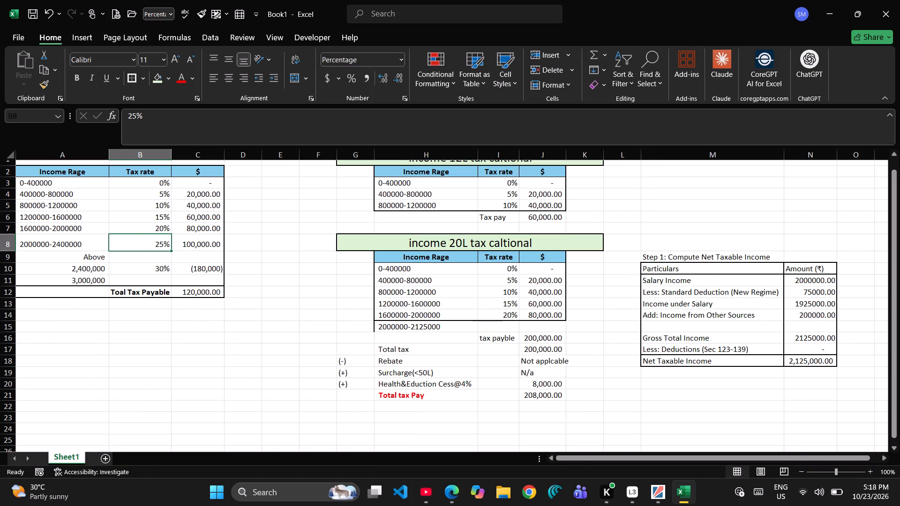
key(ctrl+c)
click(505, 325)
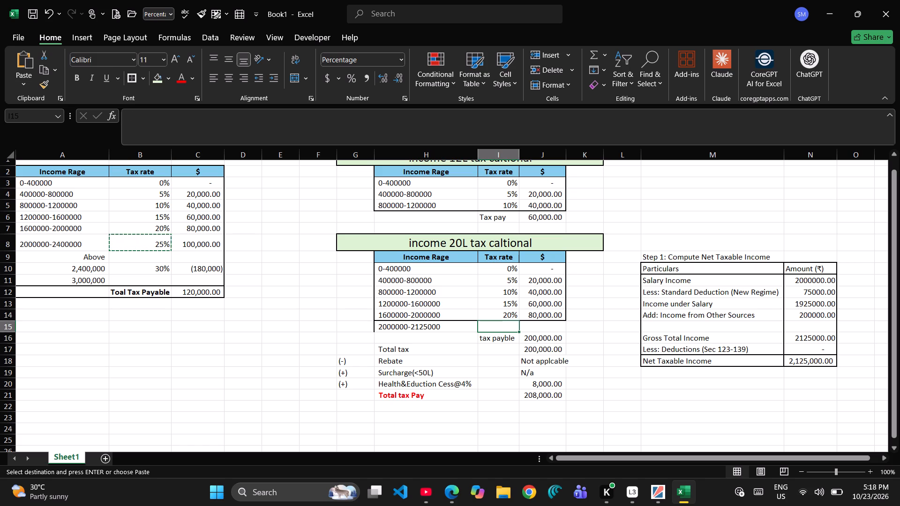
key(ctrl+v)
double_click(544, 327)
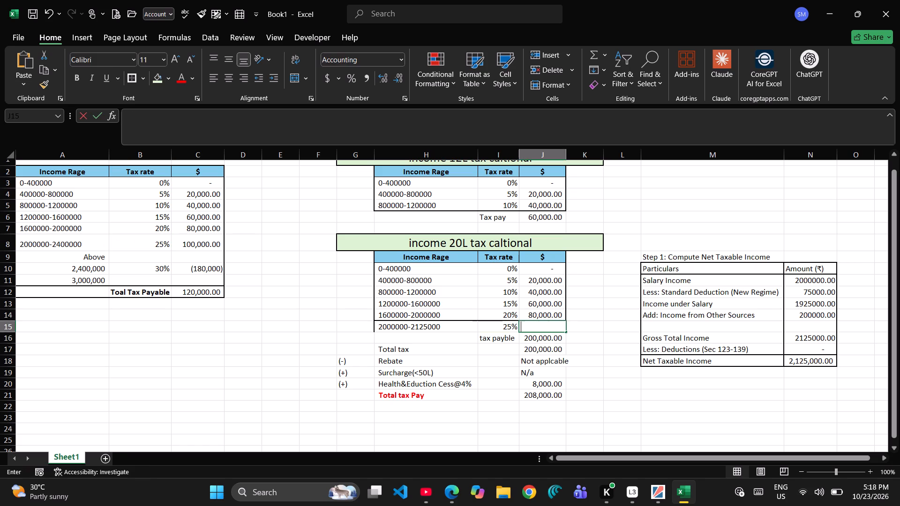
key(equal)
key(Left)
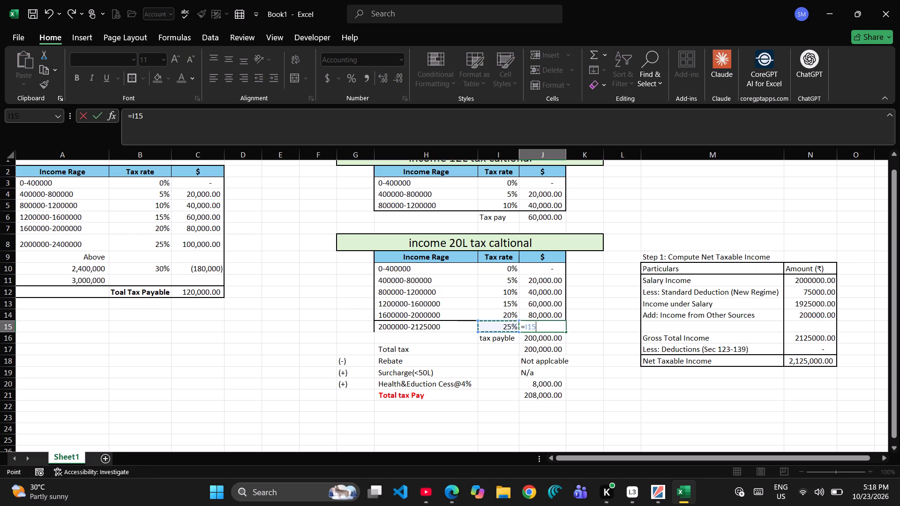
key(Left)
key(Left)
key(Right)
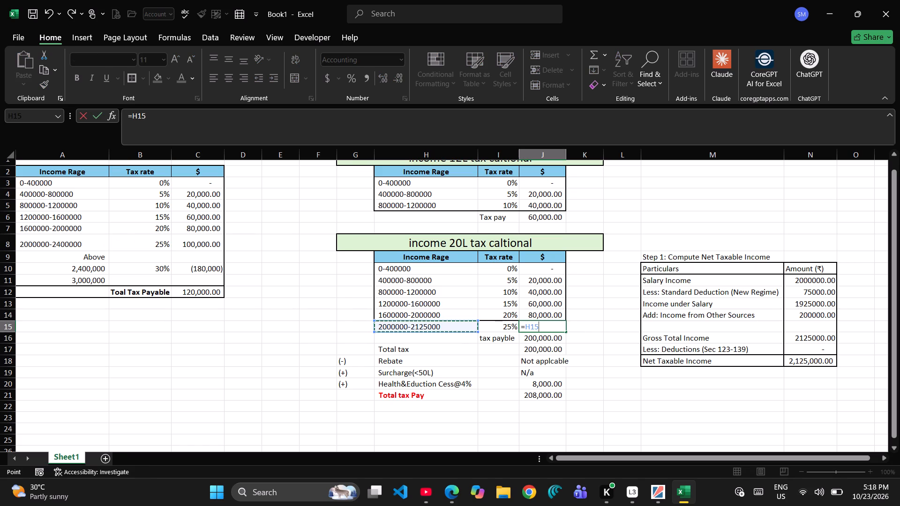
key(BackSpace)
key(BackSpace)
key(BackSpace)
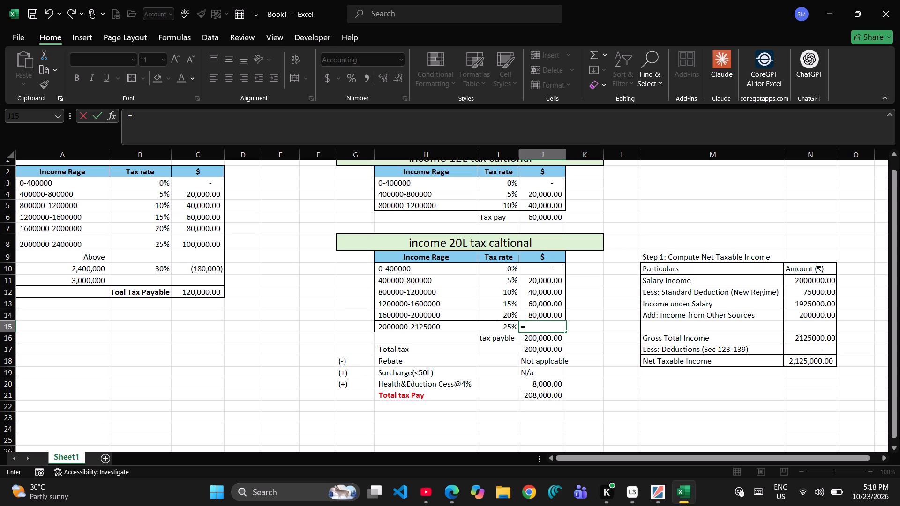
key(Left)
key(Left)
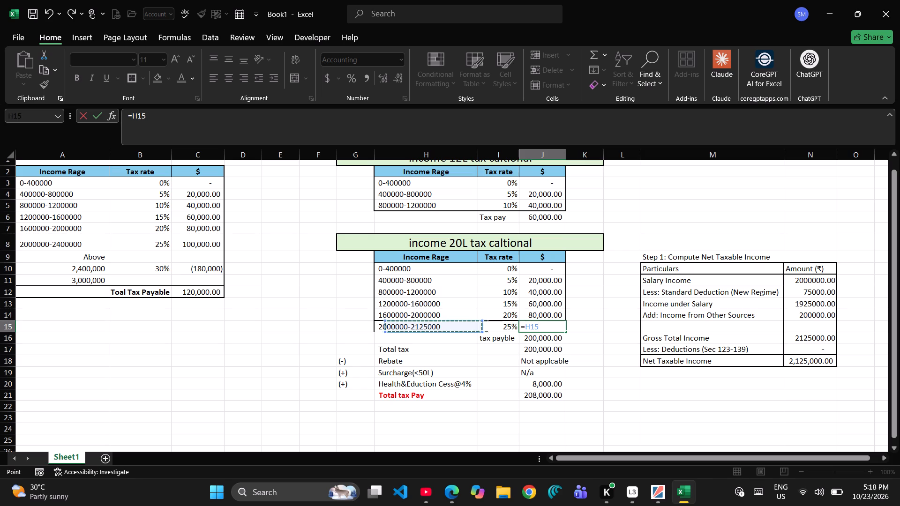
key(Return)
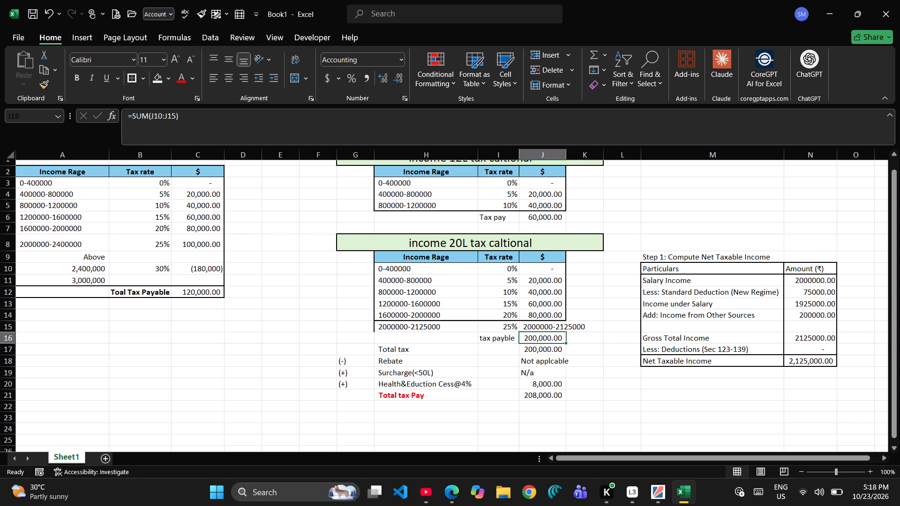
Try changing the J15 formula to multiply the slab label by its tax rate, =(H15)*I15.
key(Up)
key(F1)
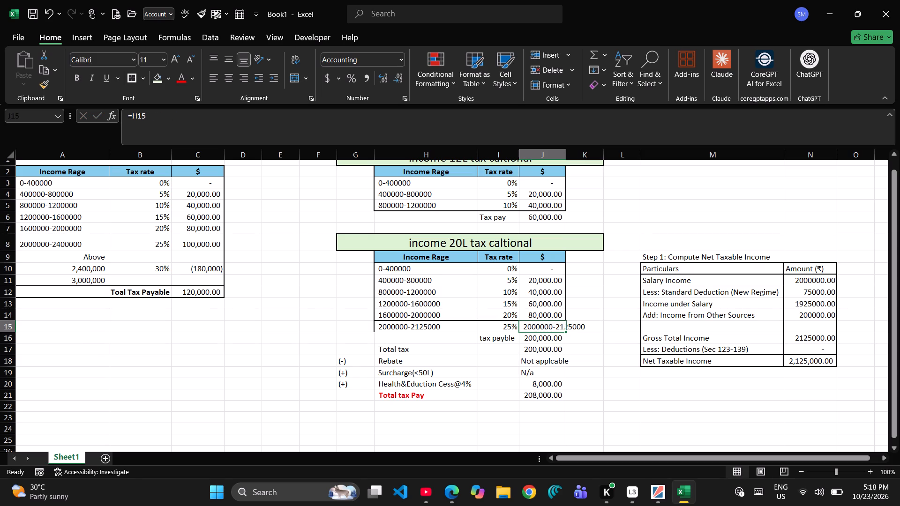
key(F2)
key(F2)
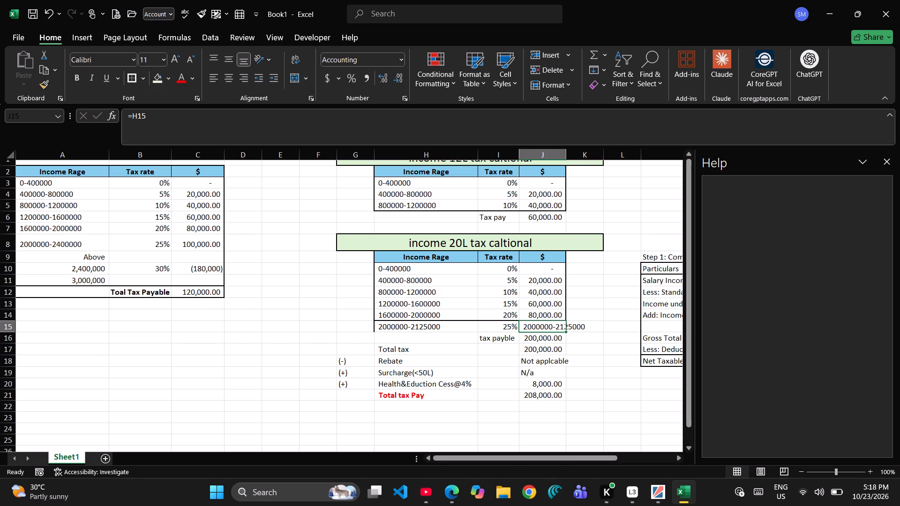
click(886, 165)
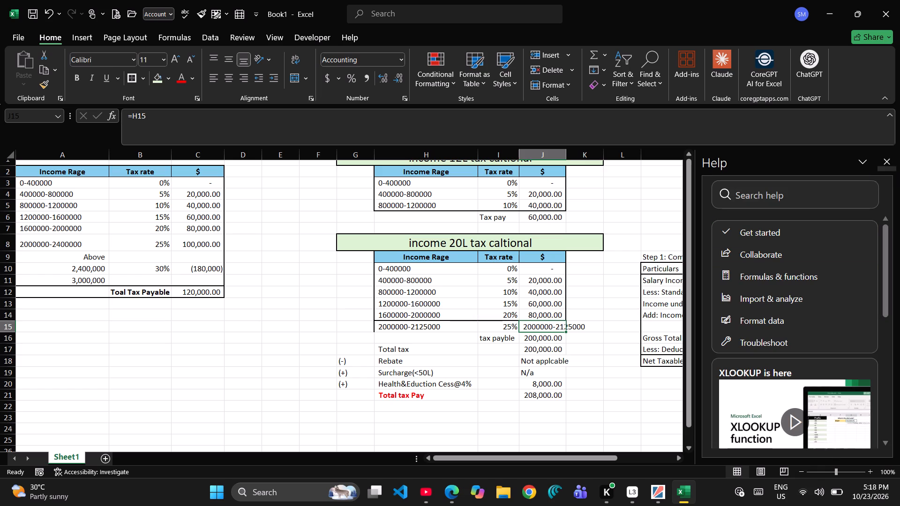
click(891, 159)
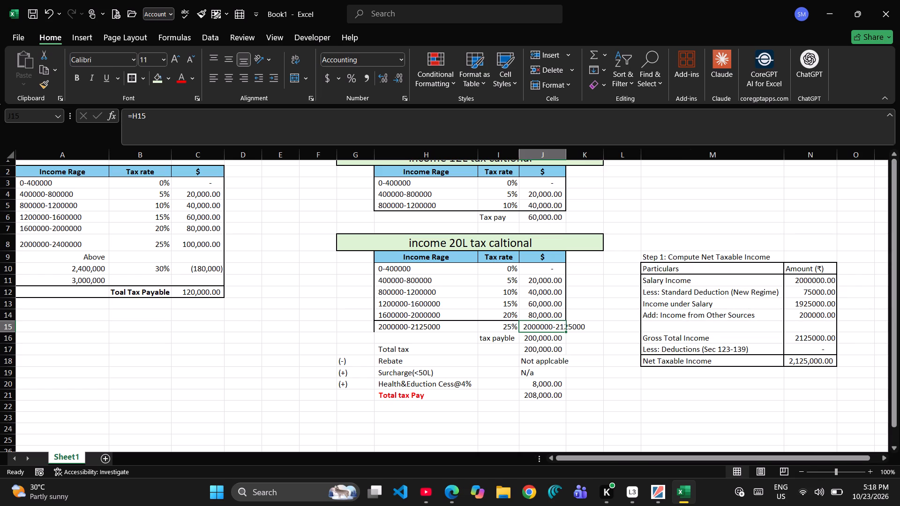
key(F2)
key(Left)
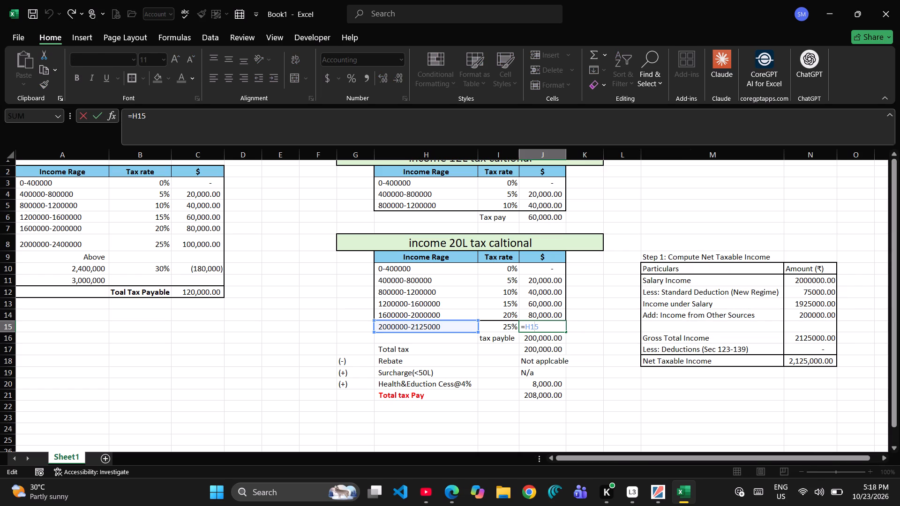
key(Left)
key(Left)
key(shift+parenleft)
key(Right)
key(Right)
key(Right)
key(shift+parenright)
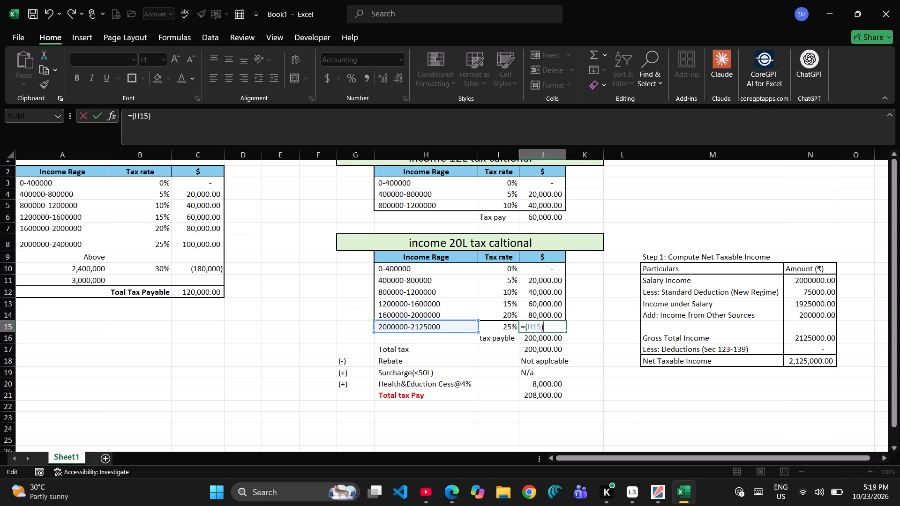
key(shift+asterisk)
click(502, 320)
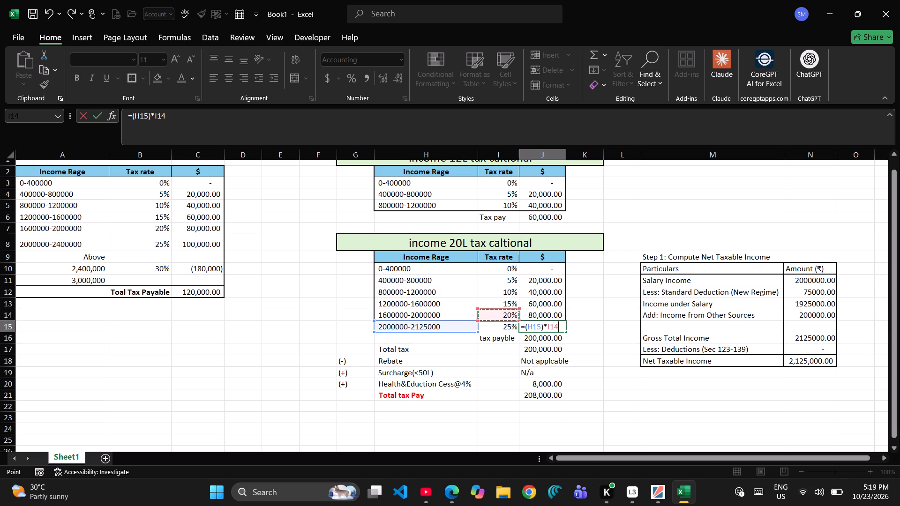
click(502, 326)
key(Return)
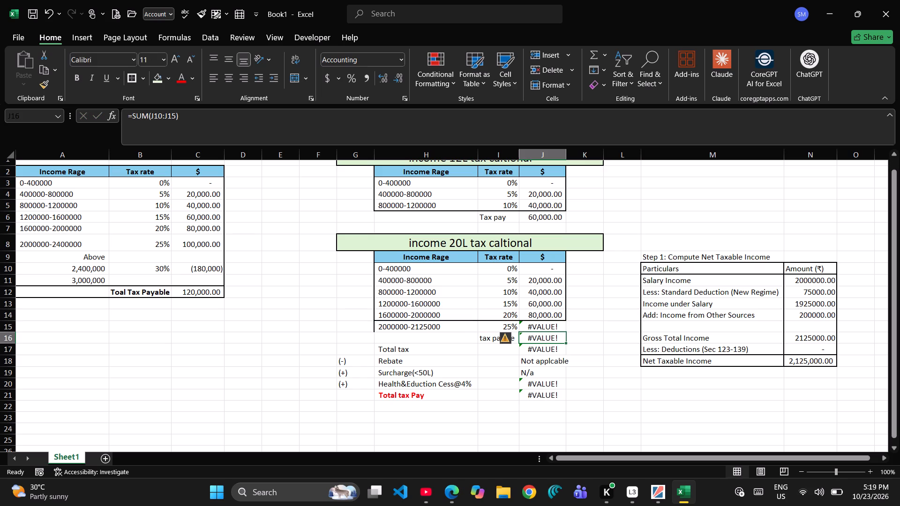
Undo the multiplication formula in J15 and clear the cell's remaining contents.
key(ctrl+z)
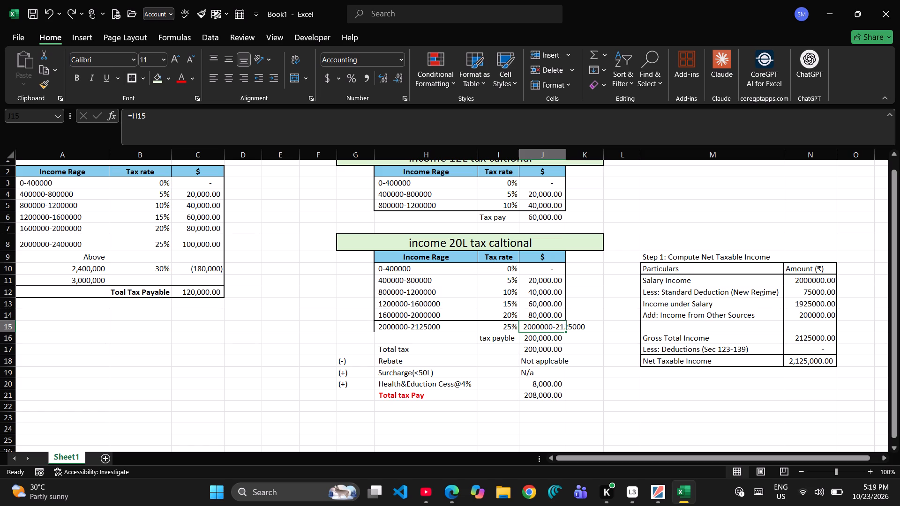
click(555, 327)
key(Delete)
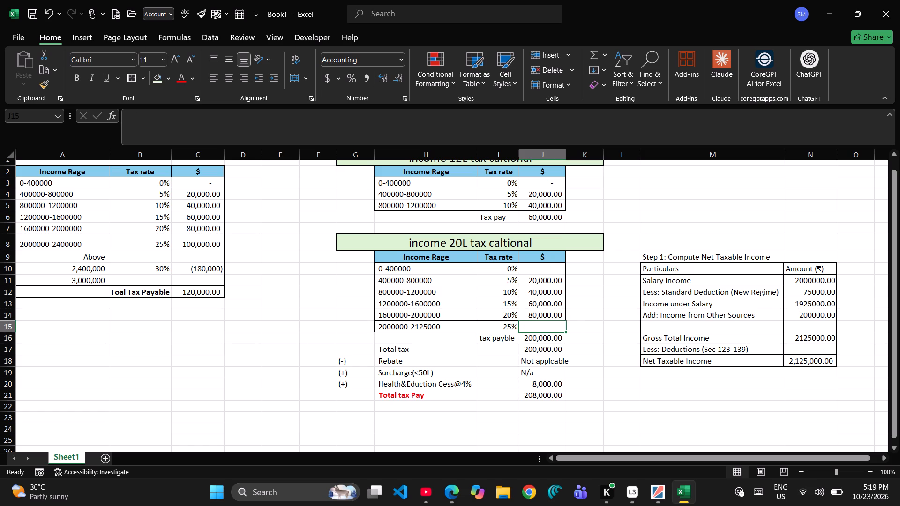
click(275, 338)
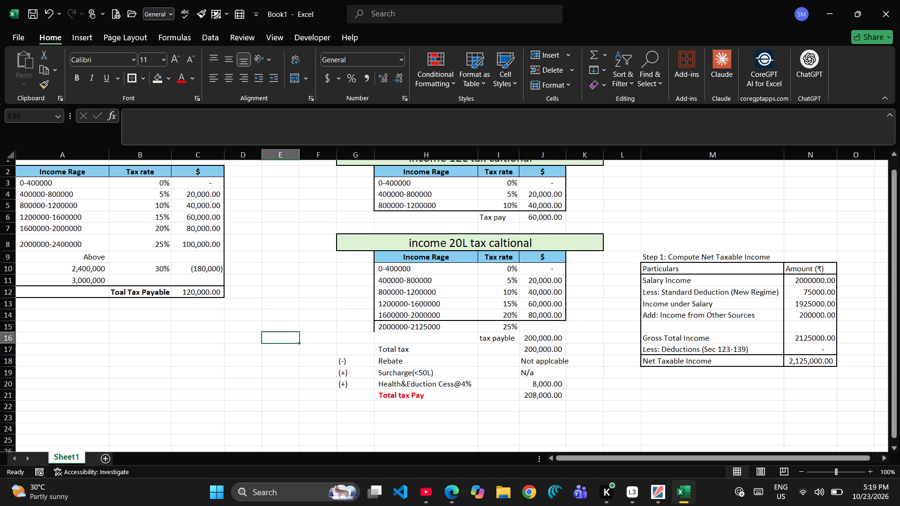
click(413, 330)
click(283, 324)
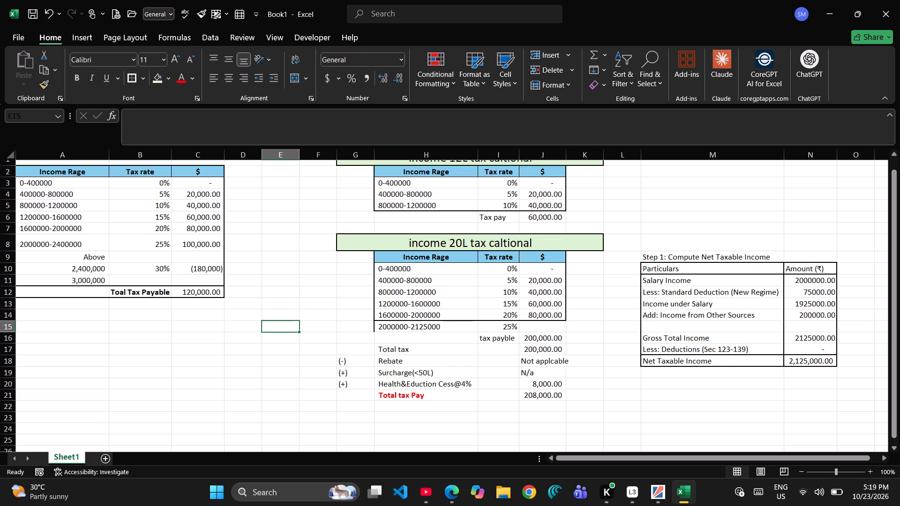
click(392, 327)
key(ctrl+c)
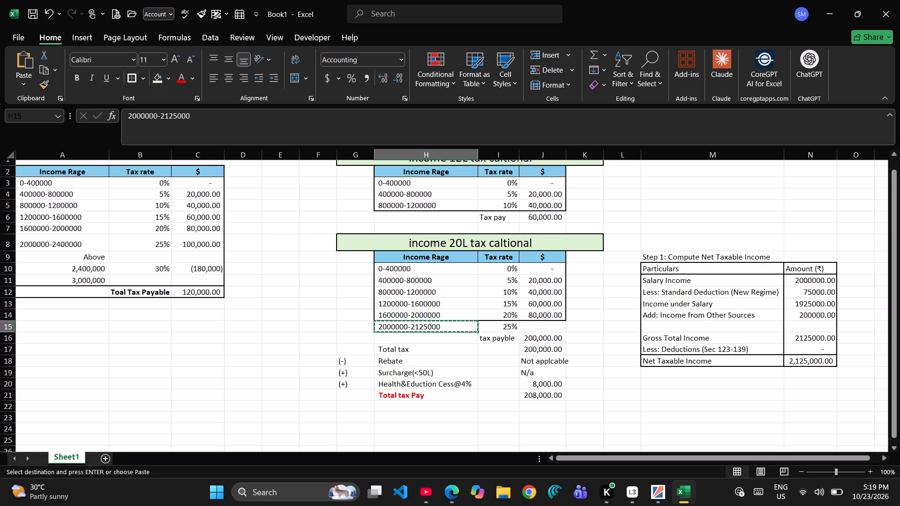
click(279, 325)
key(ctrl+v)
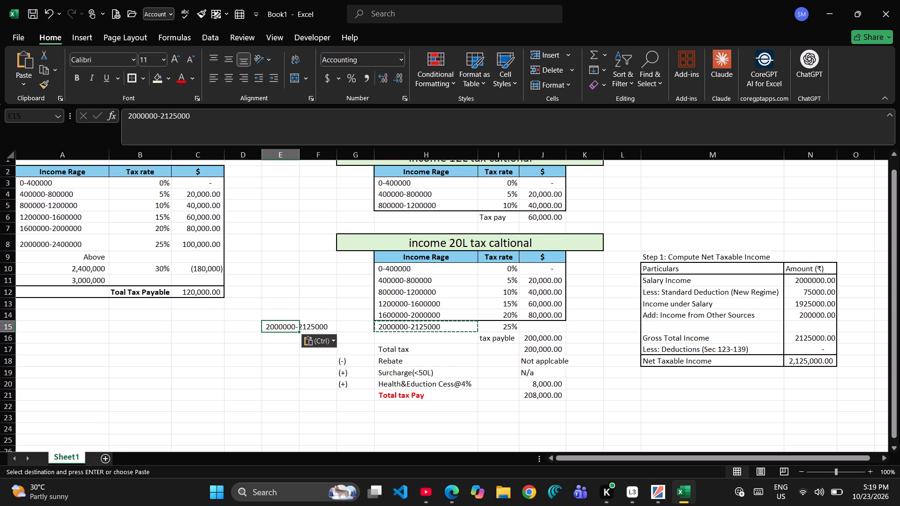
double_click(263, 325)
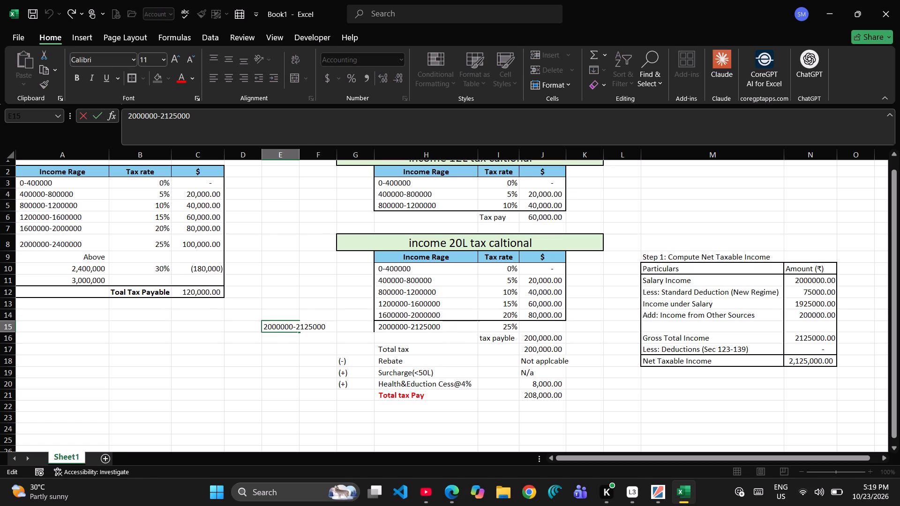
key(equal)
key(Return)
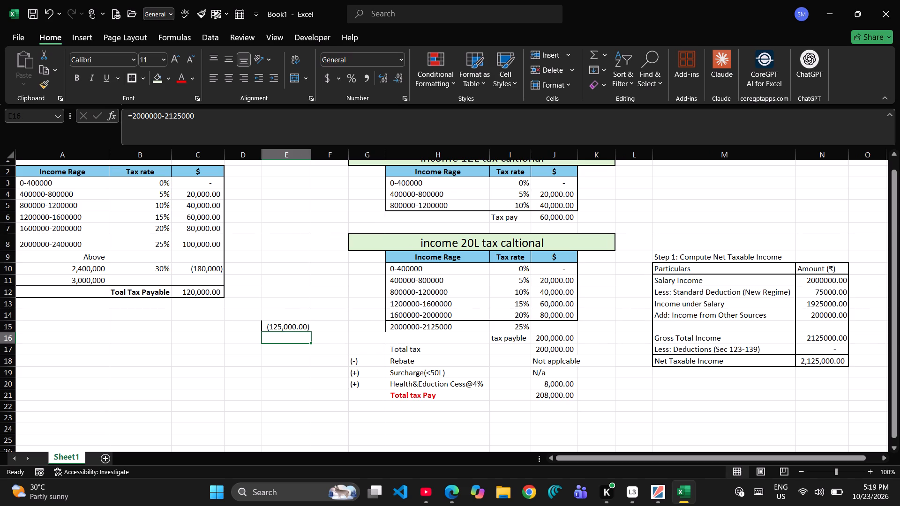
click(281, 326)
double_click(281, 326)
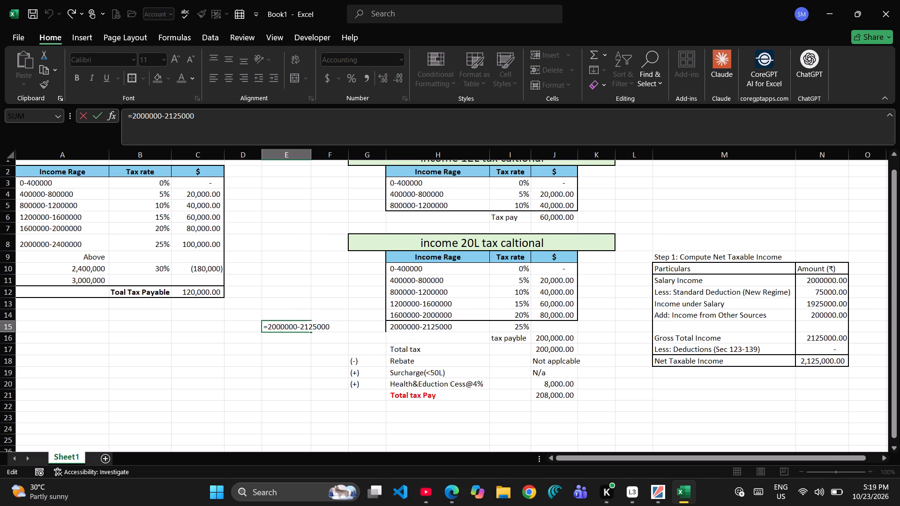
click(300, 328)
key(BackSpace)
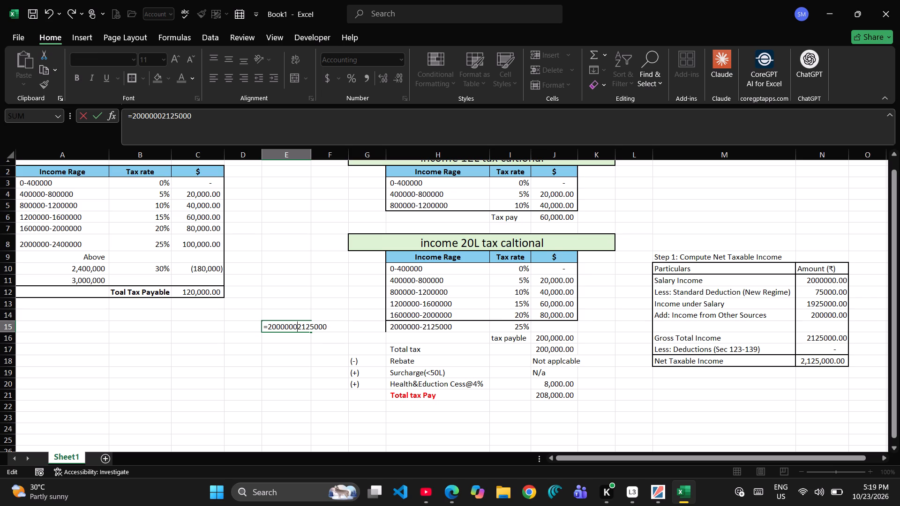
key(BackSpace)
key(BackSpace)
key(BackSpace)
key(BackSpace)
key(BackSpace)
key(BackSpace)
key(BackSpace)
key(BackSpace)
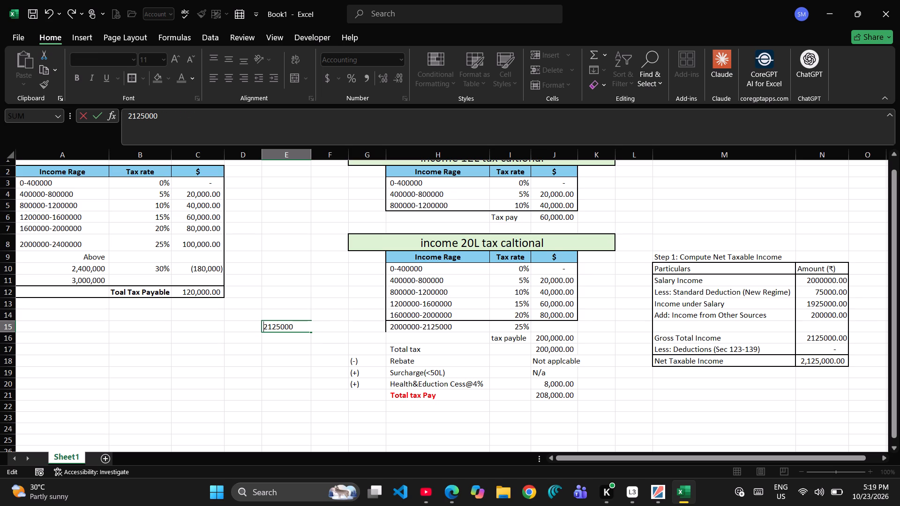
key(equal)
key(Right)
key(Right)
key(Right)
key(Right)
key(Right)
key(Right)
key(Right)
key(equal)
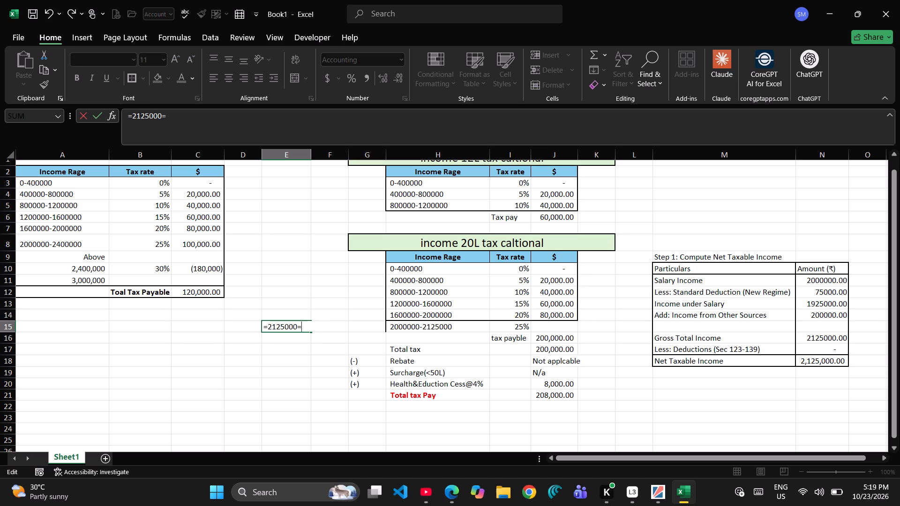
key(BackSpace)
key(minus)
text(20)
key(BackSpace)
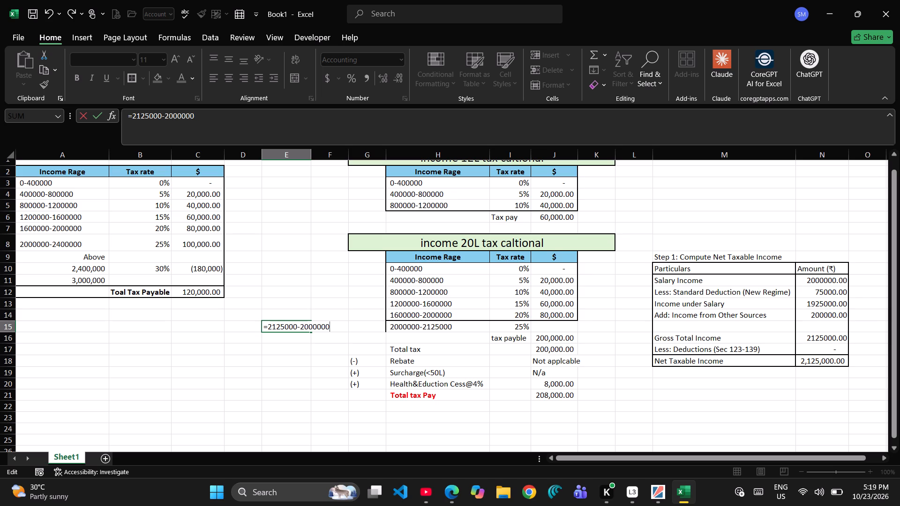
key(BackSpace)
key(0)
key(Return)
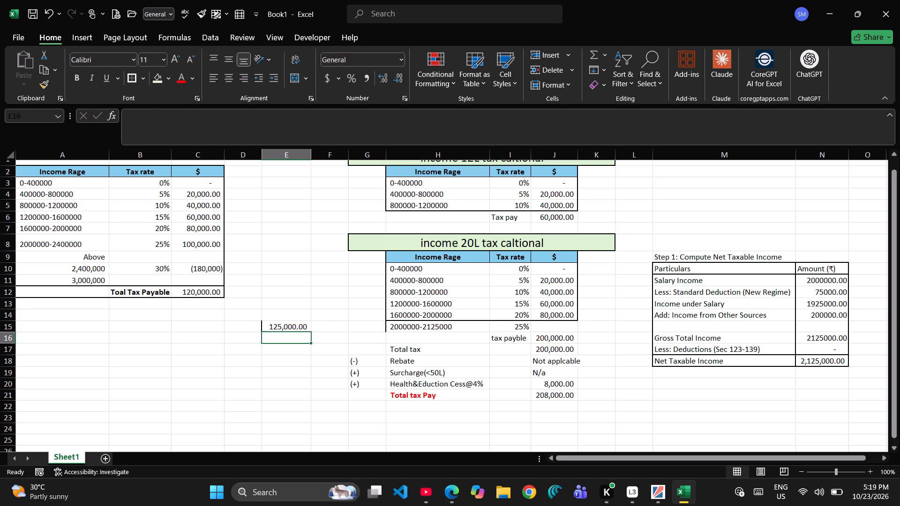
Copy the subtraction result from E15 into J15 as the plain value 125000.
click(285, 328)
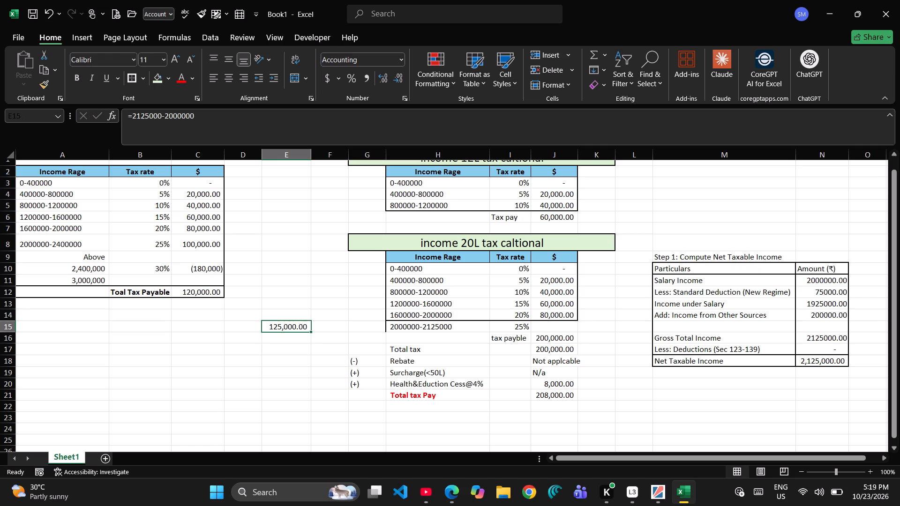
key(ctrl+c)
key(Right)
key(Right)
key(Right)
key(Right)
key(Right)
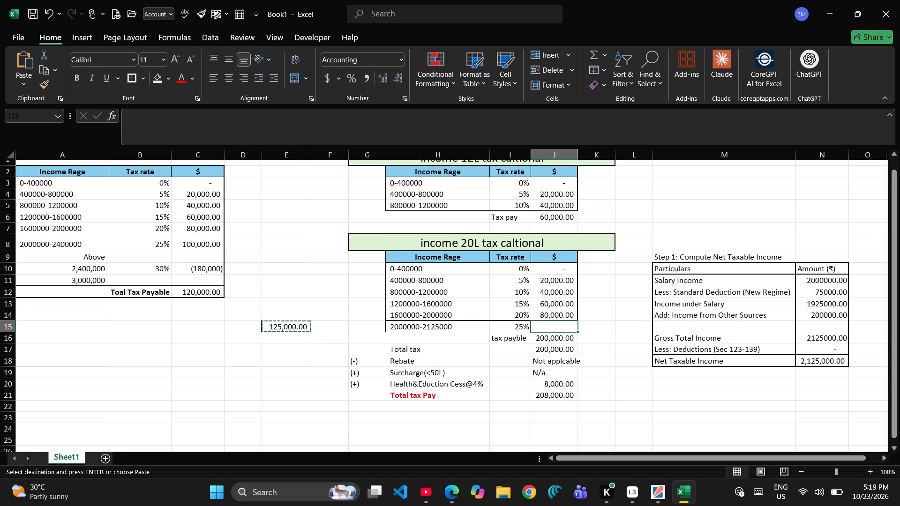
key(ctrl+shift+v)
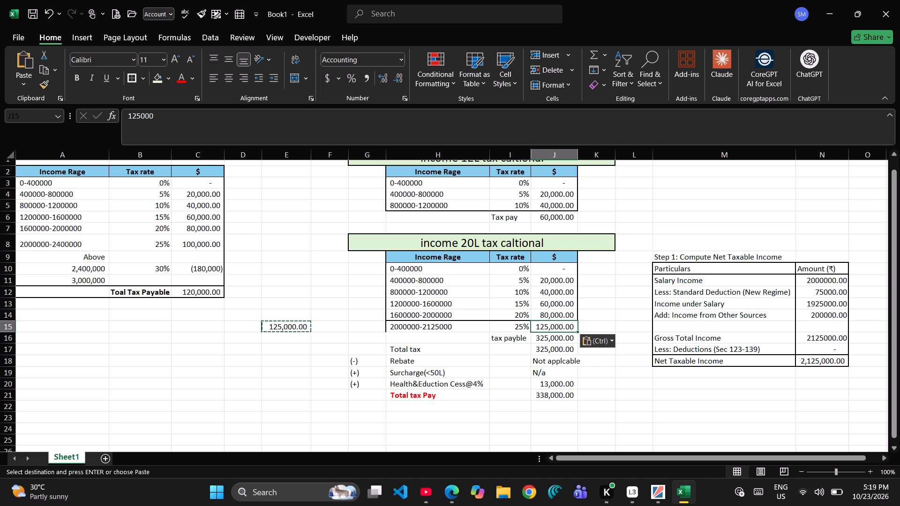
Clear the helper subtraction formula from E15.
click(296, 327)
key(Delete)
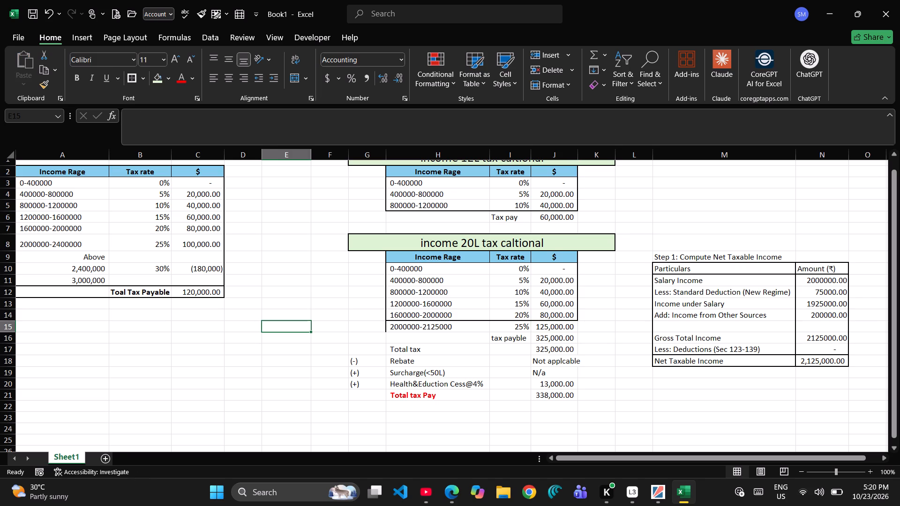
click(572, 328)
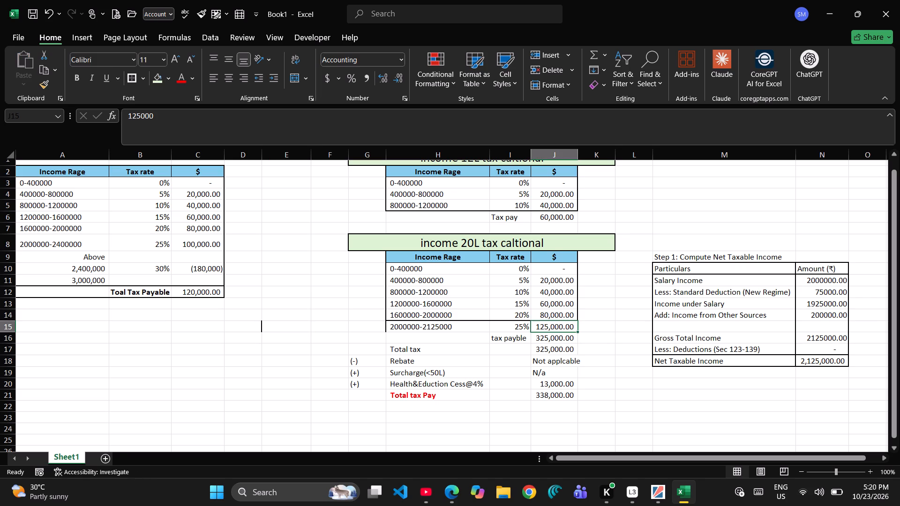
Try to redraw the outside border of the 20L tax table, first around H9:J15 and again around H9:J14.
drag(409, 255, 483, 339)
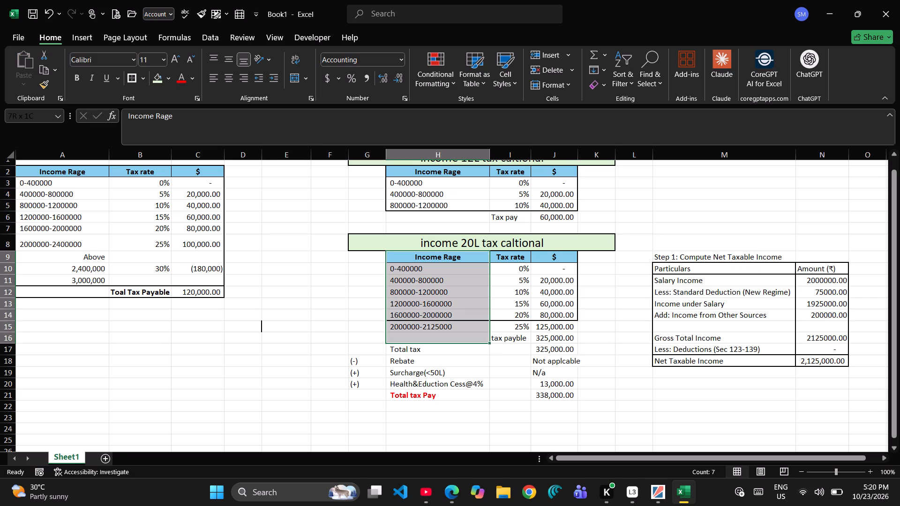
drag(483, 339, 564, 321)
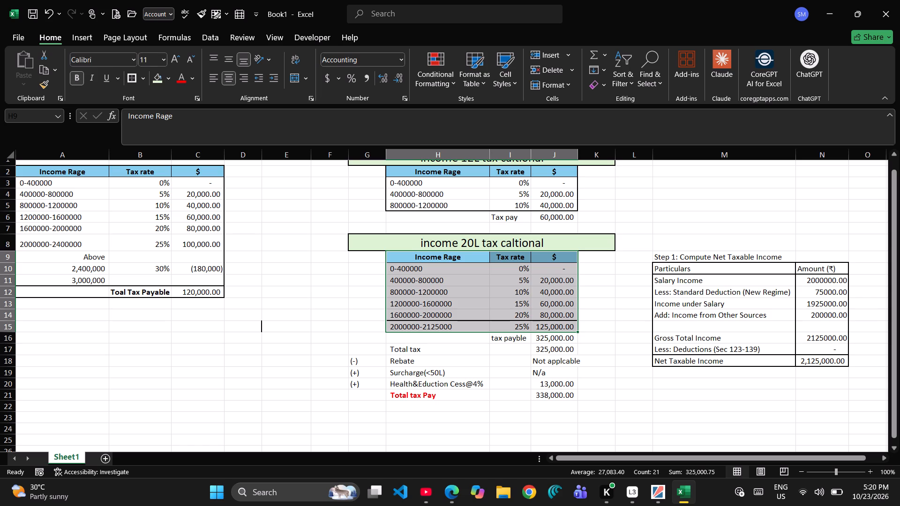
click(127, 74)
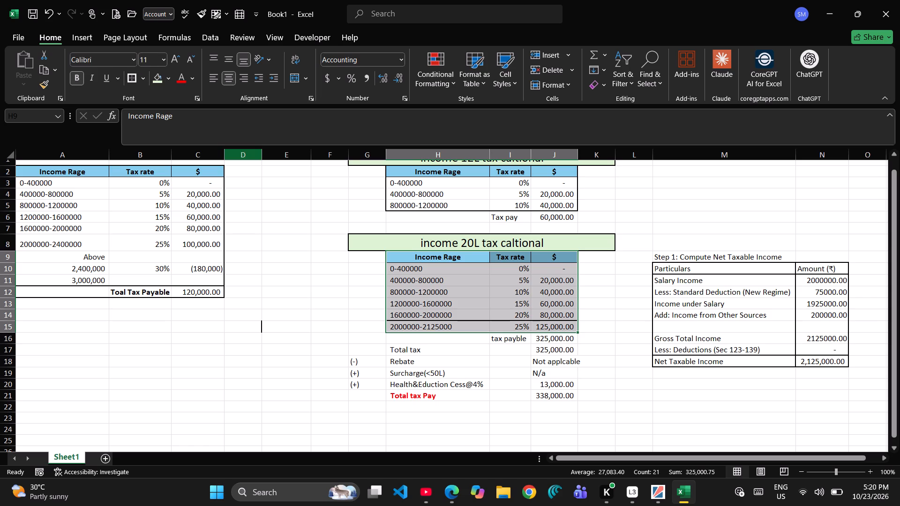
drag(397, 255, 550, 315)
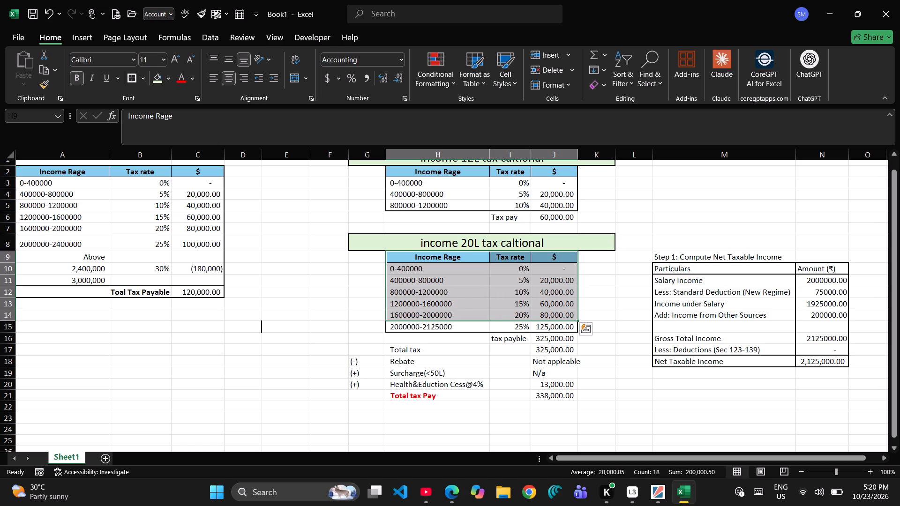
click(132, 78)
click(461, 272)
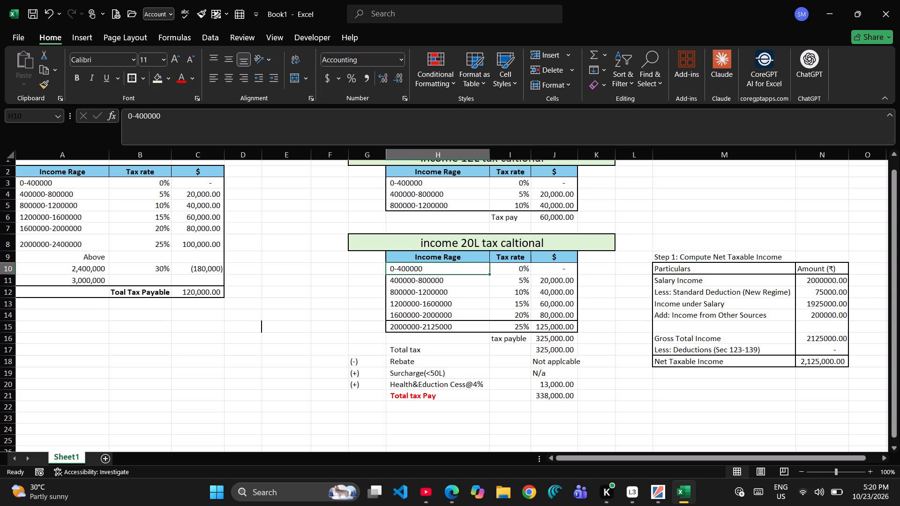
Remove all borders from H9:J14 in the 20L tax table.
drag(415, 258, 558, 311)
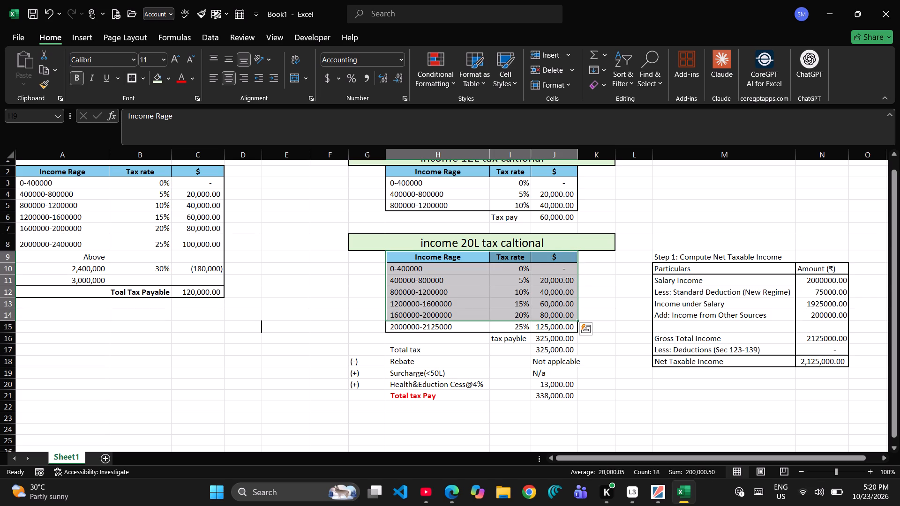
click(142, 80)
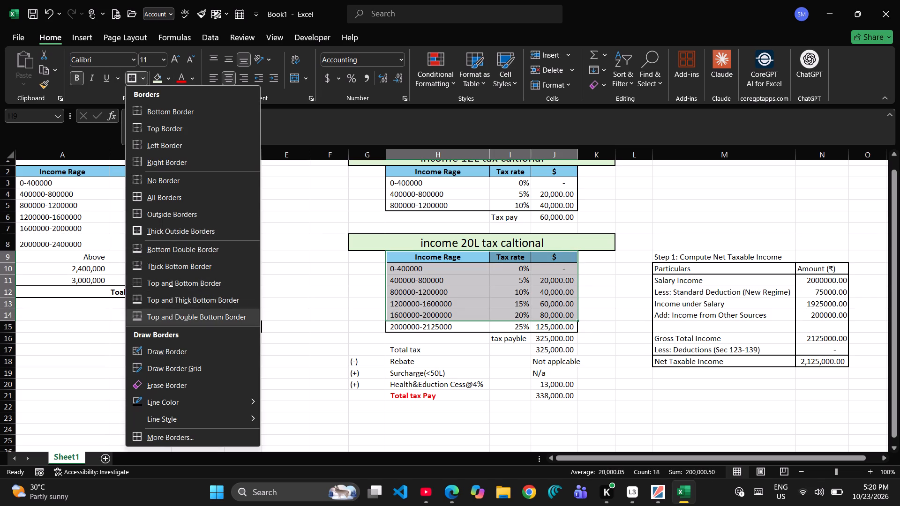
click(181, 180)
click(311, 260)
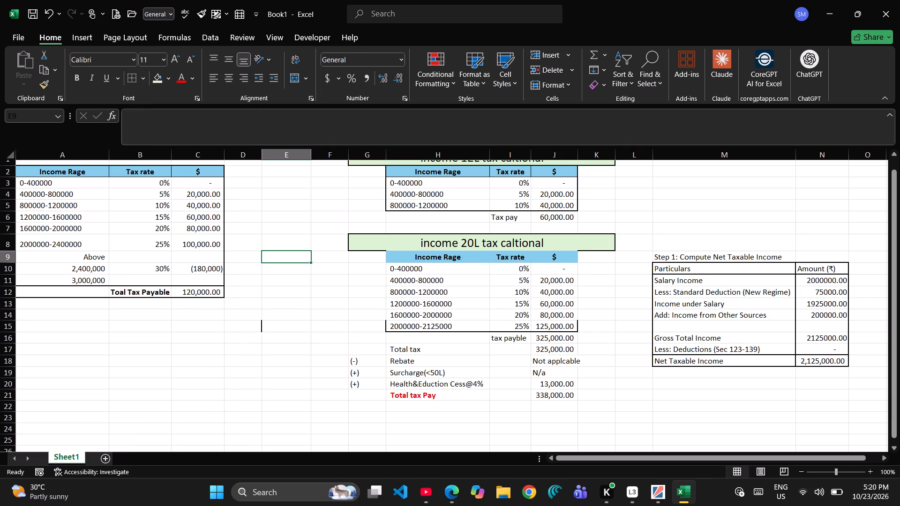
drag(397, 257, 524, 323)
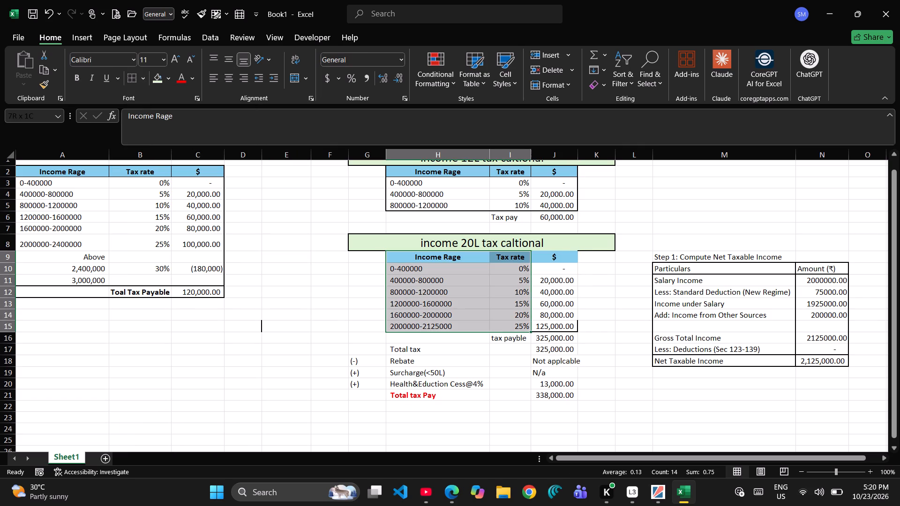
drag(524, 323, 554, 326)
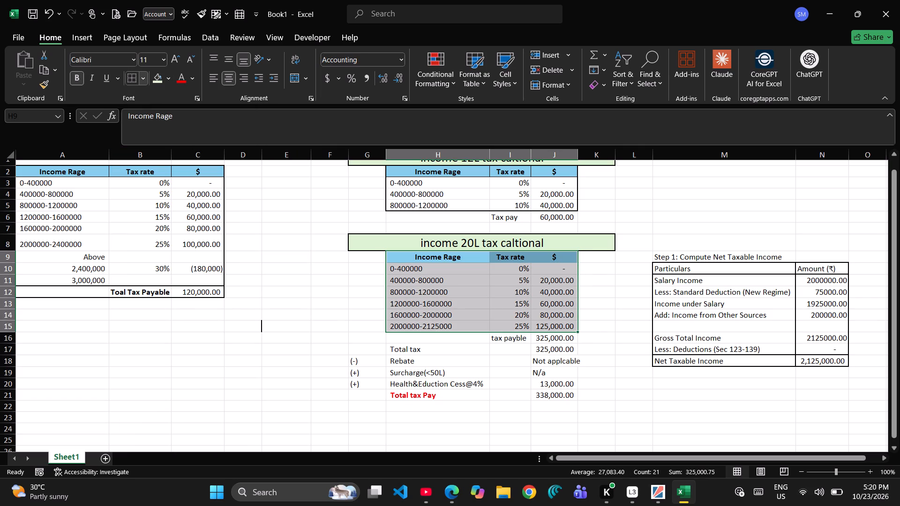
click(143, 75)
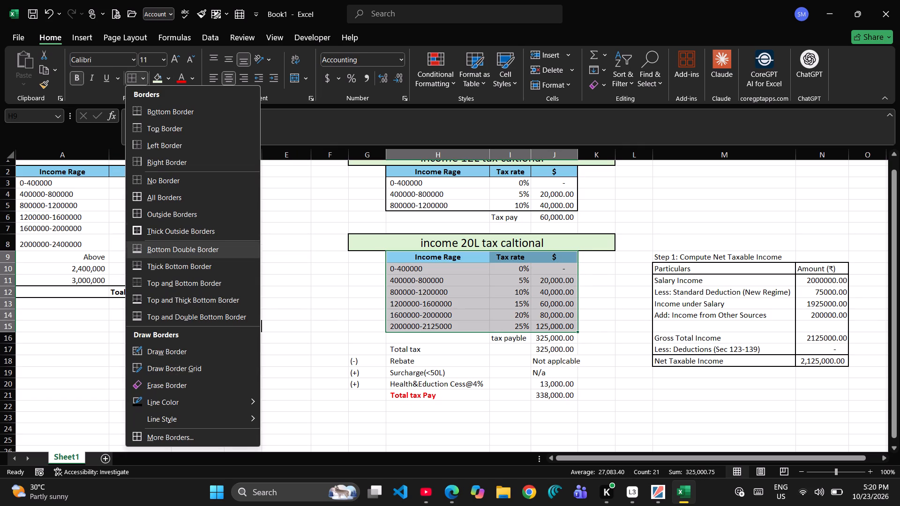
click(145, 229)
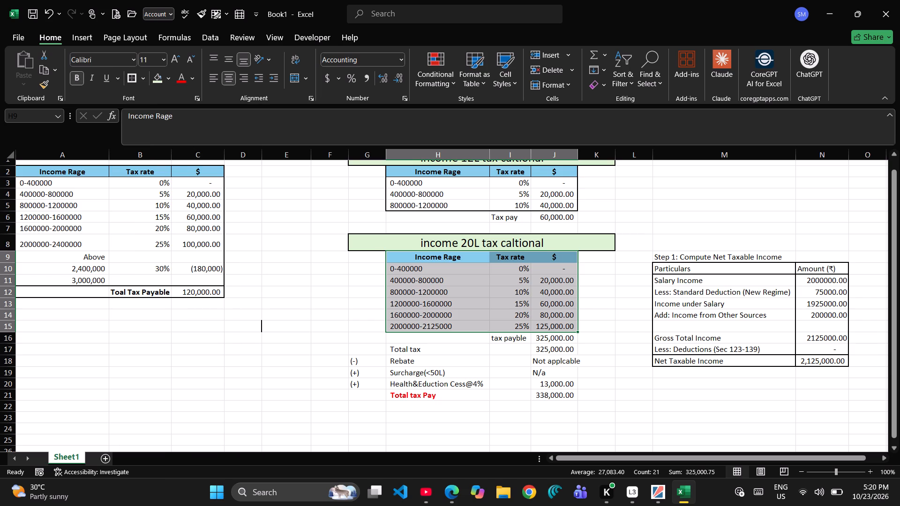
click(261, 321)
click(531, 361)
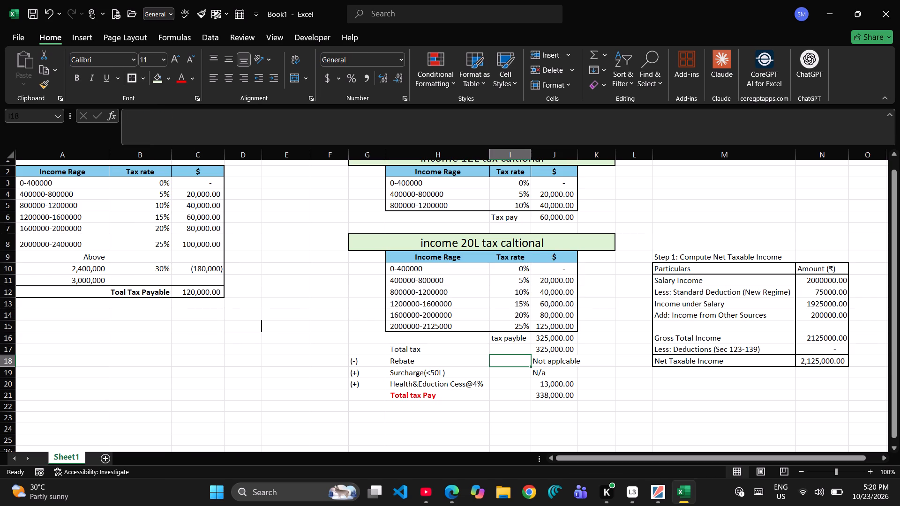
click(556, 401)
click(550, 393)
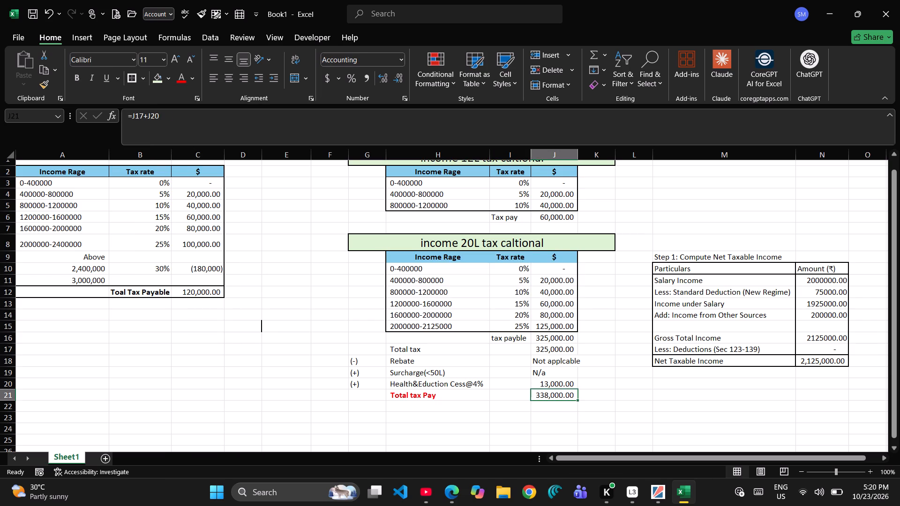
double_click(551, 340)
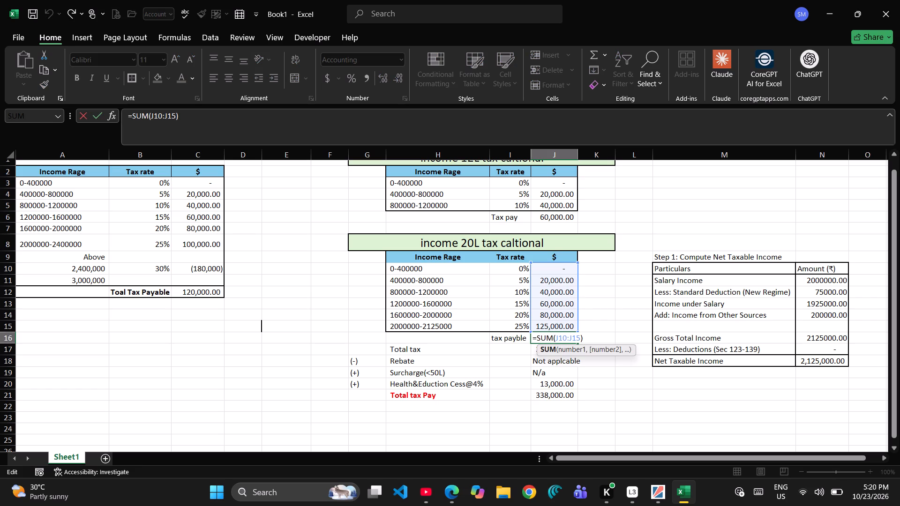
click(548, 429)
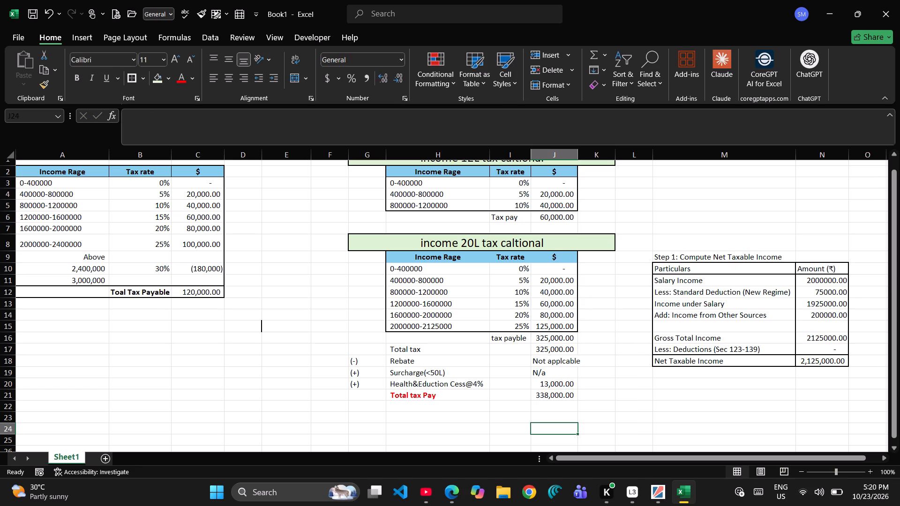
click(450, 498)
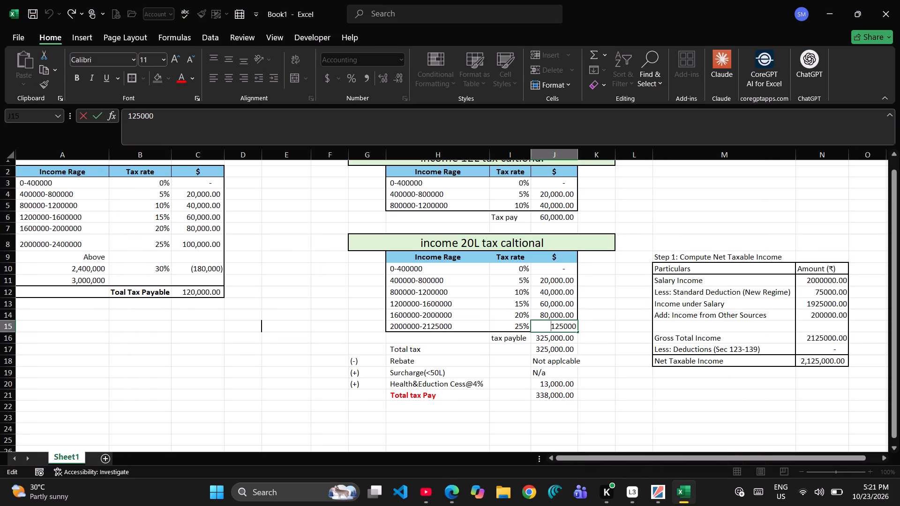
key(Right)
key(Right)
key(Right)
key(Right)
key(Right)
key(Right)
key(Right)
key(Right)
key(Right)
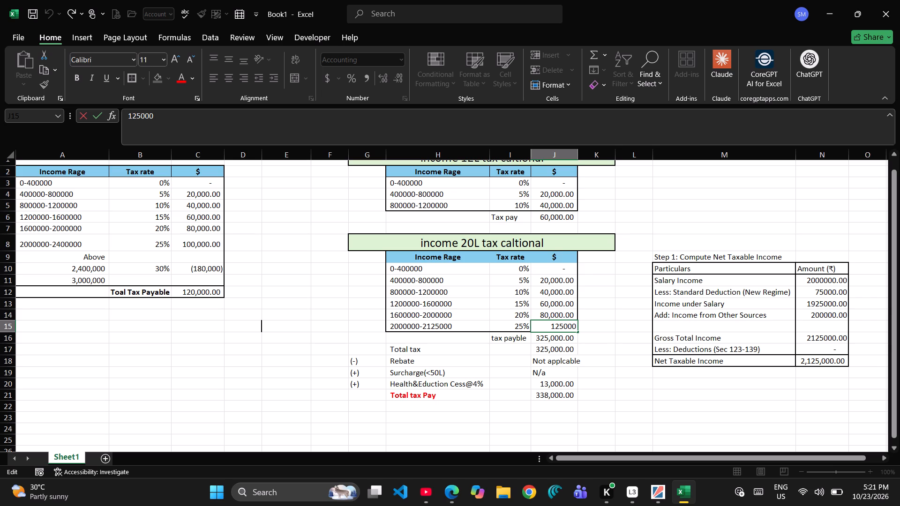
key(Left)
key(Left)
key(Left)
key(Left)
key(Left)
key(Left)
key(Left)
key(Left)
key(equal)
key(Right)
key(Right)
key(Right)
key(Right)
key(Right)
key(Right)
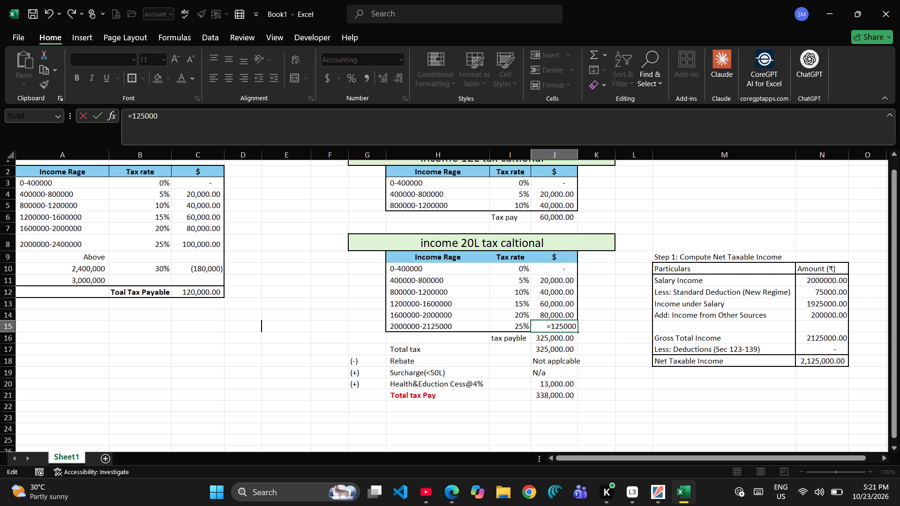
key(shift+asterisk)
click(517, 324)
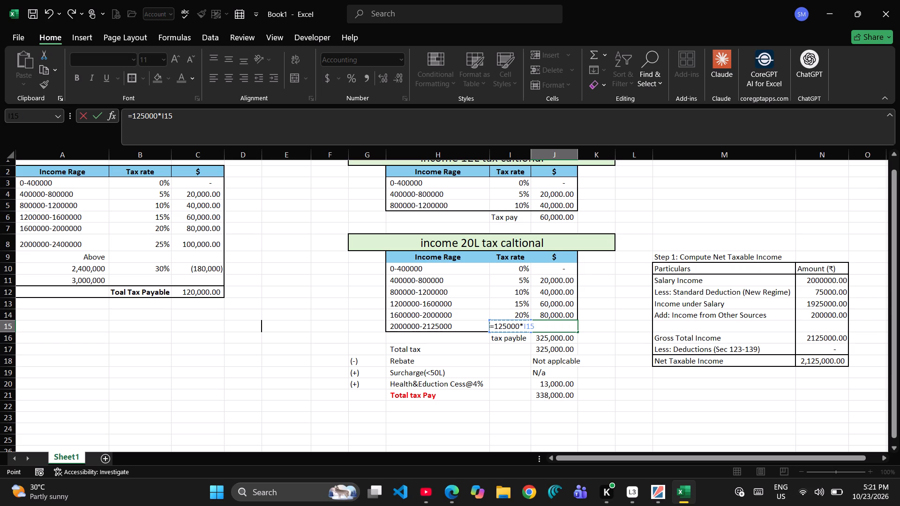
key(Return)
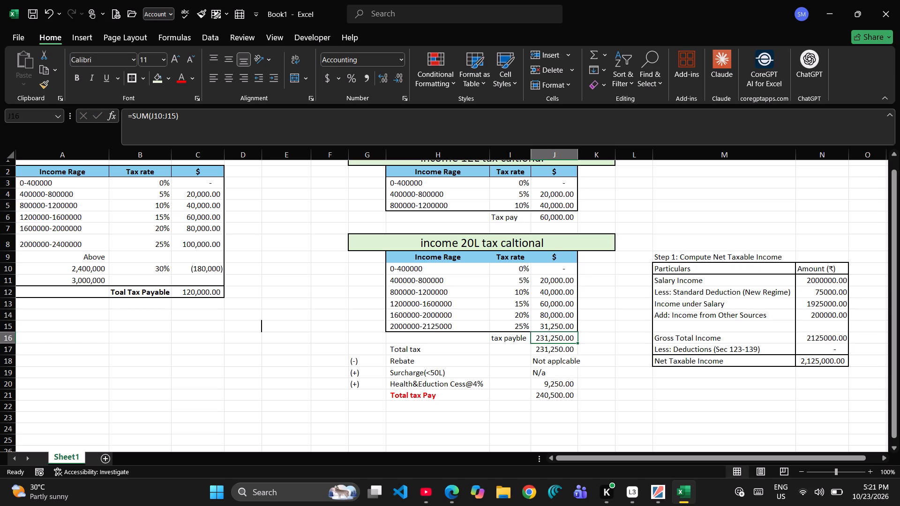
click(556, 395)
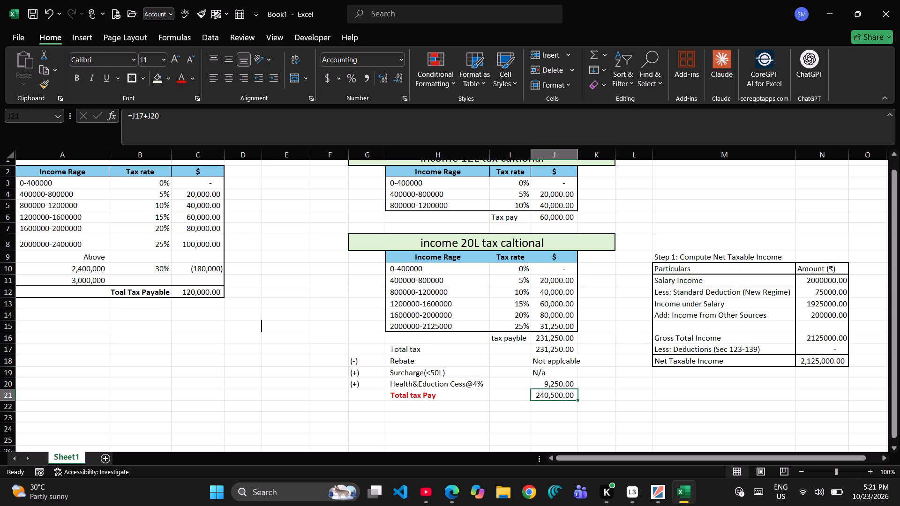
Capitalise the label in I16 so it reads Tax payble.
double_click(496, 337)
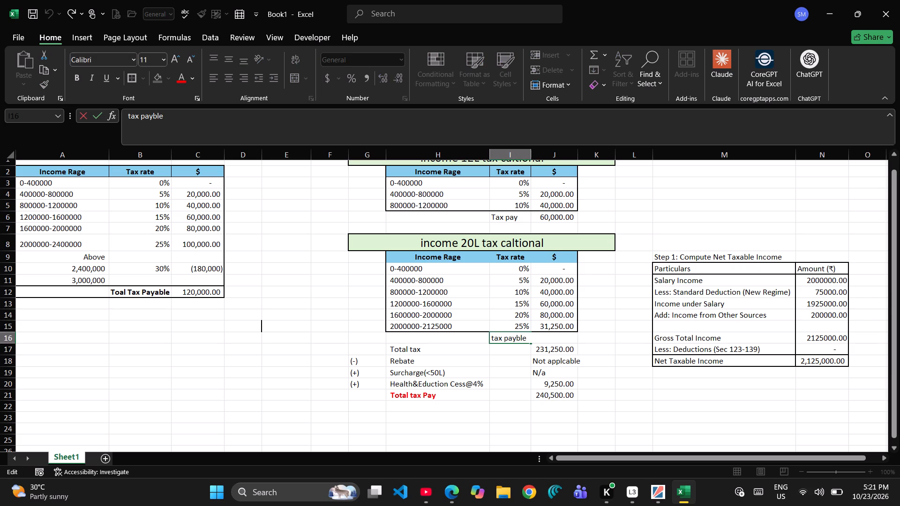
key(Left)
key(BackSpace)
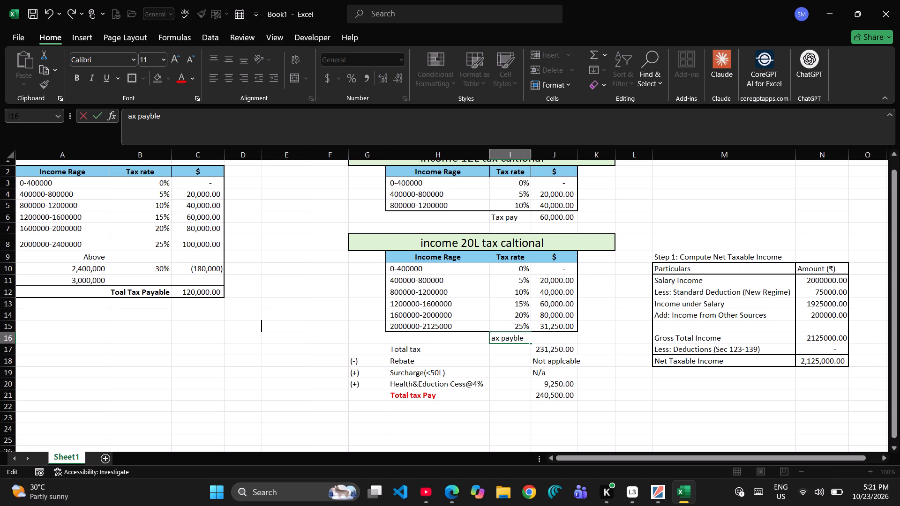
key(shift+t)
key(Return)
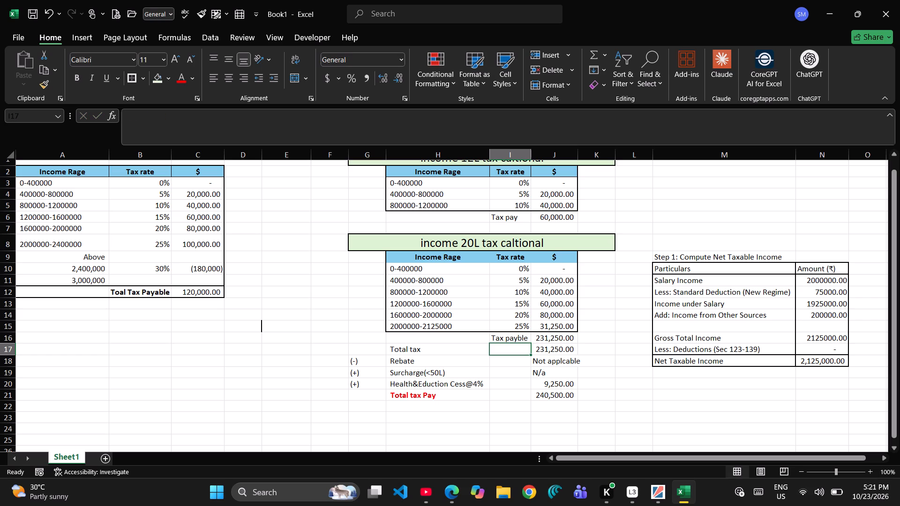
Centre-align J16:J21 and autofit column J to its contents.
drag(550, 338, 559, 398)
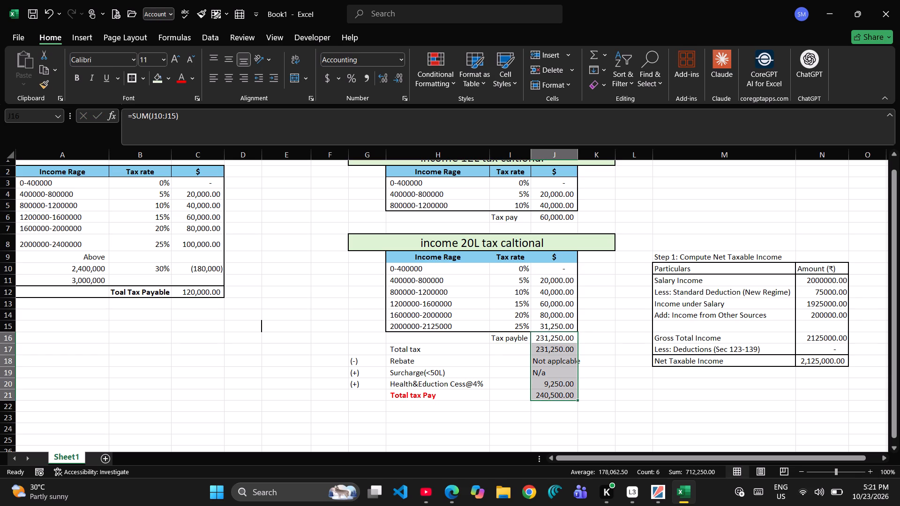
click(224, 75)
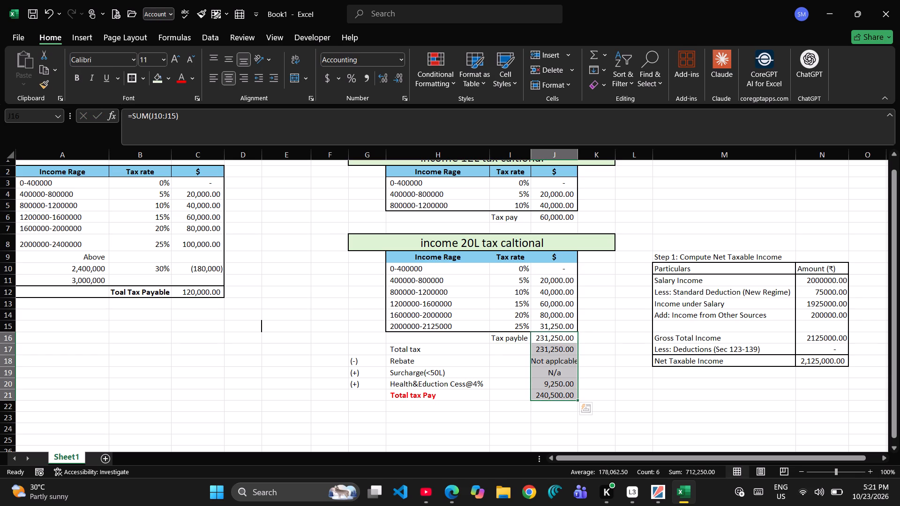
drag(372, 338, 572, 389)
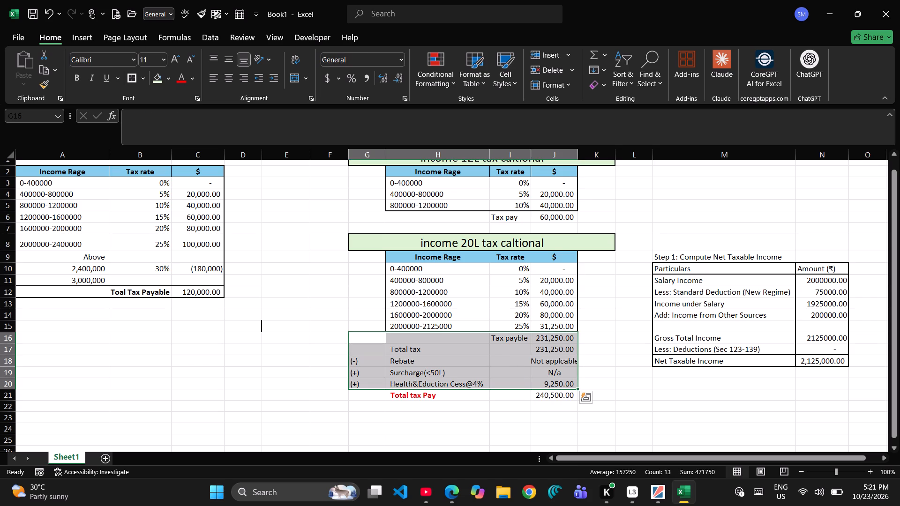
double_click(578, 156)
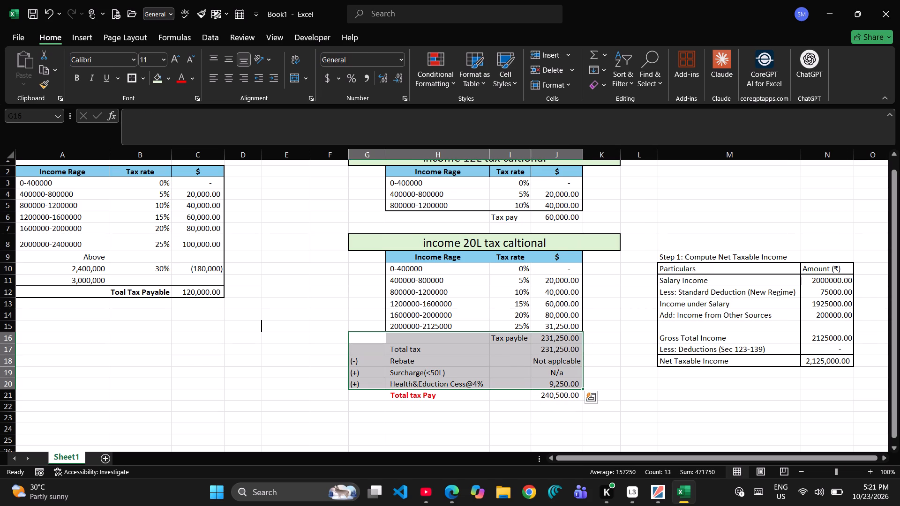
Apply separate thick outside borders around H16:J16, H17:J20, H21:J21 and the sign cells G18:G21.
drag(547, 371, 403, 336)
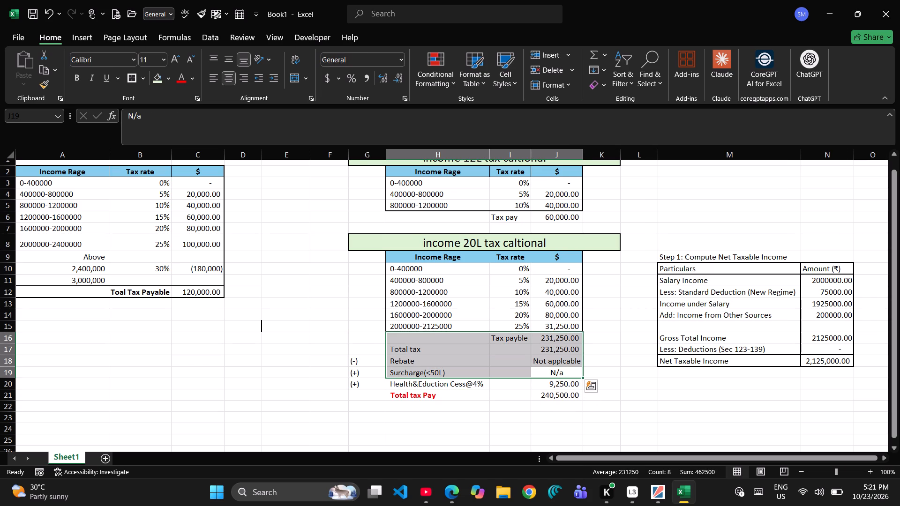
drag(407, 339, 525, 339)
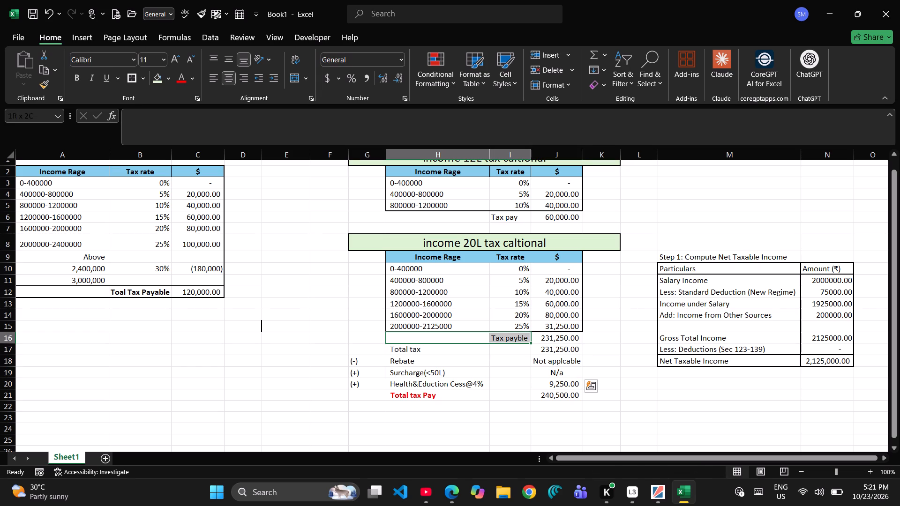
drag(525, 339, 554, 340)
click(127, 79)
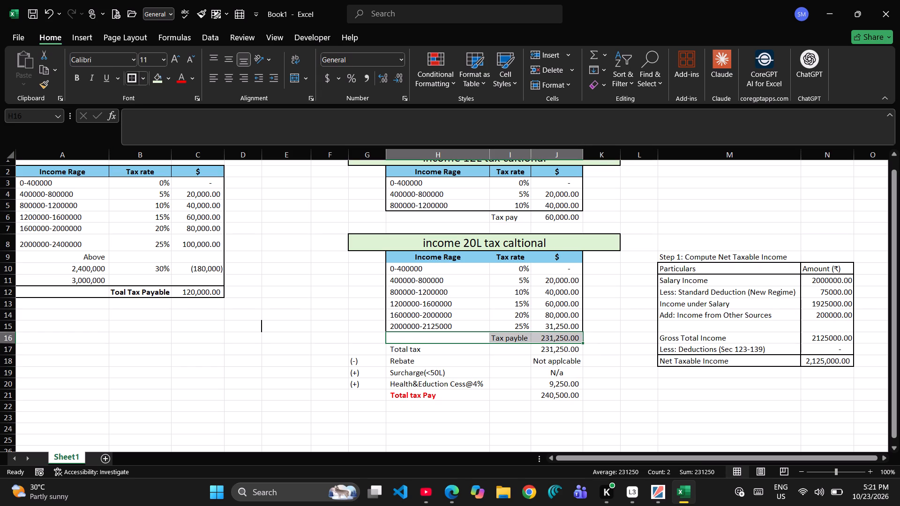
drag(418, 348, 434, 367)
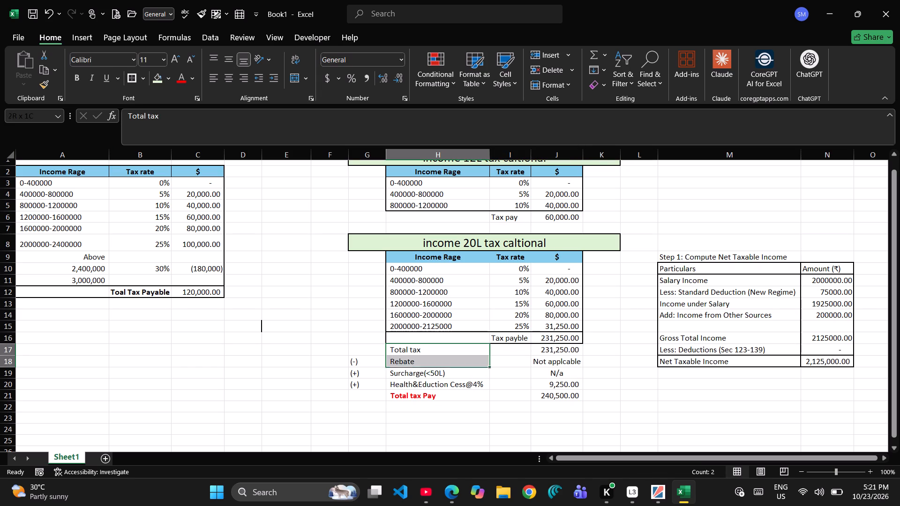
drag(434, 367, 560, 385)
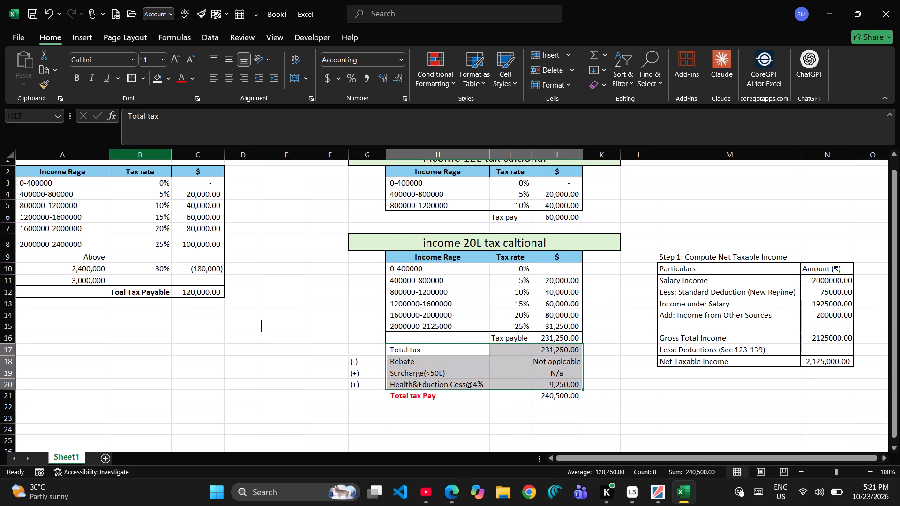
click(134, 81)
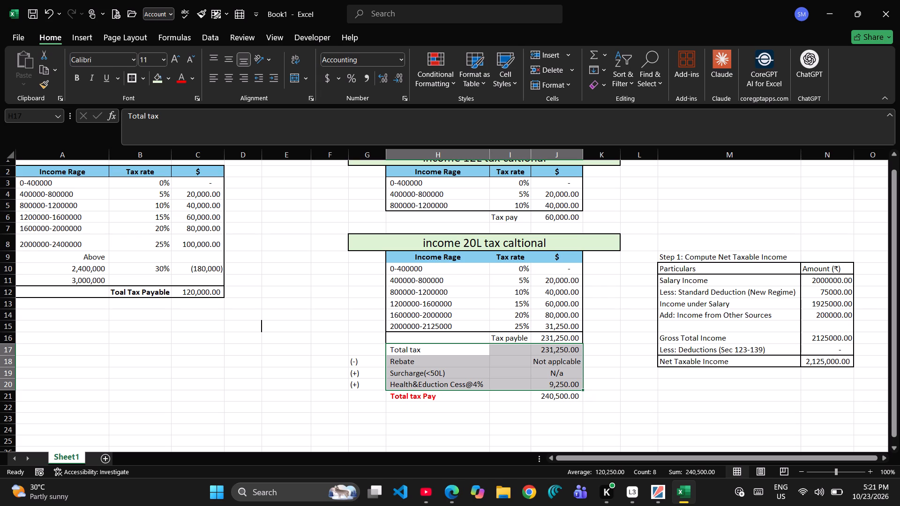
drag(440, 397, 543, 398)
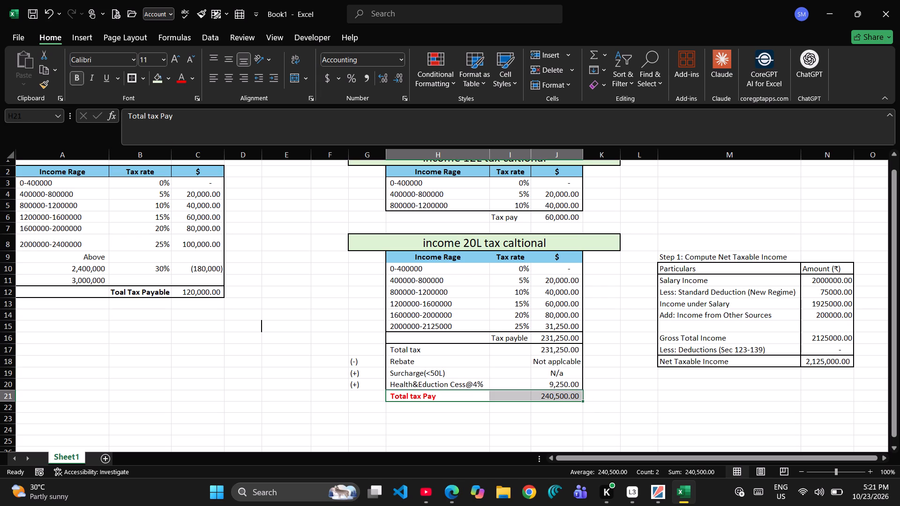
click(133, 78)
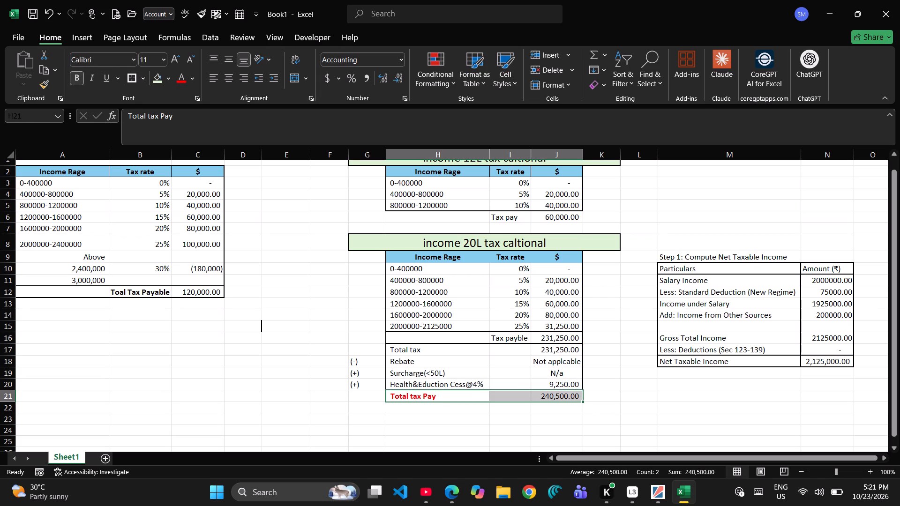
drag(372, 365, 372, 391)
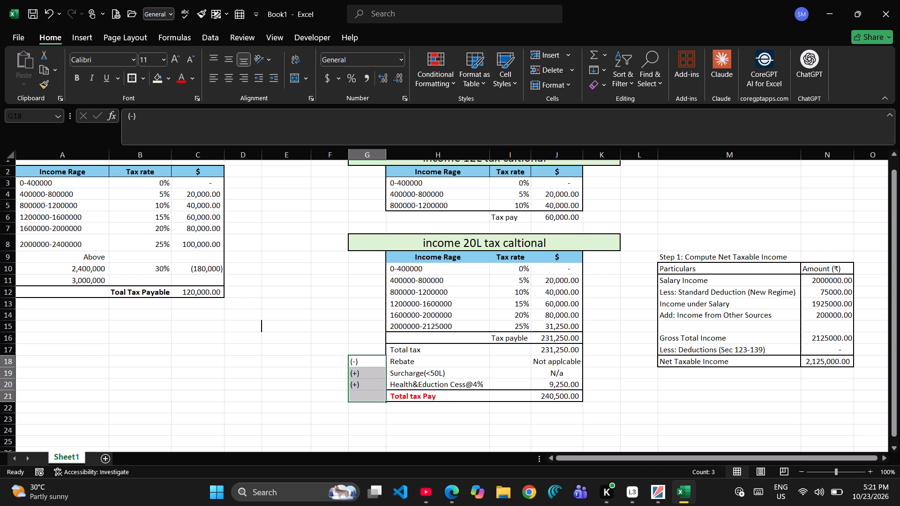
click(128, 76)
click(373, 286)
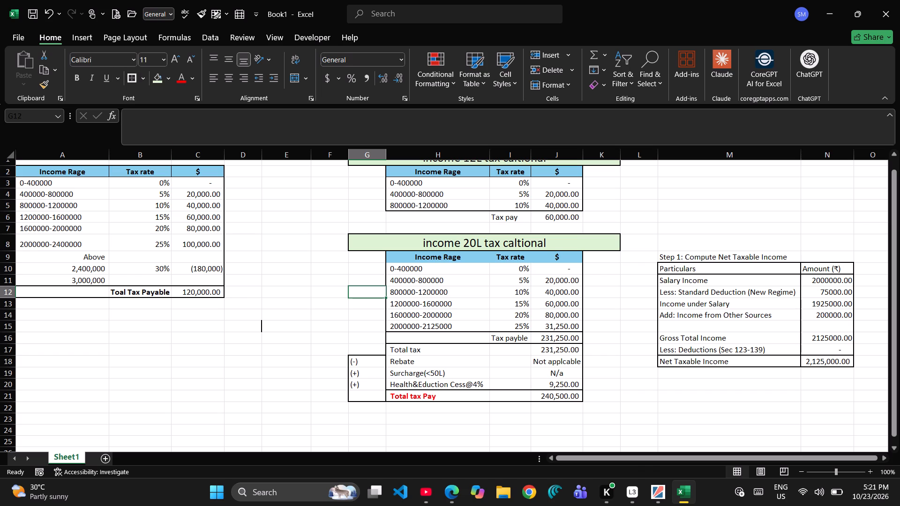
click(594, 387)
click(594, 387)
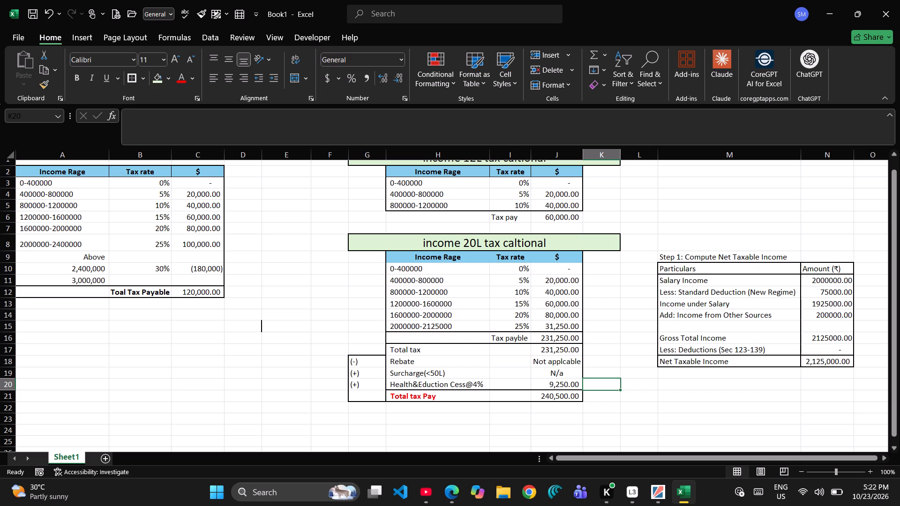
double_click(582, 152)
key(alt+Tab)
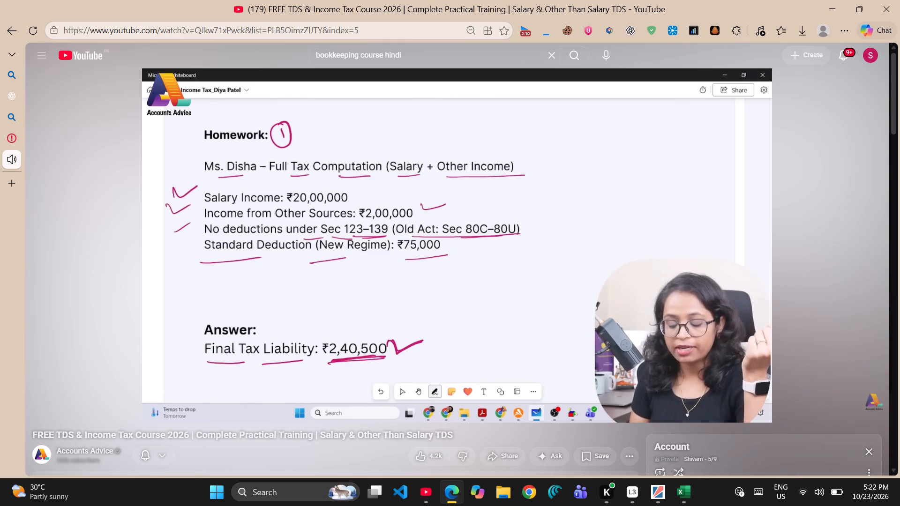
Look through the viewer comments below the income tax course video and return to the player.
scroll(248, 249, down, 3)
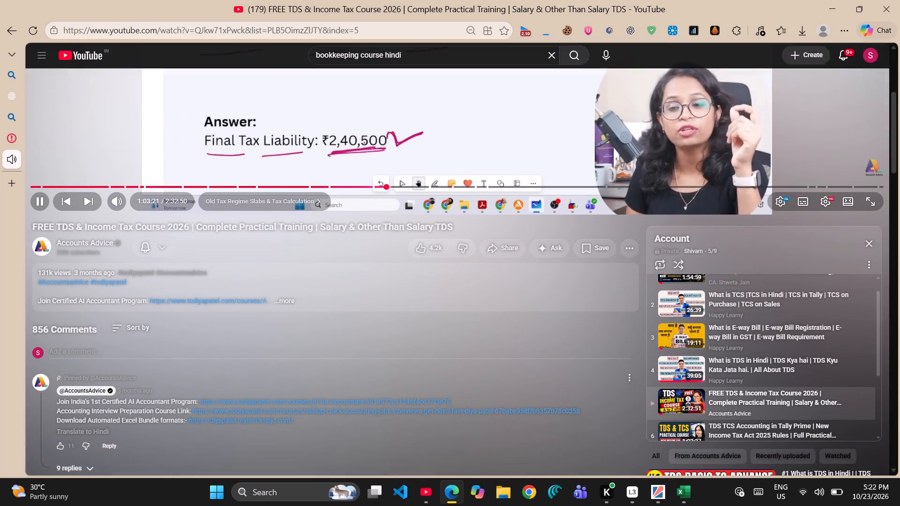
scroll(248, 249, down, 4)
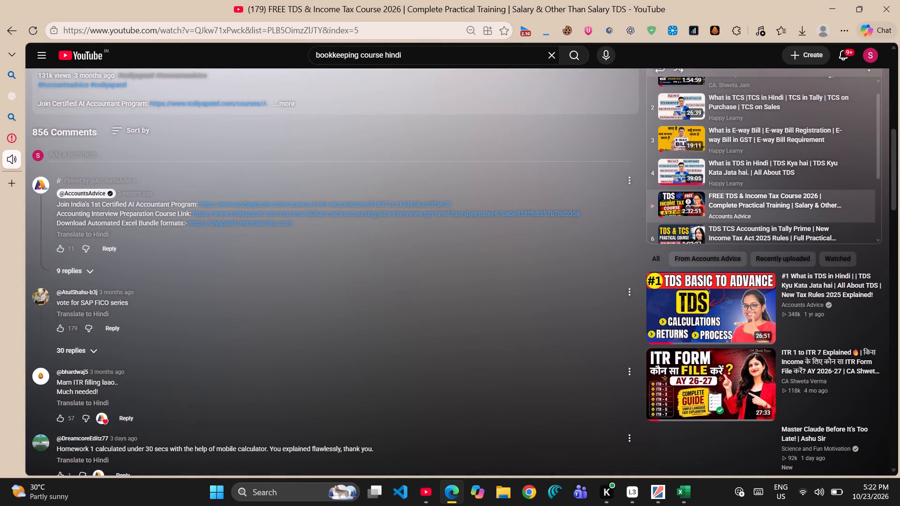
scroll(248, 249, down, 1)
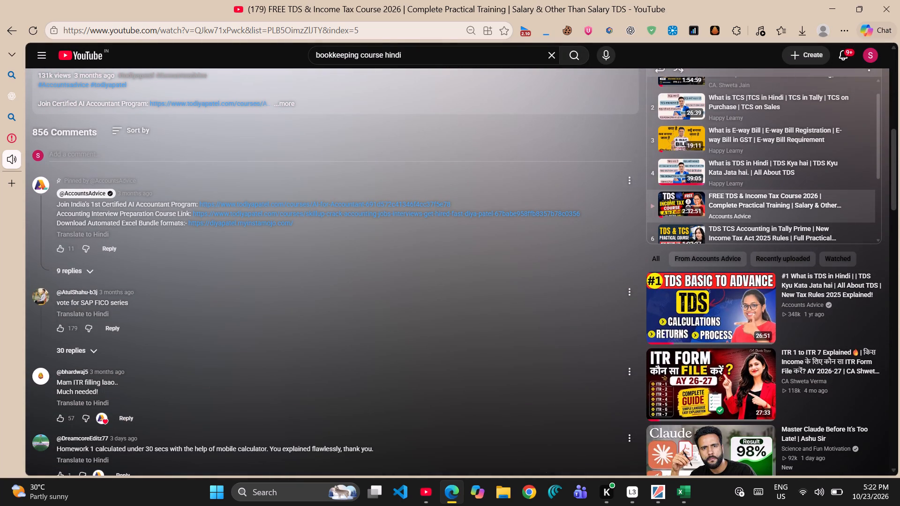
scroll(248, 249, down, 1)
scroll(235, 280, up, 4)
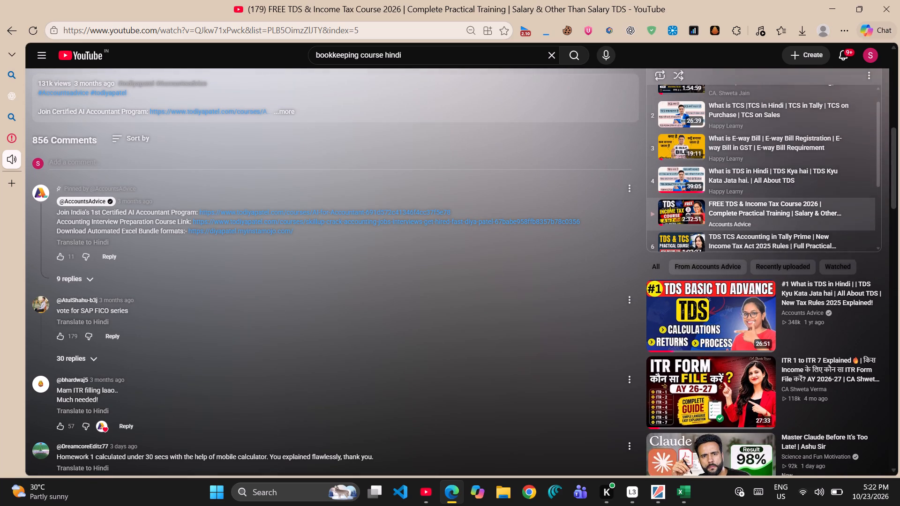
scroll(235, 280, up, 2)
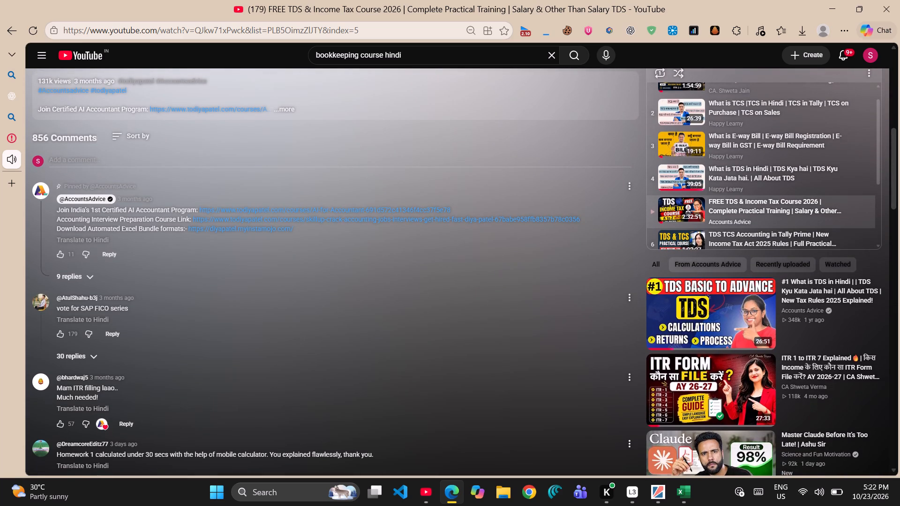
scroll(235, 280, up, 2)
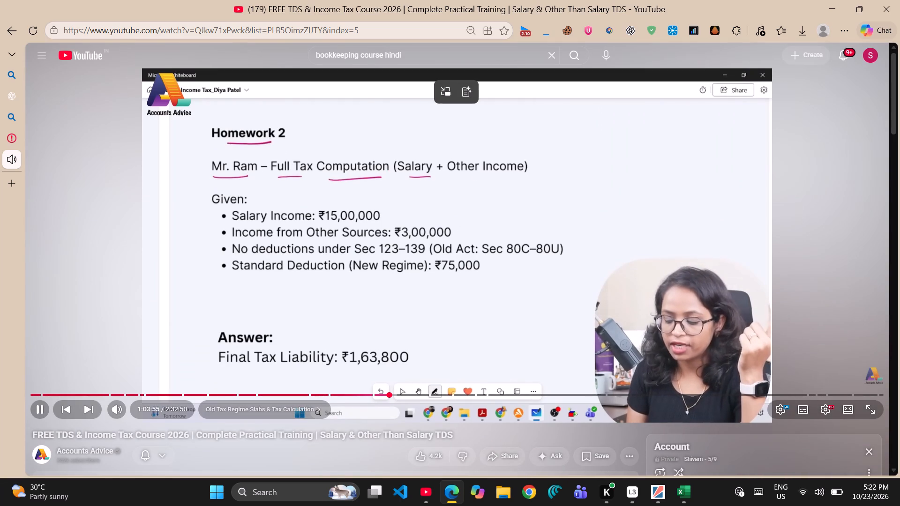
Pause the video at Mr. Ram's Homework 2 problem and switch to the Book1 workbook in Excel.
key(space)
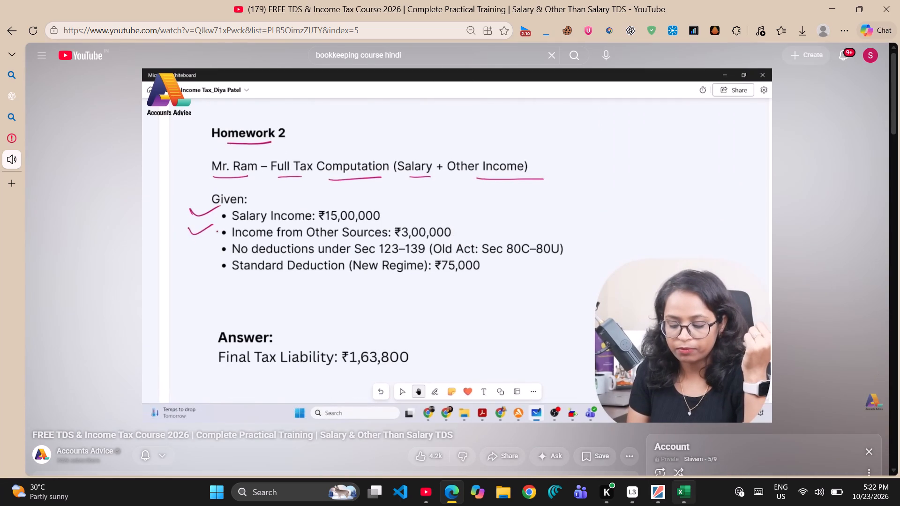
click(673, 443)
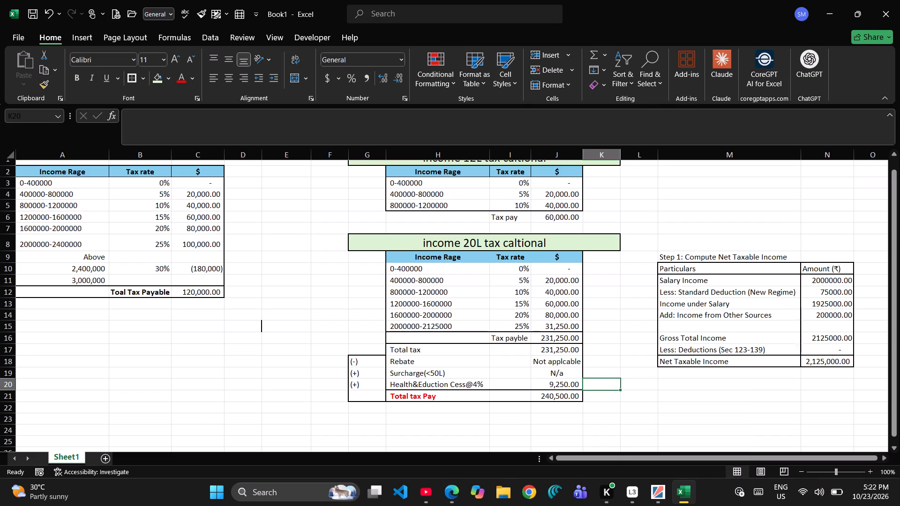
Copy the whole 20L calculation block with its net taxable income table, G8:N21, and paste it at G24.
click(439, 240)
key(shift+Right)
key(shift+Right)
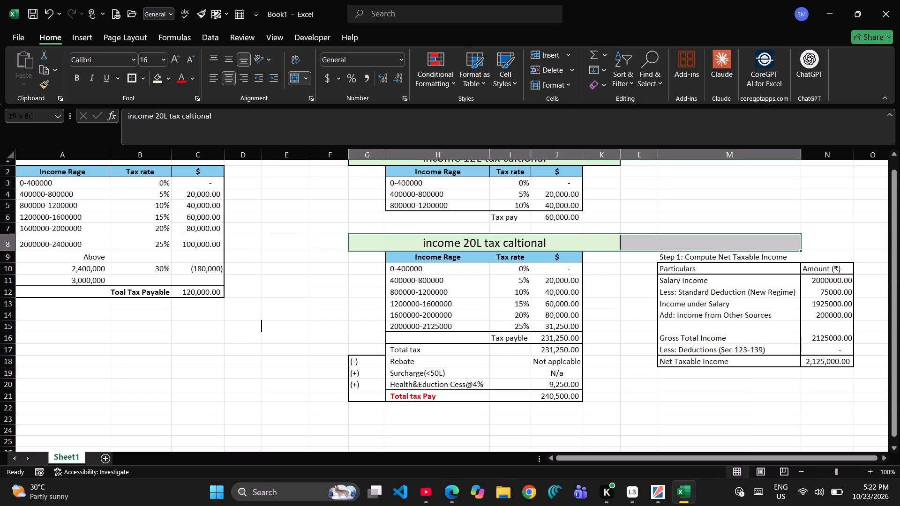
key(shift+Right)
key(shift+Down)
key(shift+Down)
key(shift+Down)
key(shift+Down)
key(shift+Down)
key(shift+Down)
key(shift+Down)
key(shift+Down)
key(shift+Down)
key(shift+Down)
key(shift+Down)
key(shift+Down)
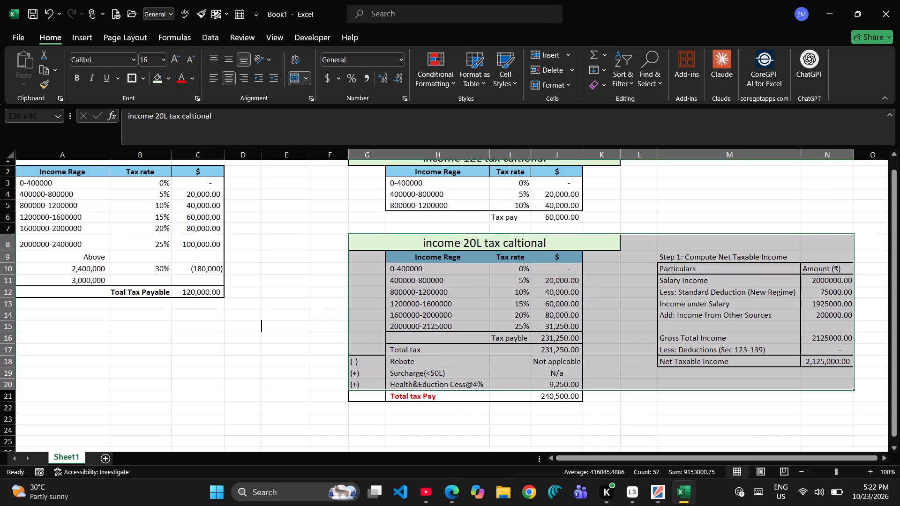
key(shift+Down)
key(ctrl+c)
key(Down)
key(Down)
key(Down)
key(Down)
key(Down)
key(Down)
key(Down)
key(Down)
key(Down)
key(Down)
key(Down)
key(Down)
key(Down)
key(Down)
key(Down)
key(Down)
key(Down)
key(Down)
key(Down)
key(Down)
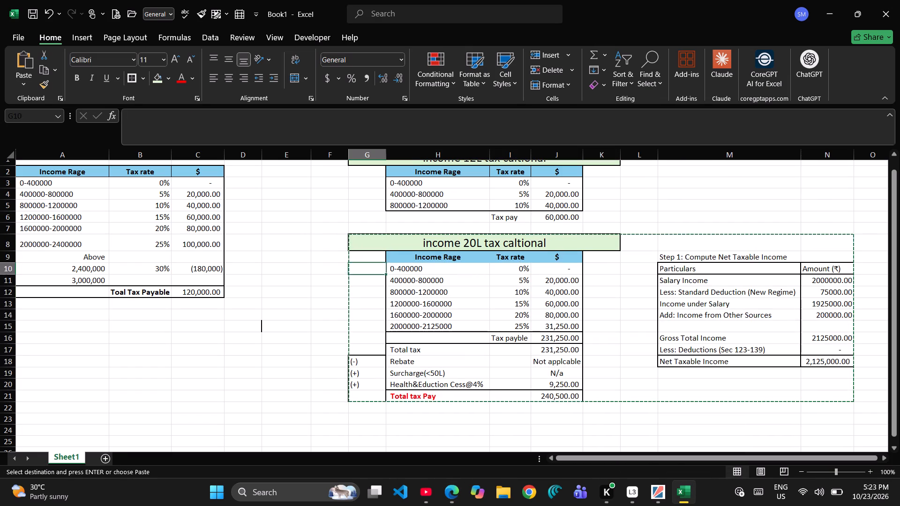
key(Up)
key(Up)
key(Up)
key(Up)
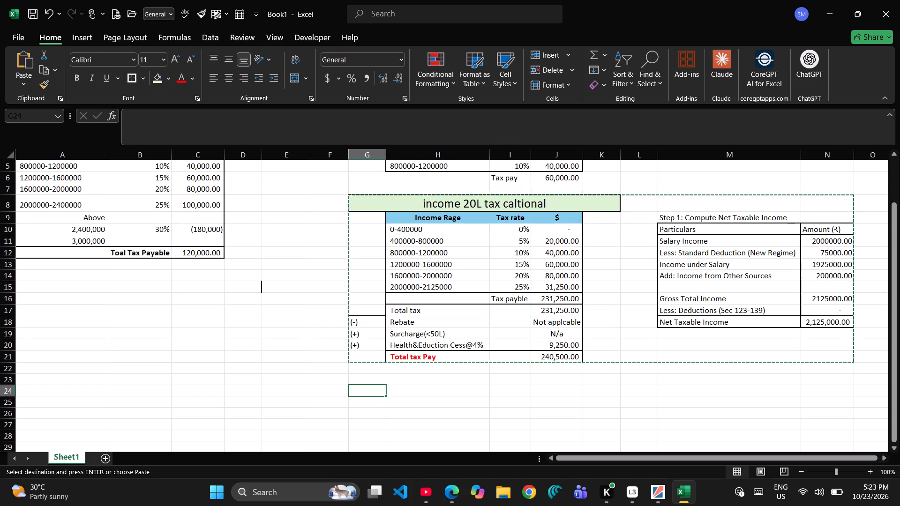
key(ctrl+v)
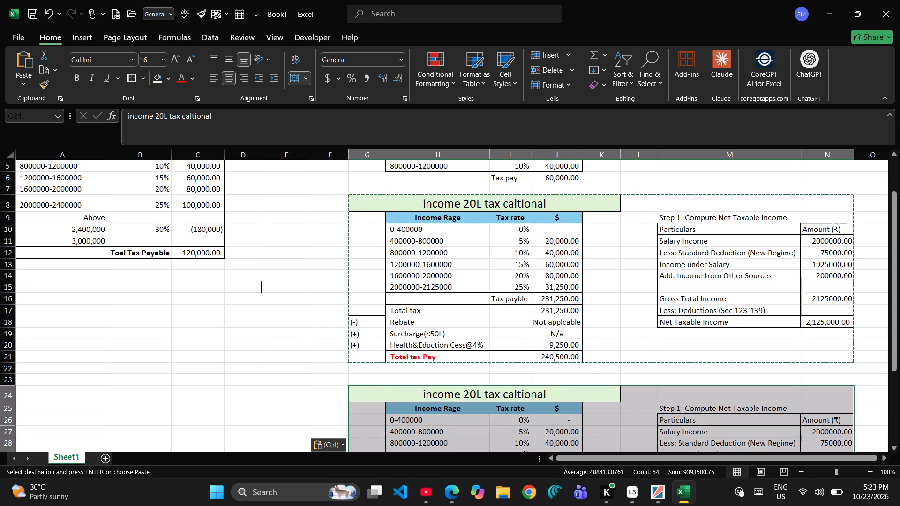
Retitle the pasted block's heading in G24 as income 15L tax caltional.
scroll(520, 440, down, 1)
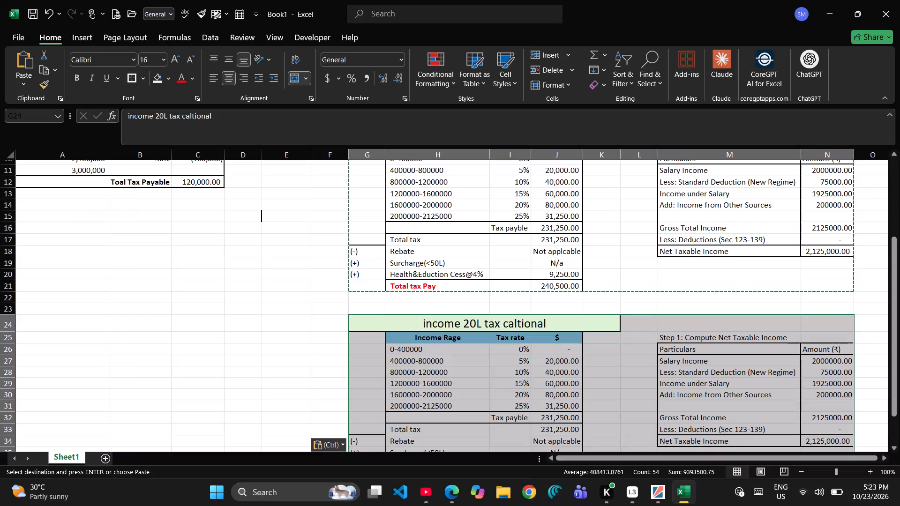
double_click(474, 319)
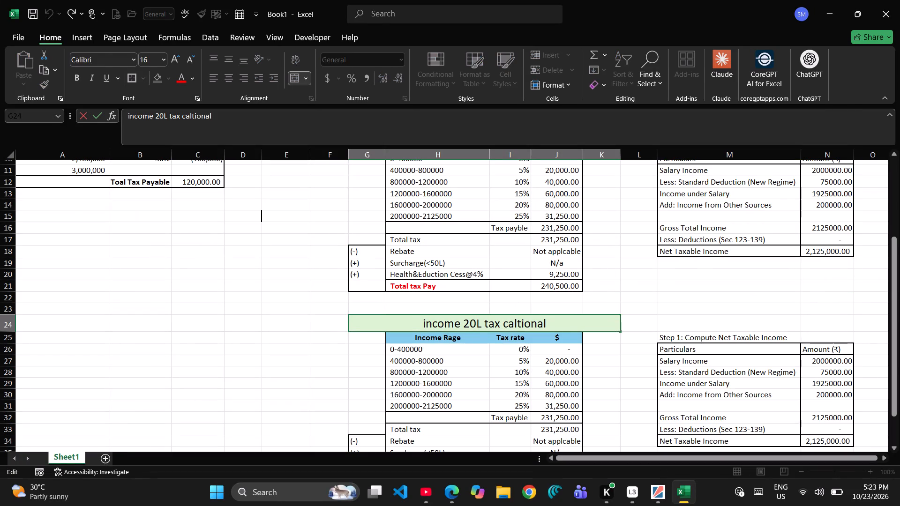
key(BackSpace)
key(BackSpace)
text(15)
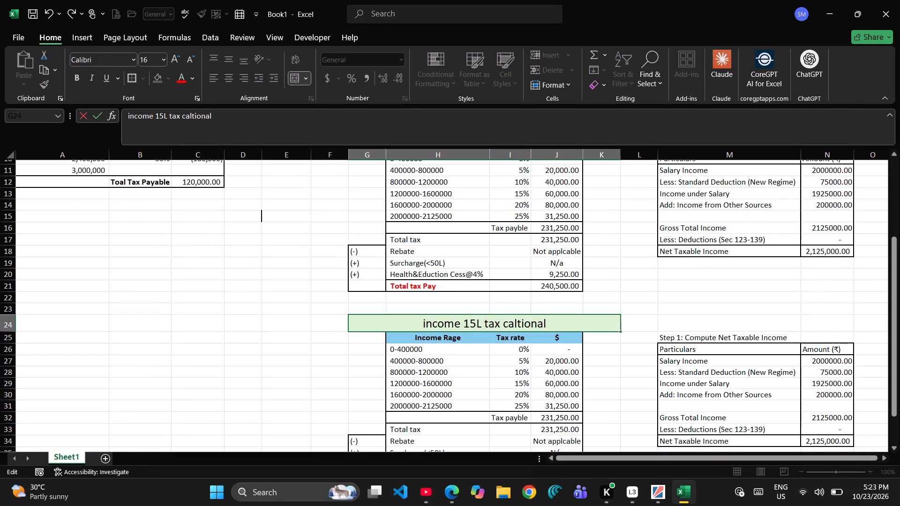
click(406, 384)
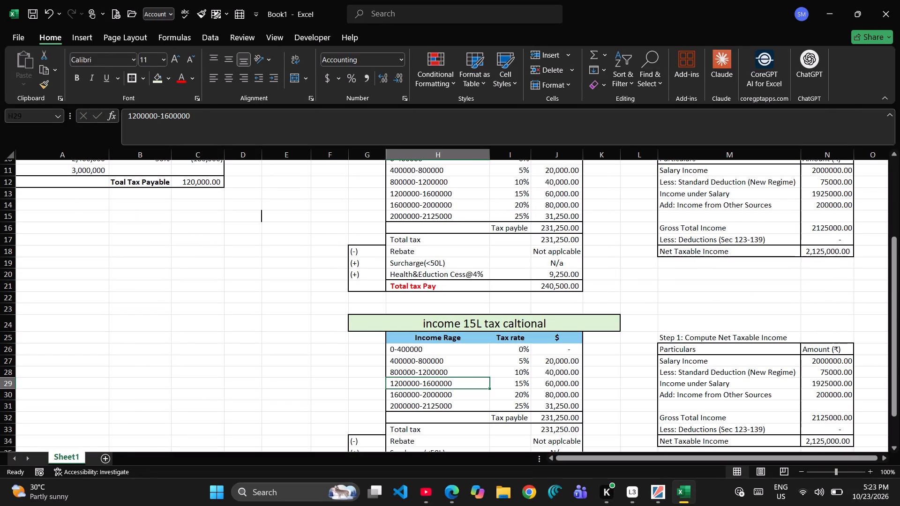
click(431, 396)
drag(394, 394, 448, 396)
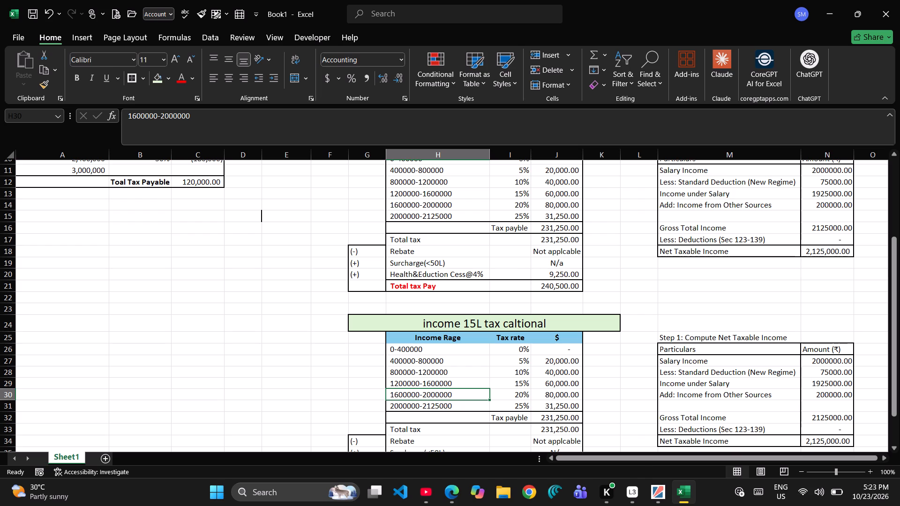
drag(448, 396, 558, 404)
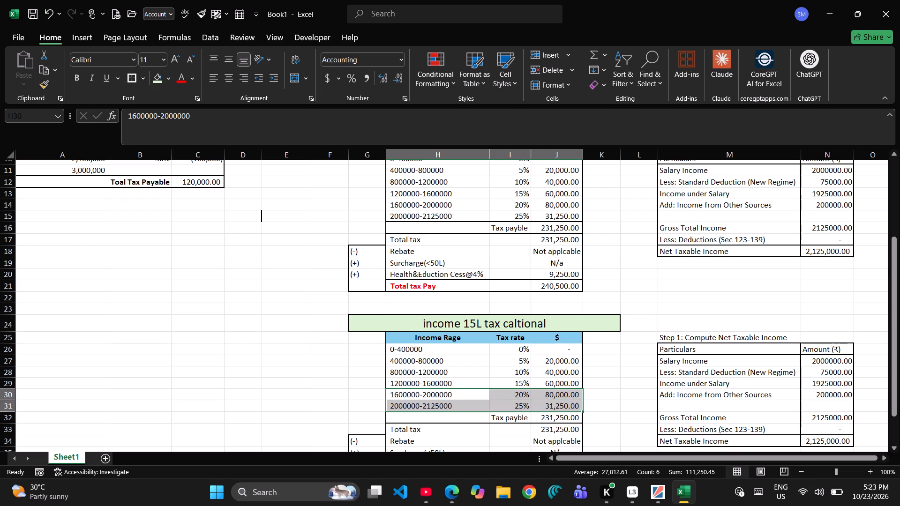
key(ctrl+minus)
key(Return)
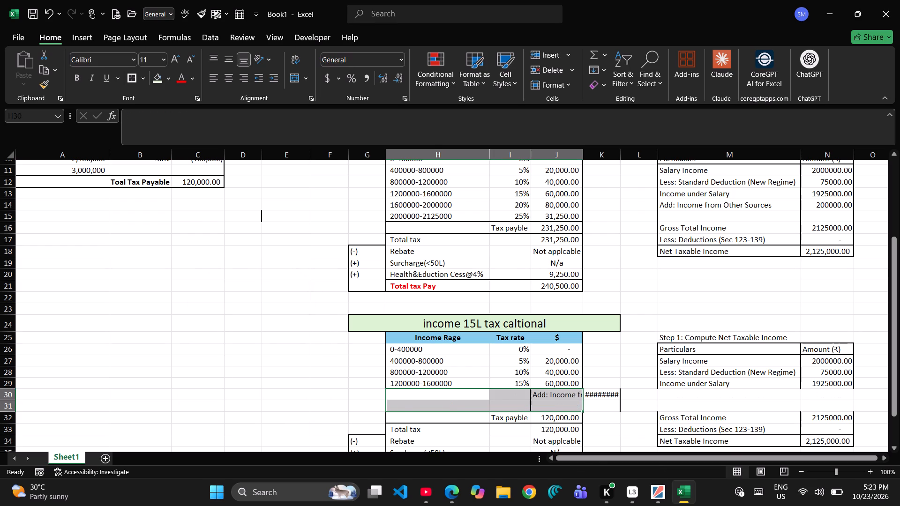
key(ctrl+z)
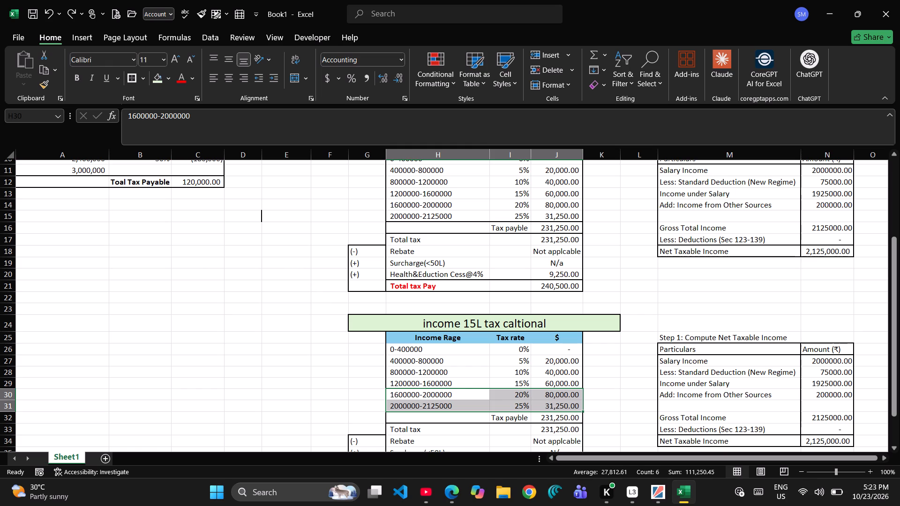
Try to remove the outline borders from slab cells H30:J31 in the 15L table.
key(ctrl+shift+minus)
key(ctrl+shift+minus)
key(ctrl+shift+minus)
key(ctrl+shift+minus)
key(ctrl+shift+minus)
click(507, 407)
drag(433, 394, 563, 402)
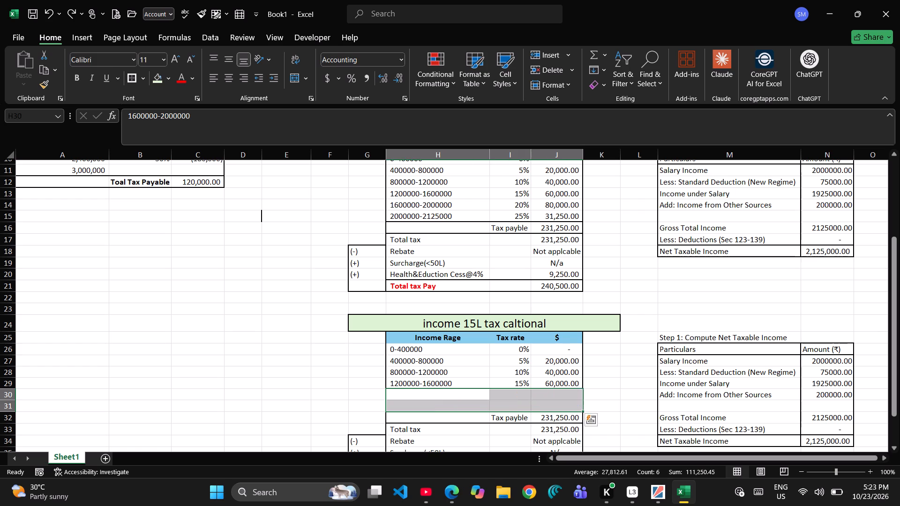
key(Delete)
drag(536, 411, 495, 391)
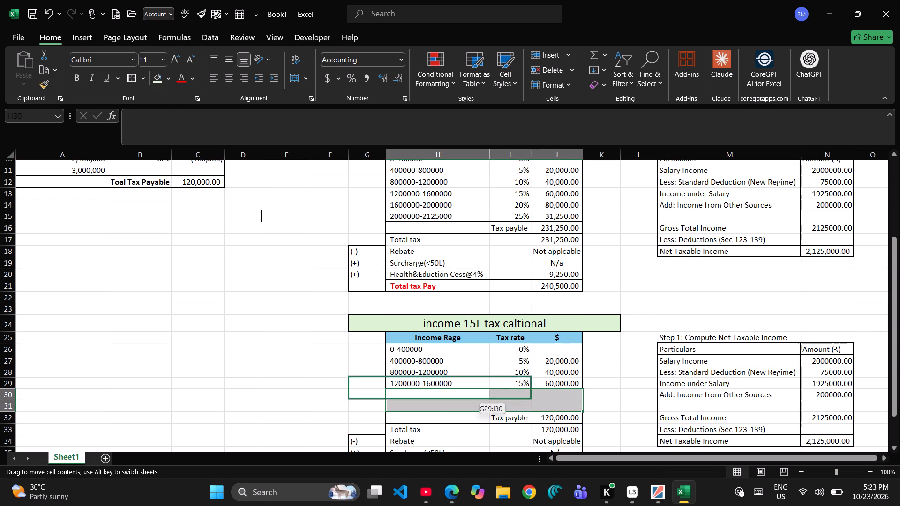
drag(495, 391, 538, 401)
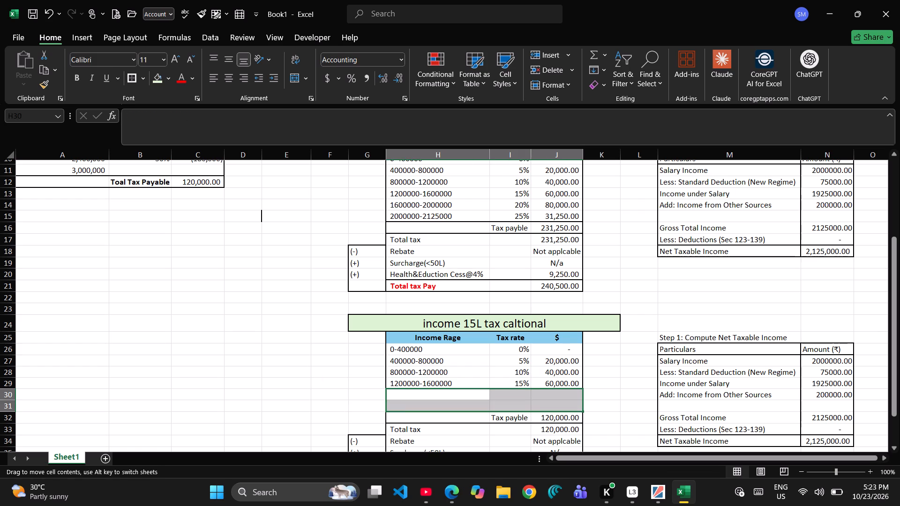
double_click(462, 384)
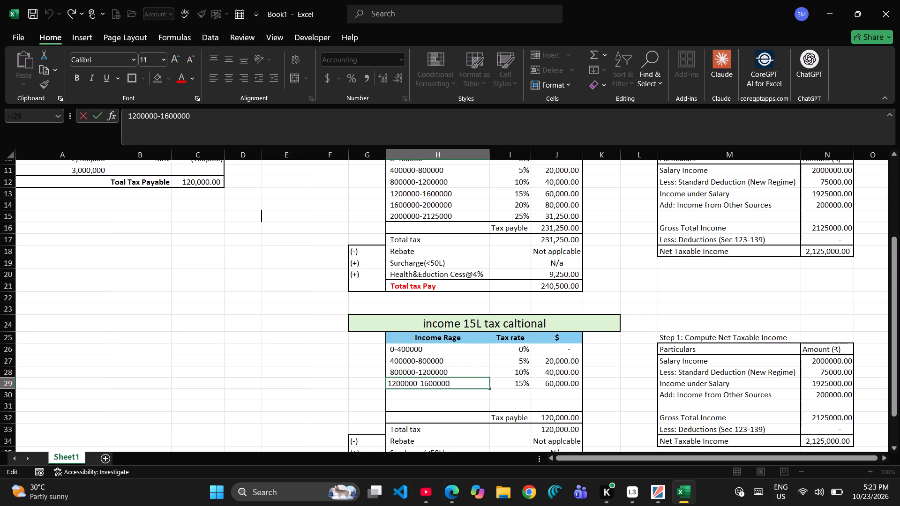
click(427, 385)
key(BackSpace)
key(5)
key(Return)
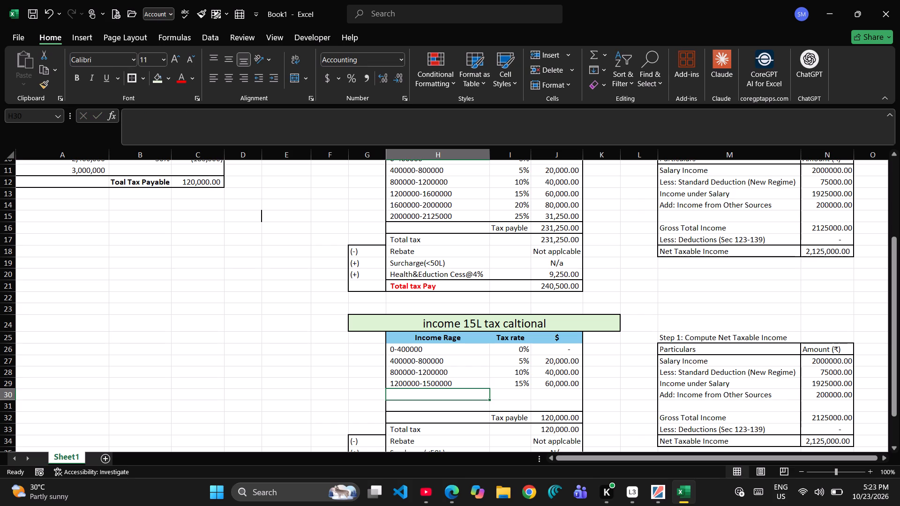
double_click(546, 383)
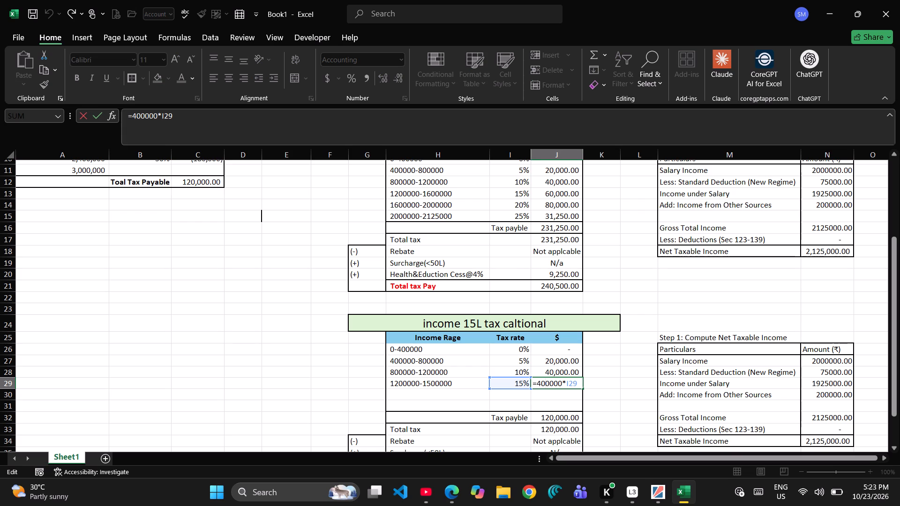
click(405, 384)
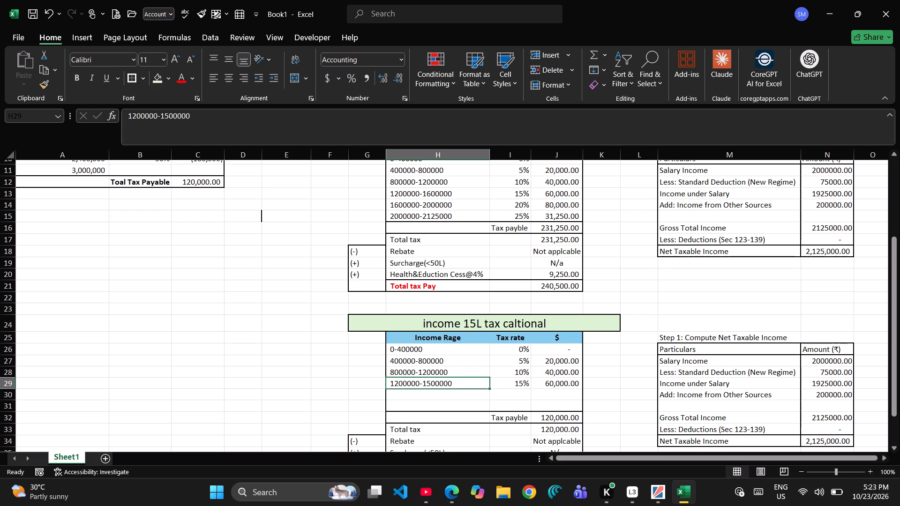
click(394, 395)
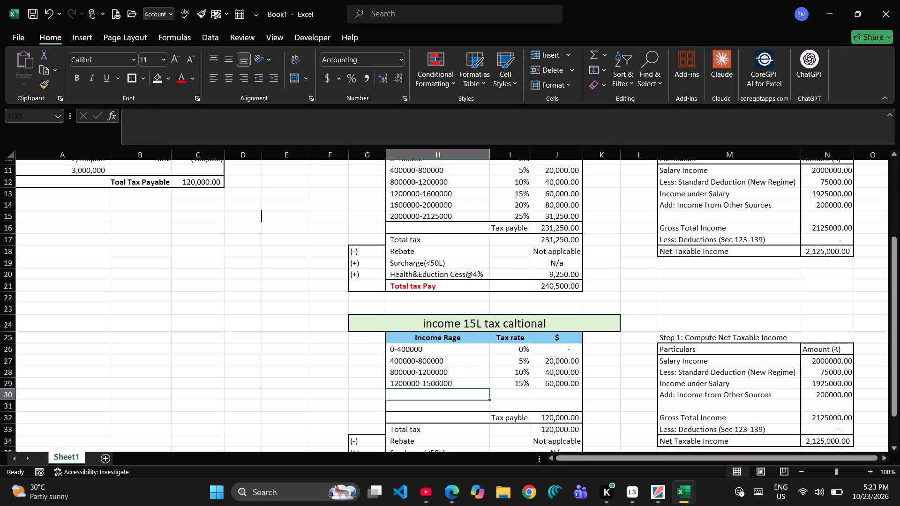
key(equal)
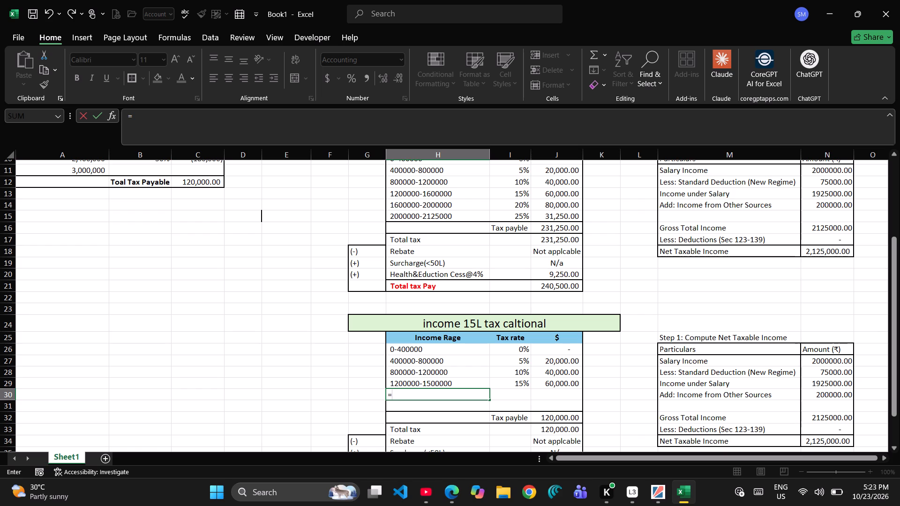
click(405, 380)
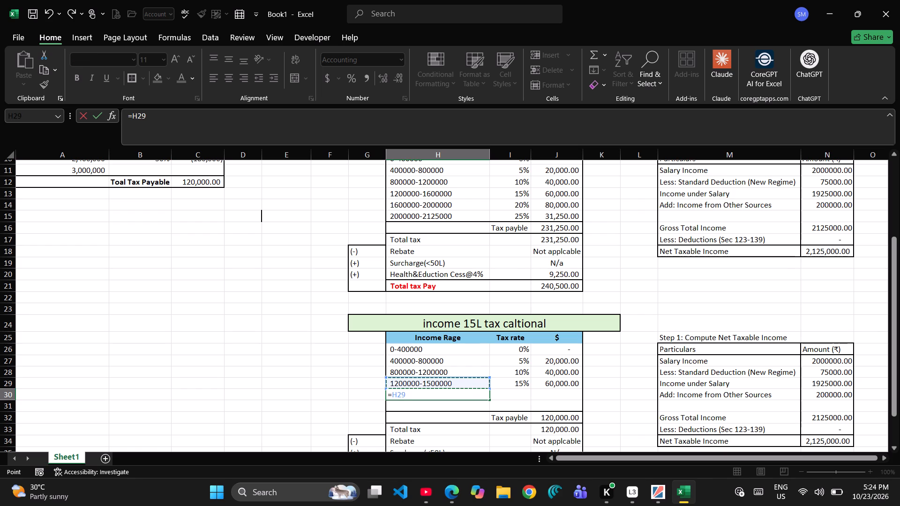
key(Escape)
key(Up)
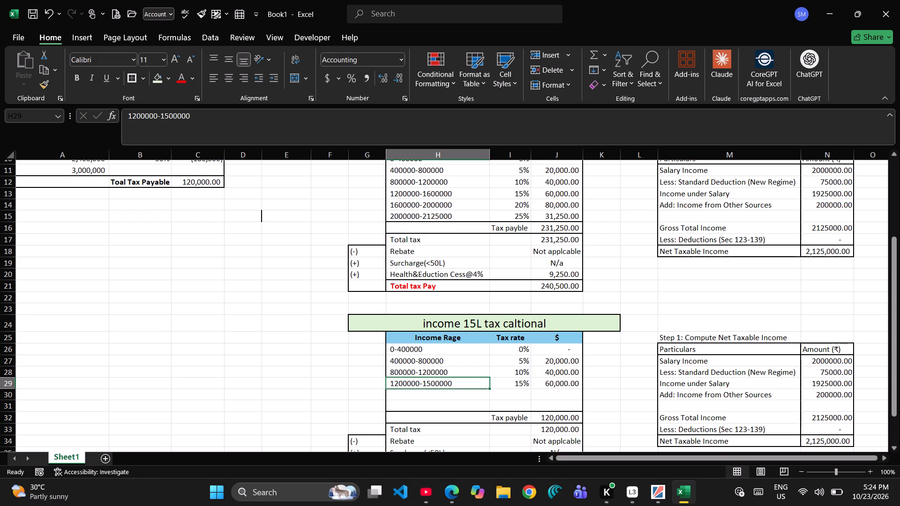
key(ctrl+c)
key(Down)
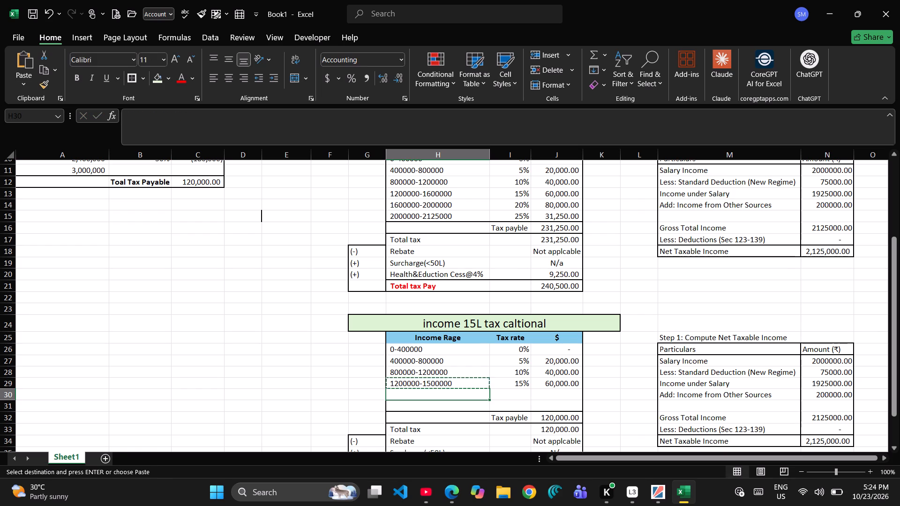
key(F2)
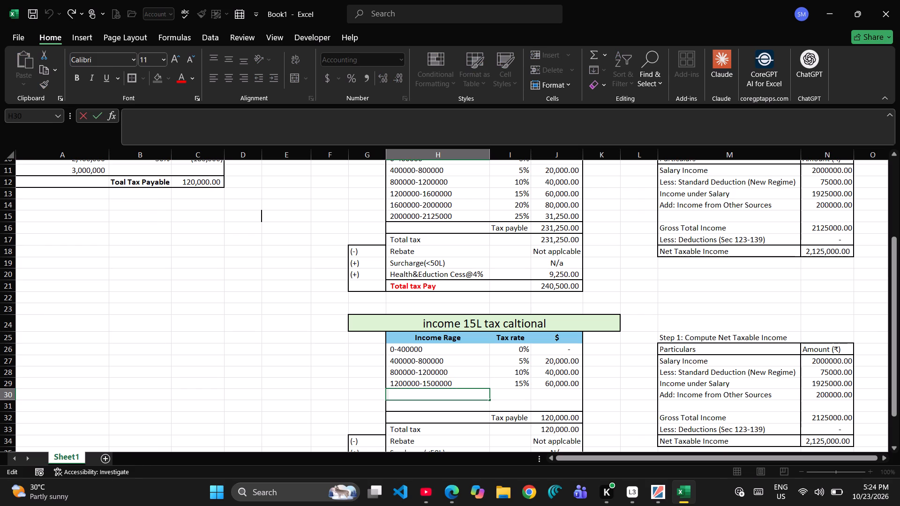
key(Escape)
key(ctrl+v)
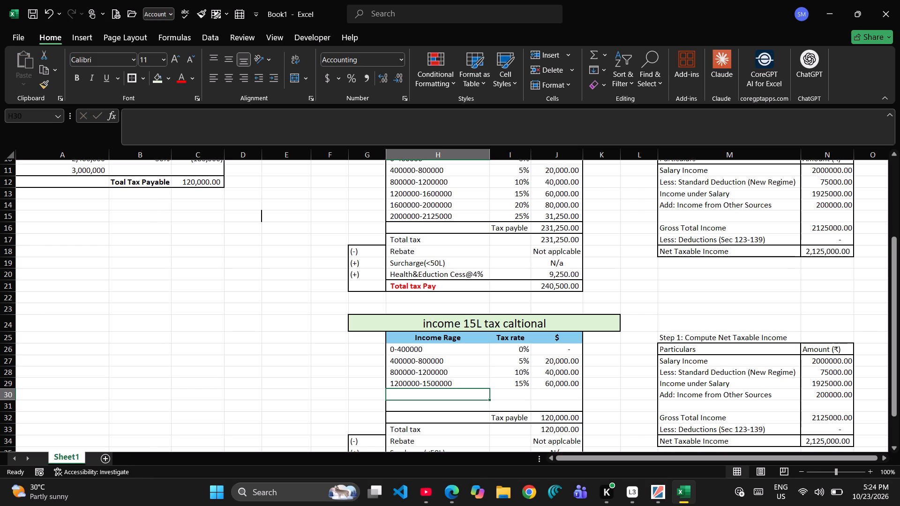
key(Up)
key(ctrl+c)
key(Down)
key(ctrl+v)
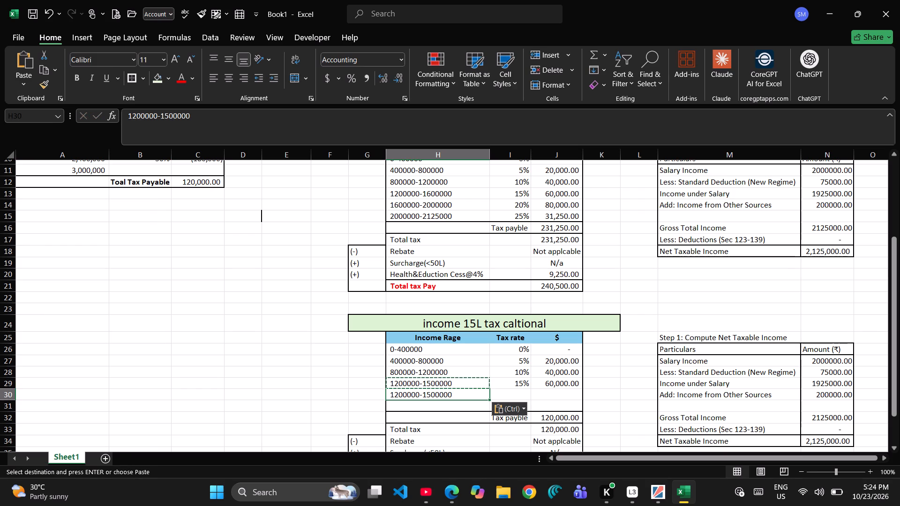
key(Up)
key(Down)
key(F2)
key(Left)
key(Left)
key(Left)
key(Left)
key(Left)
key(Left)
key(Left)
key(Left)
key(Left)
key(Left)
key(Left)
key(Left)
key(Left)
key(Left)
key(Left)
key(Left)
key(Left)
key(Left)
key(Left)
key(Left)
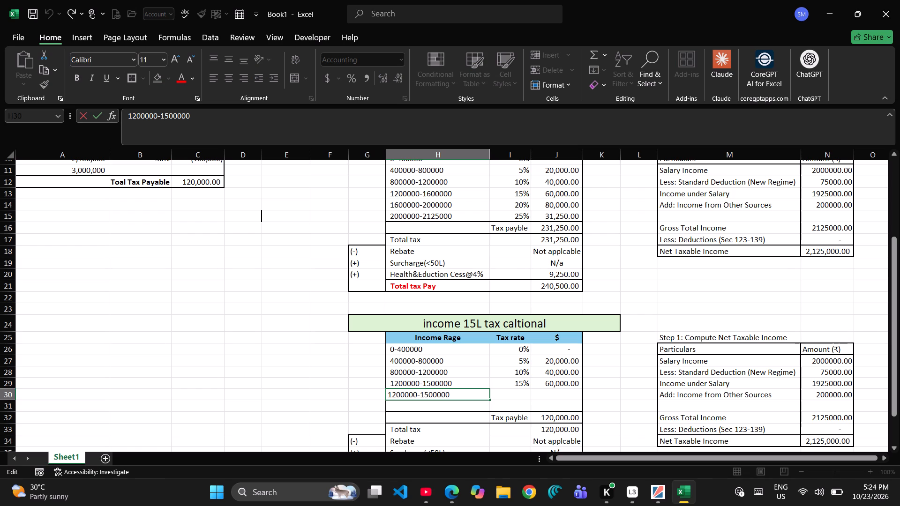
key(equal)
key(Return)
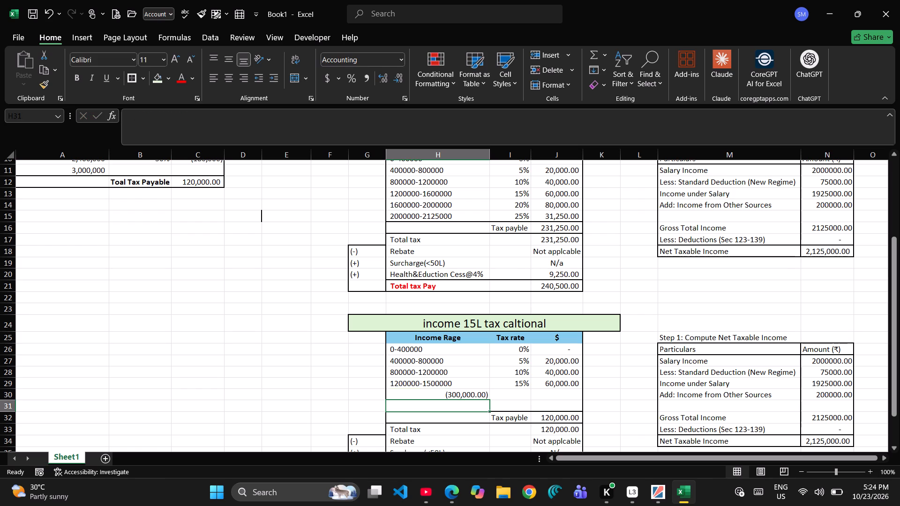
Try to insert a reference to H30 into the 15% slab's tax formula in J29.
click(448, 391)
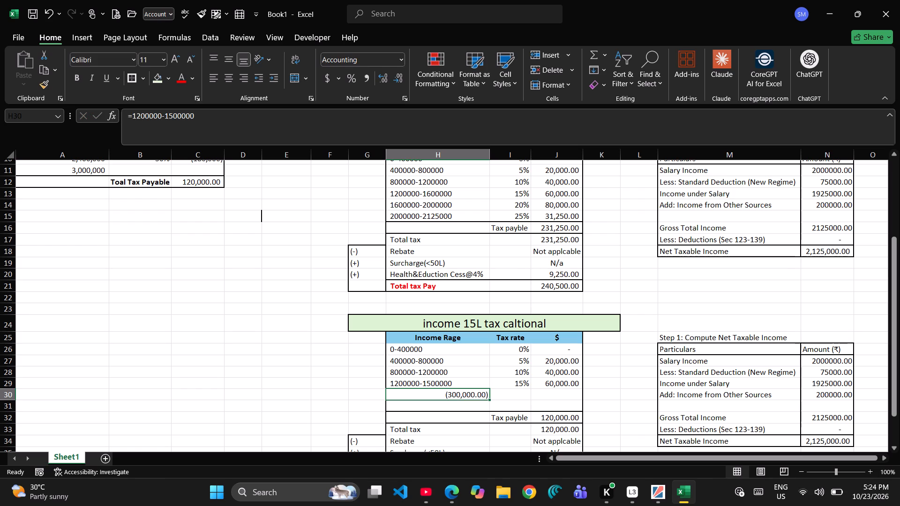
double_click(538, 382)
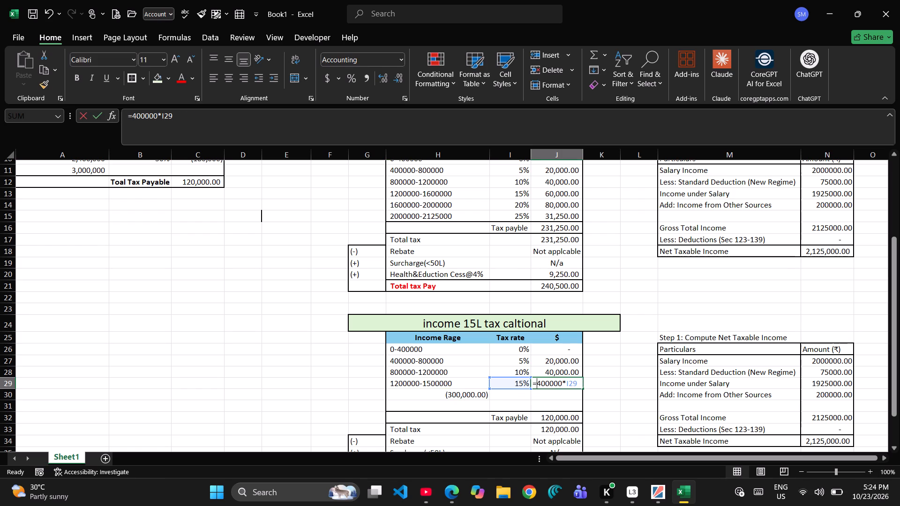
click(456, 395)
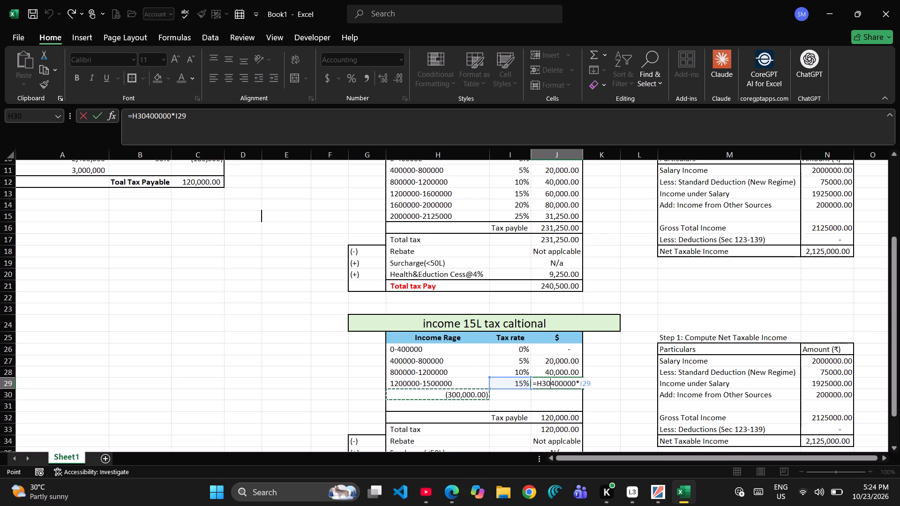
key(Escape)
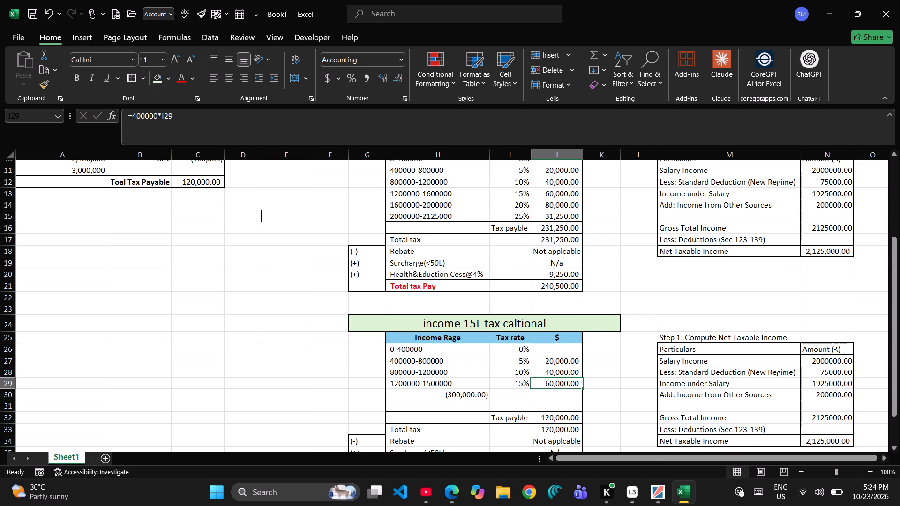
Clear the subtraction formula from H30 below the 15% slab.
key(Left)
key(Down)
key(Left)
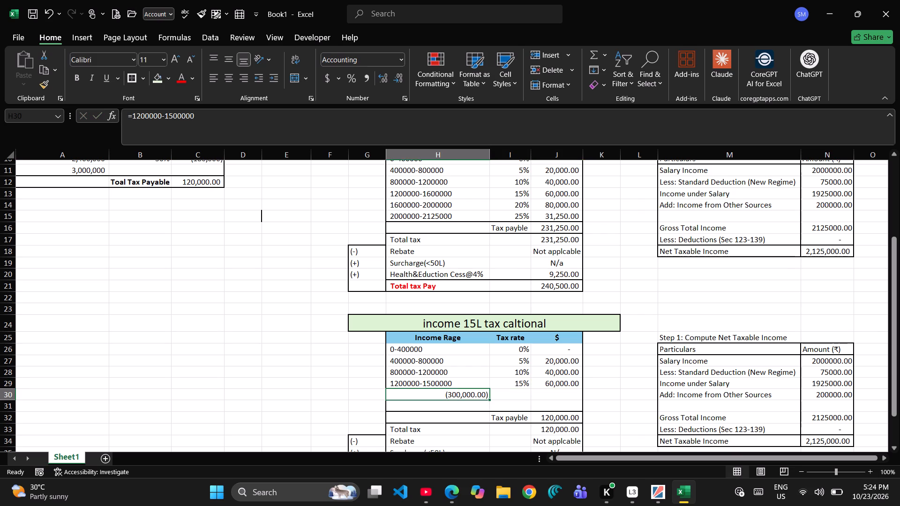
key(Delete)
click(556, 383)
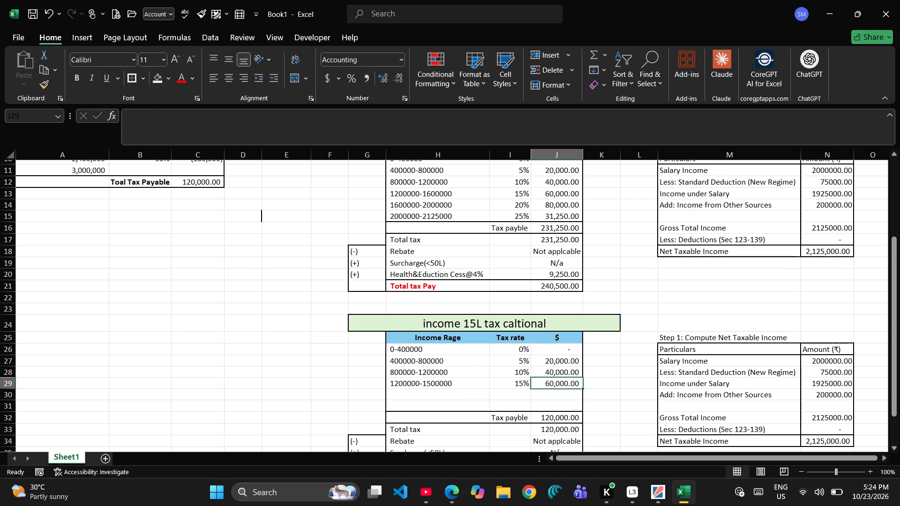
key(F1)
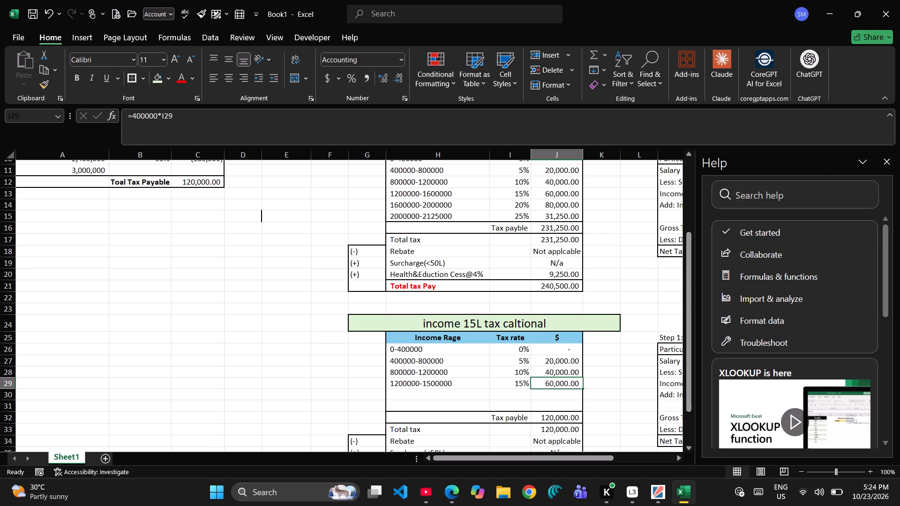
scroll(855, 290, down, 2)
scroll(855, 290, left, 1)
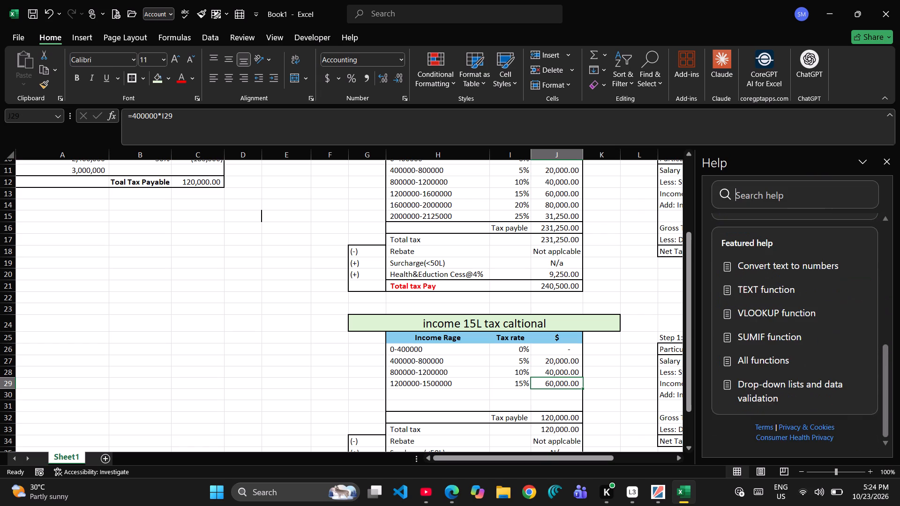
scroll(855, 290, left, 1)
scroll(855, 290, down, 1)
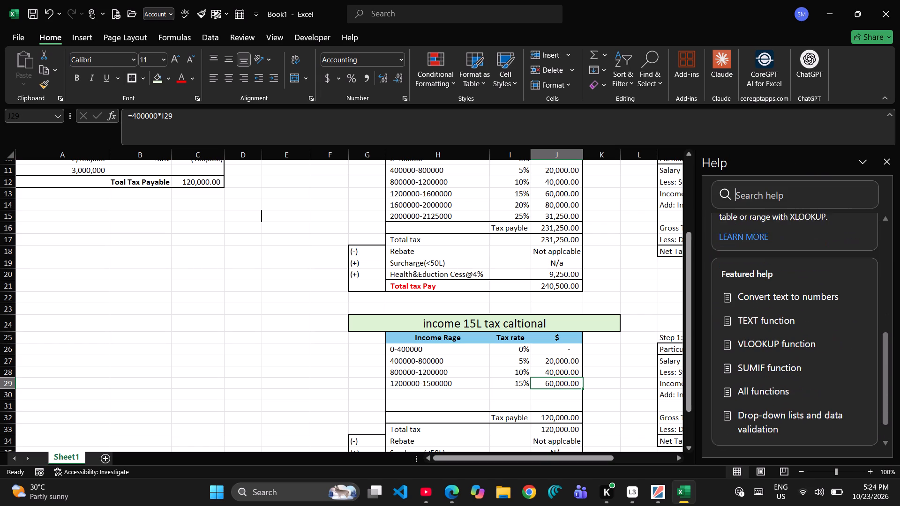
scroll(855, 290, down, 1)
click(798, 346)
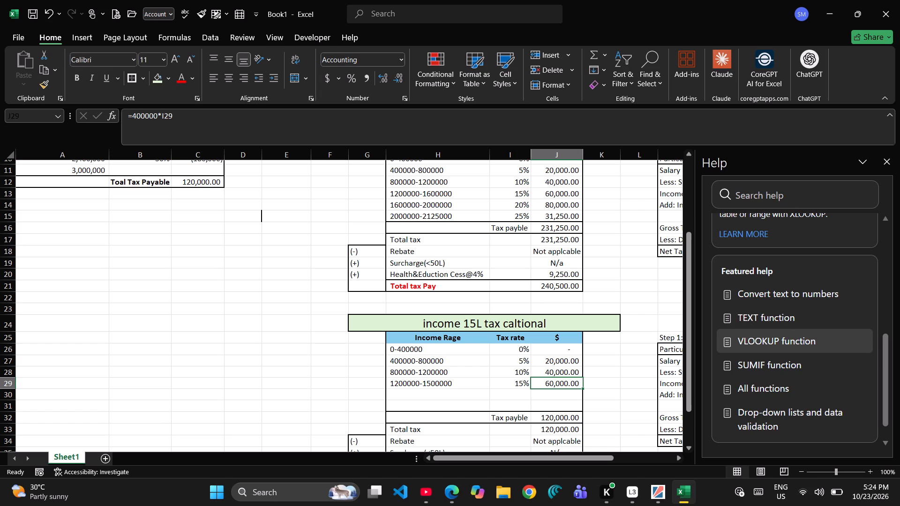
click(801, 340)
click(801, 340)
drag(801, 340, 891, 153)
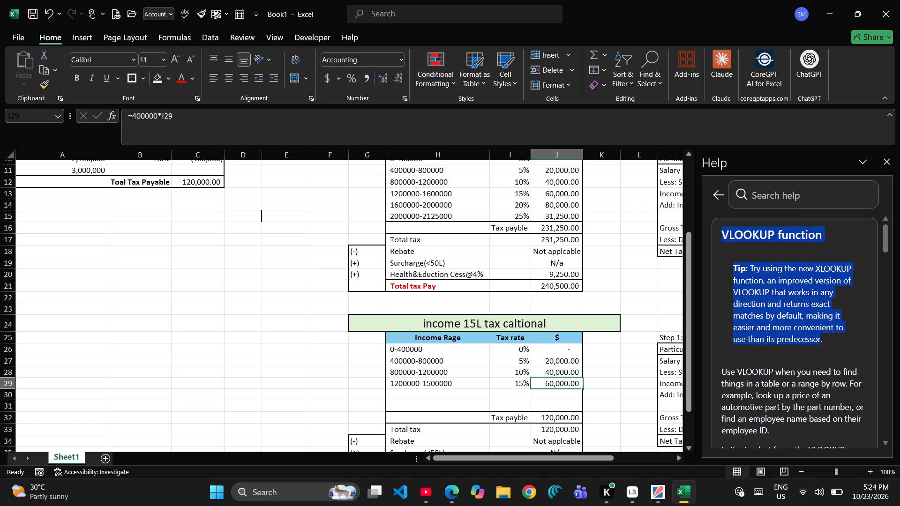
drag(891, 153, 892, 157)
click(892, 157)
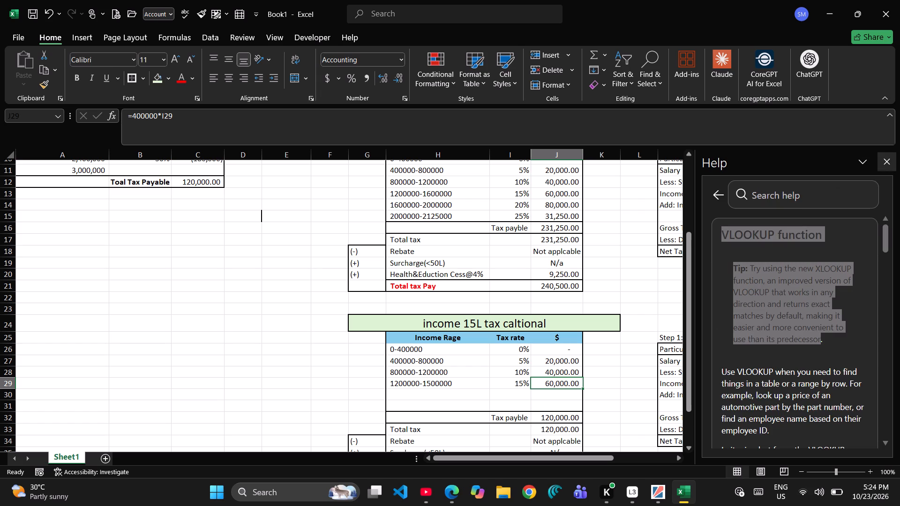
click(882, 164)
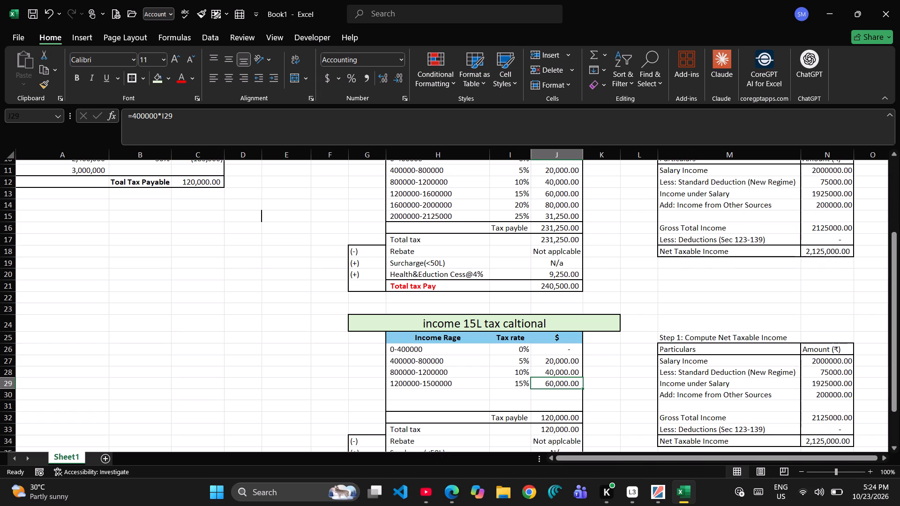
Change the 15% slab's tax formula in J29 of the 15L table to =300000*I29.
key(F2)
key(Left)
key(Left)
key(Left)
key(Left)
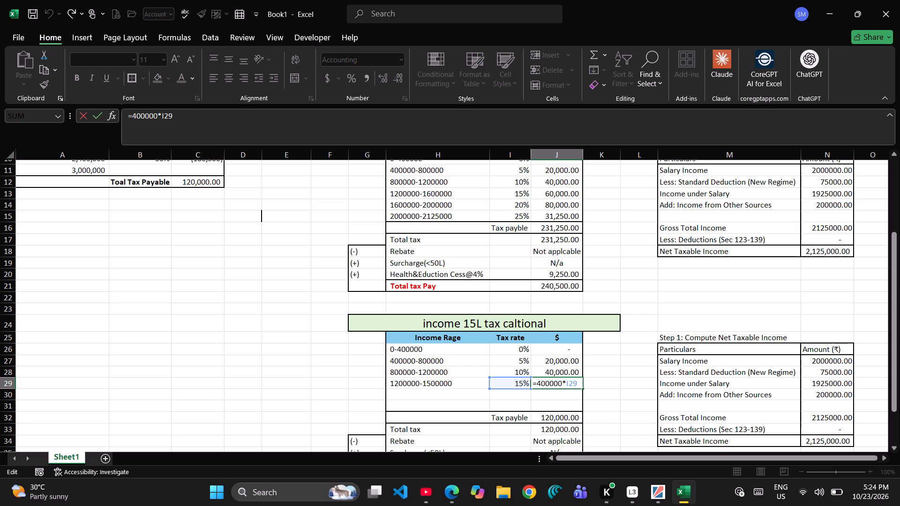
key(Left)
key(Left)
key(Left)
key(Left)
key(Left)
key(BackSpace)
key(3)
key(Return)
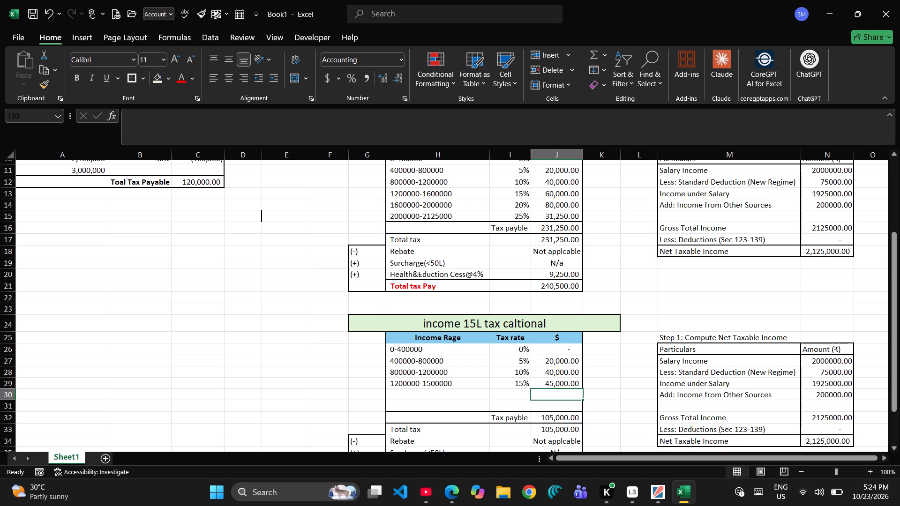
Set the Salary Income in N27 of the 15L net taxable income table to 1500000.
click(834, 360)
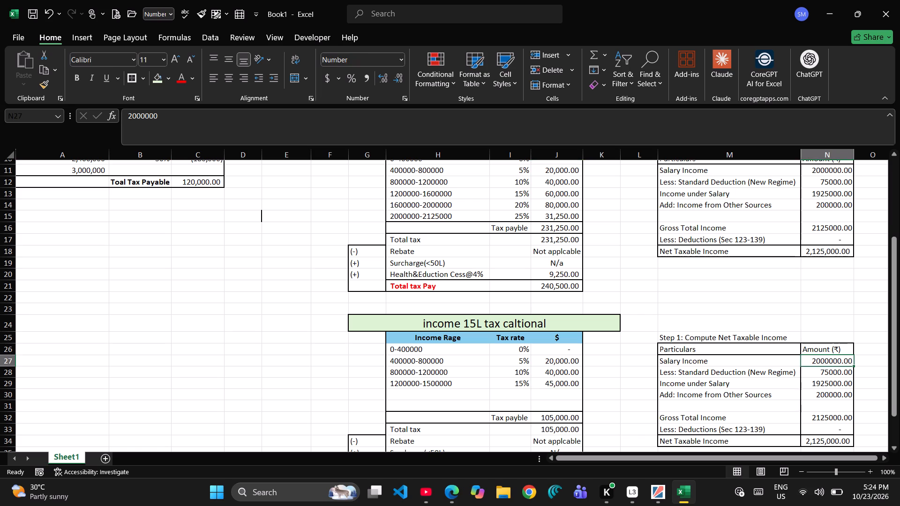
key(1)
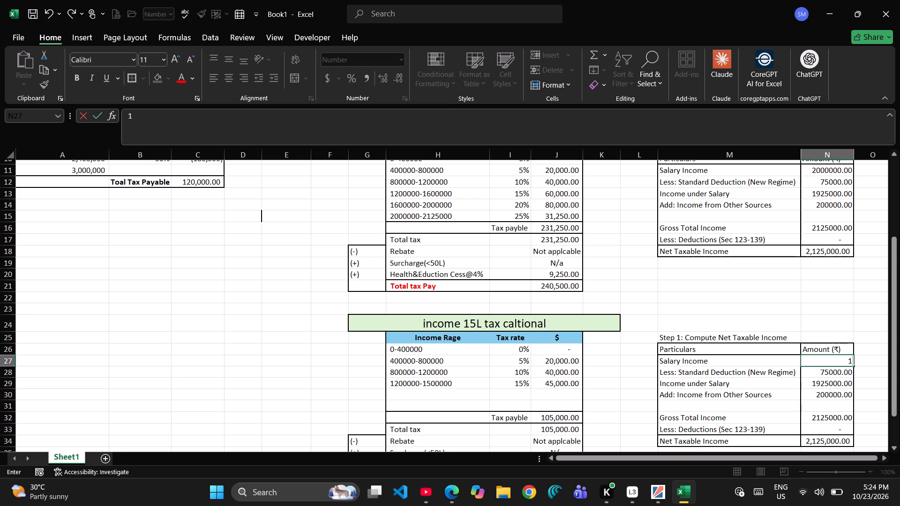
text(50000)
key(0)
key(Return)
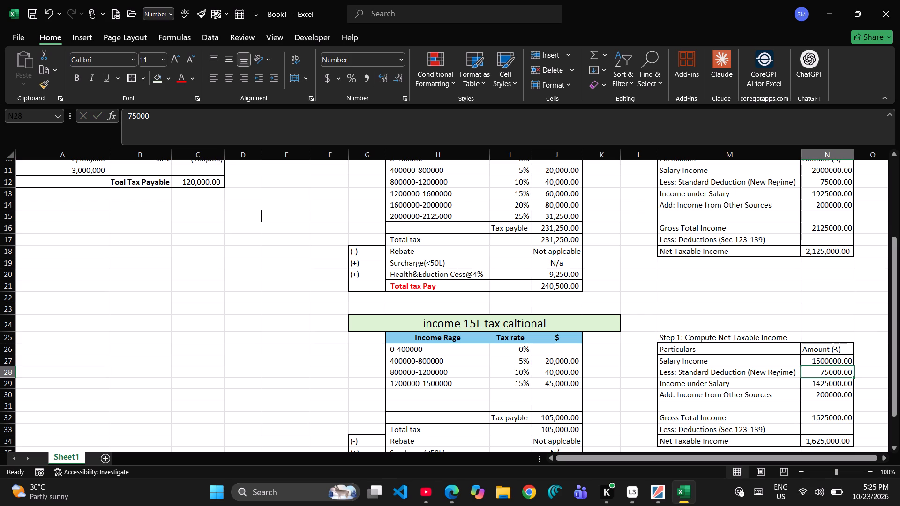
Consult the Homework 2 figures in the YouTube video and set Income from Other Sources in N30 of the Excel sheet to 300000.
scroll(702, 429, down, 2)
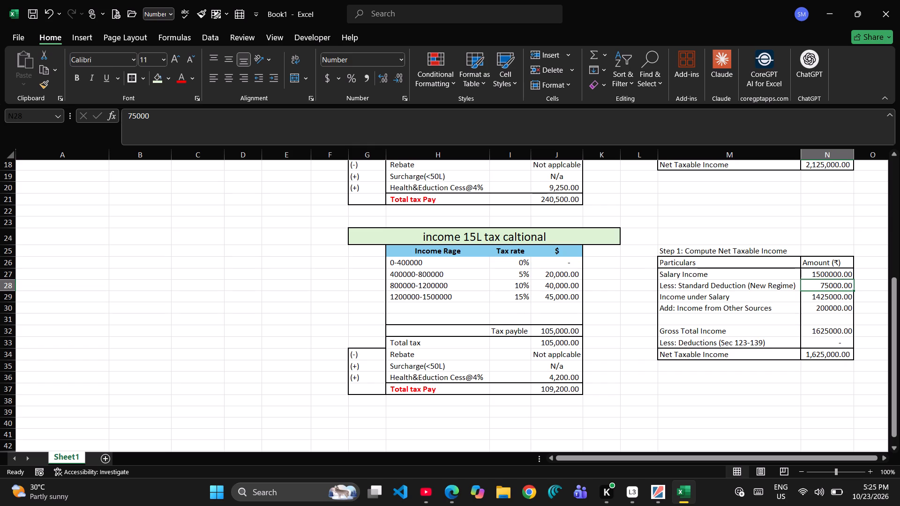
click(562, 381)
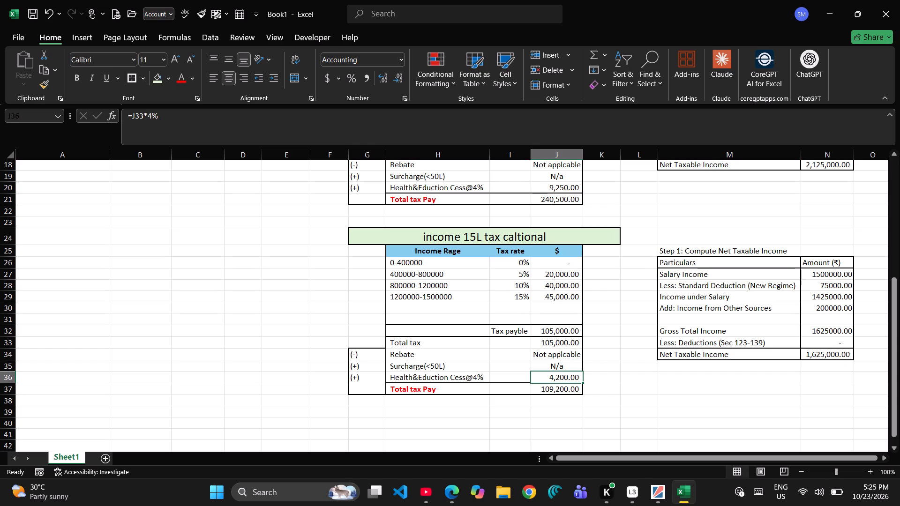
click(558, 389)
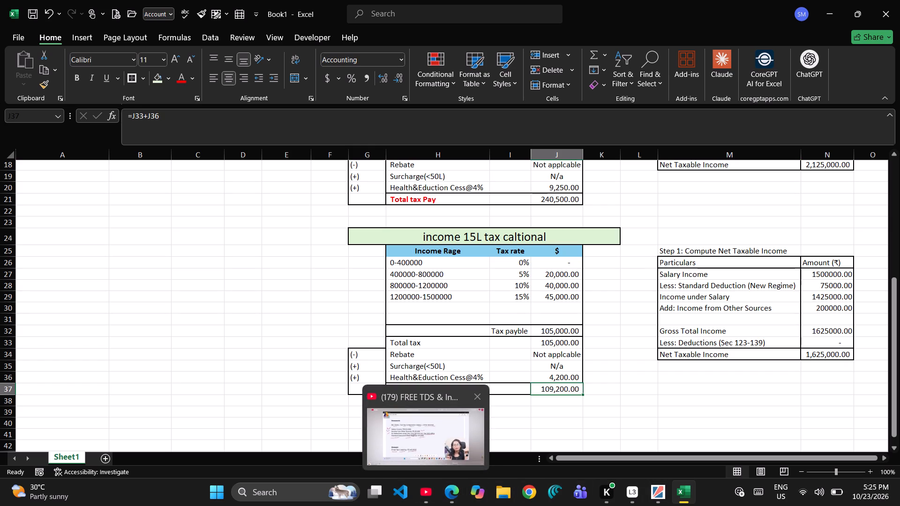
click(447, 449)
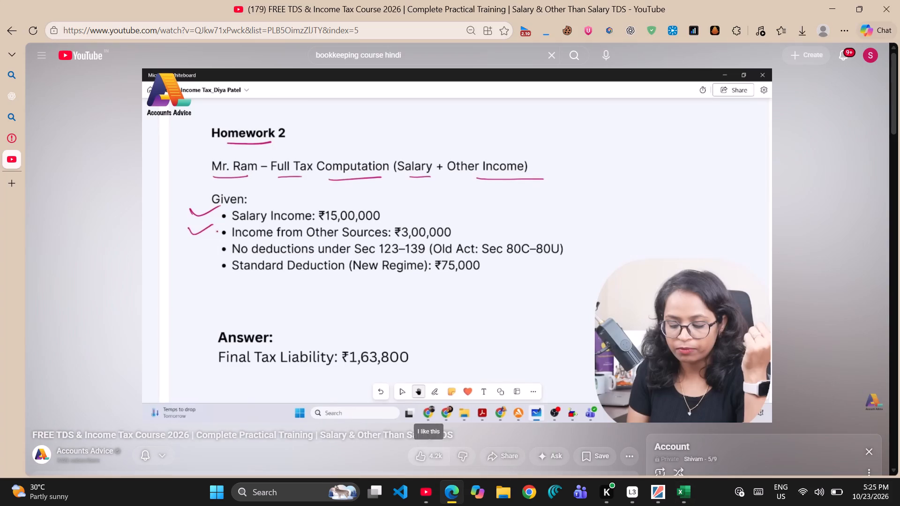
click(839, 6)
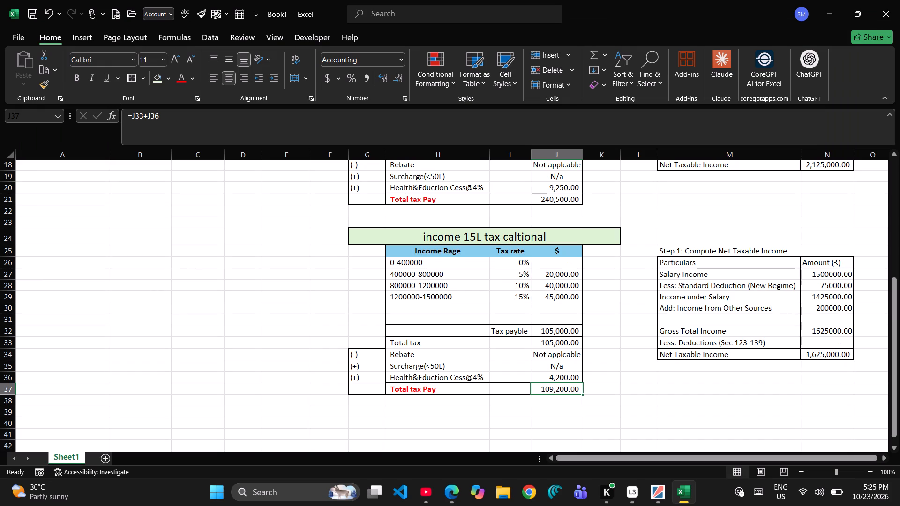
double_click(823, 309)
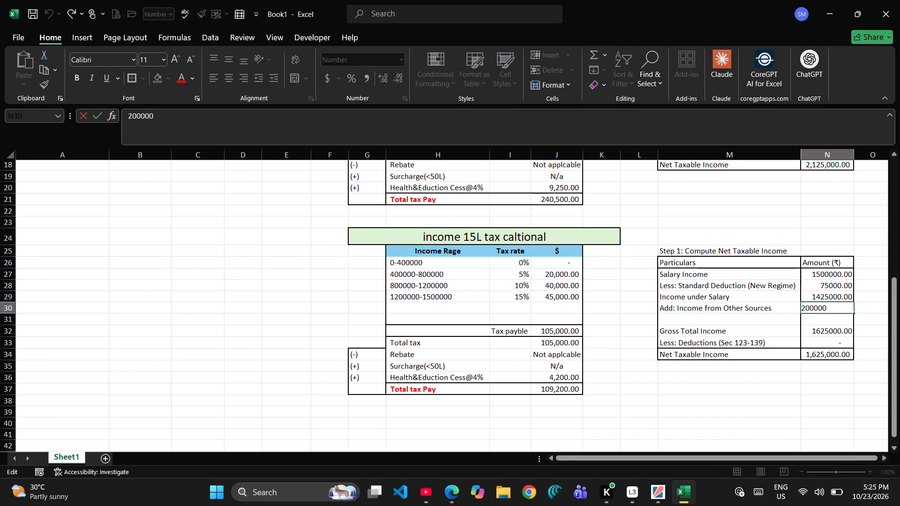
click(805, 309)
key(BackSpace)
key(3)
key(Return)
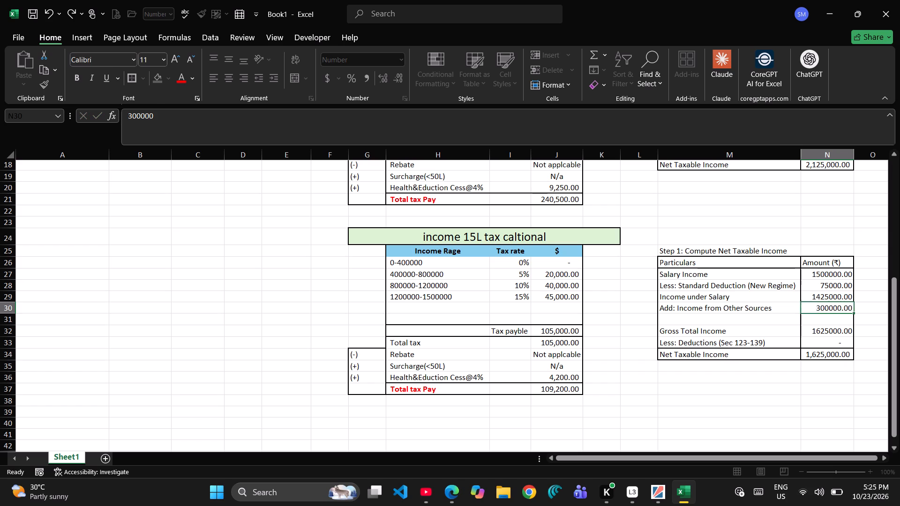
click(807, 357)
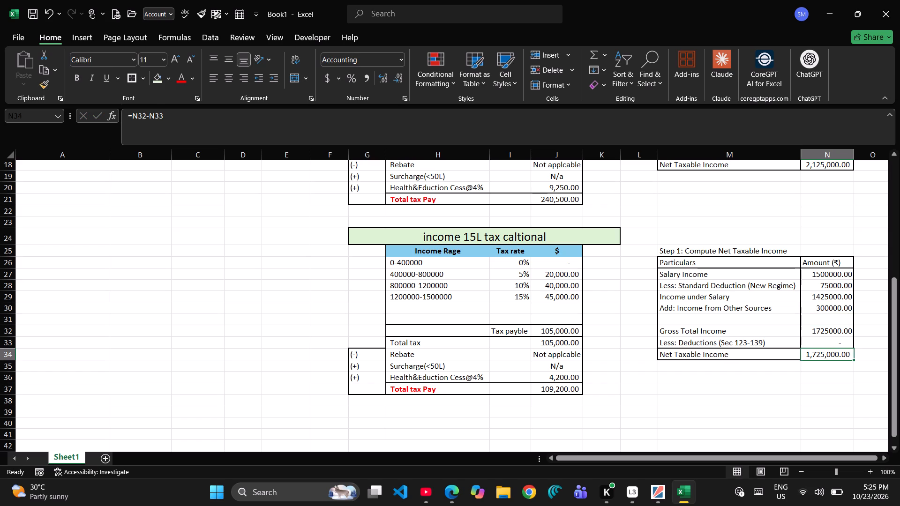
click(807, 357)
click(838, 353)
double_click(426, 297)
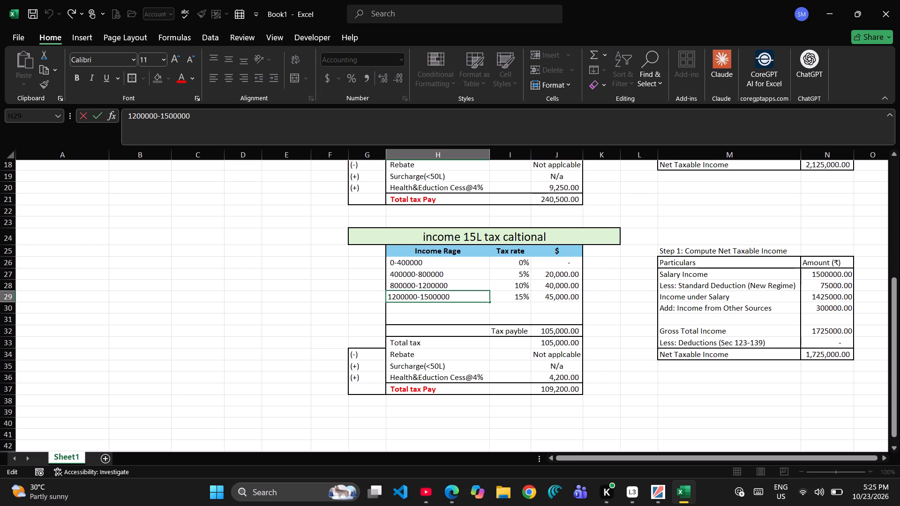
key(Right)
key(BackSpace)
key(6)
Change the 15% slab's tax formula in J29 to =400000*I29.
scroll(435, 270, up, 1)
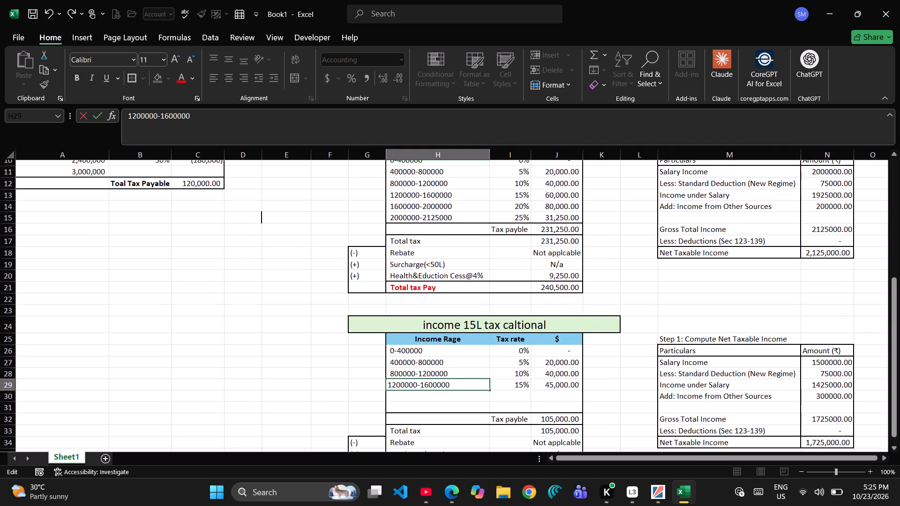
scroll(435, 270, up, 1)
double_click(557, 387)
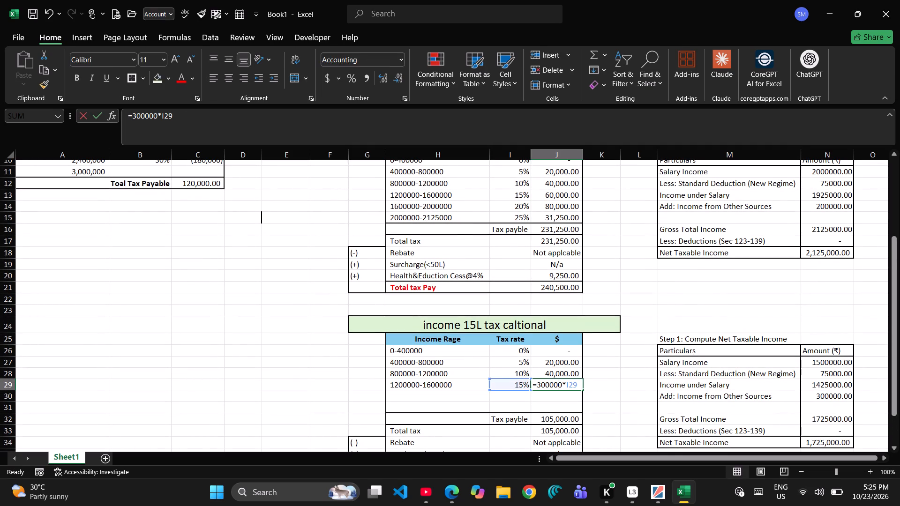
click(540, 387)
key(BackSpace)
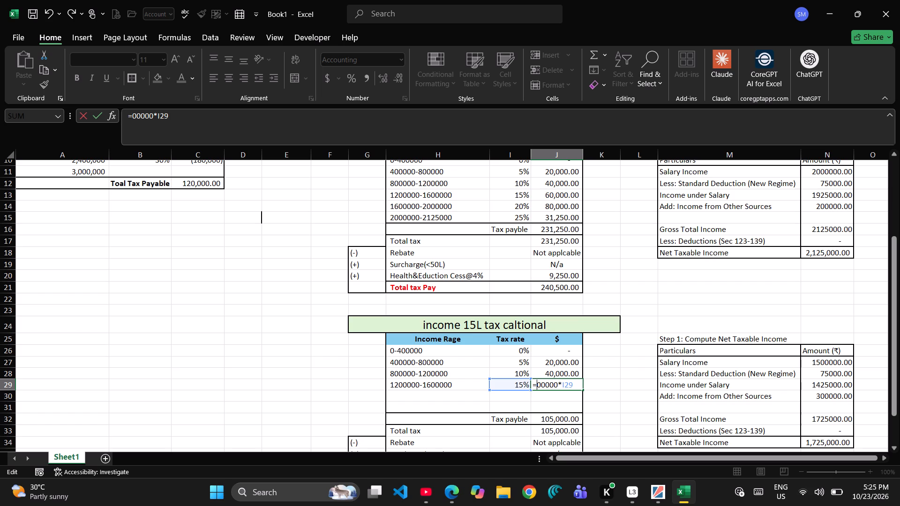
key(4)
key(Return)
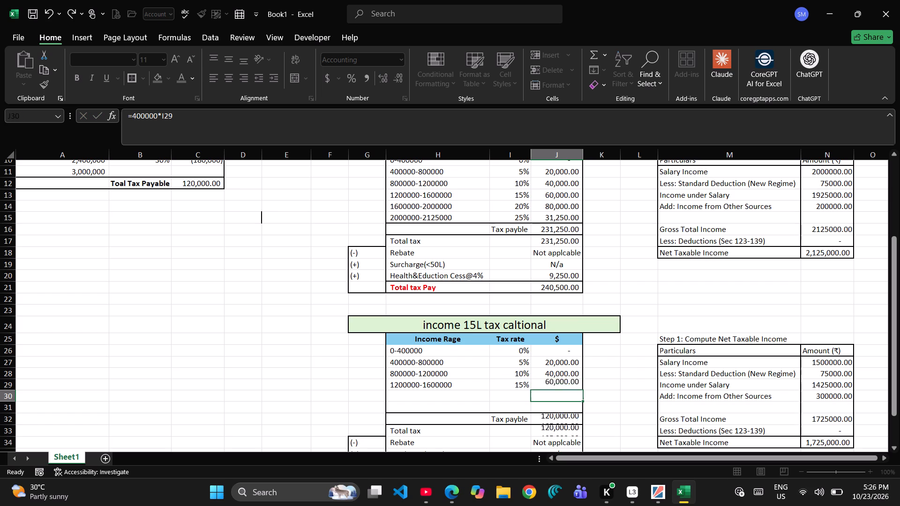
click(420, 392)
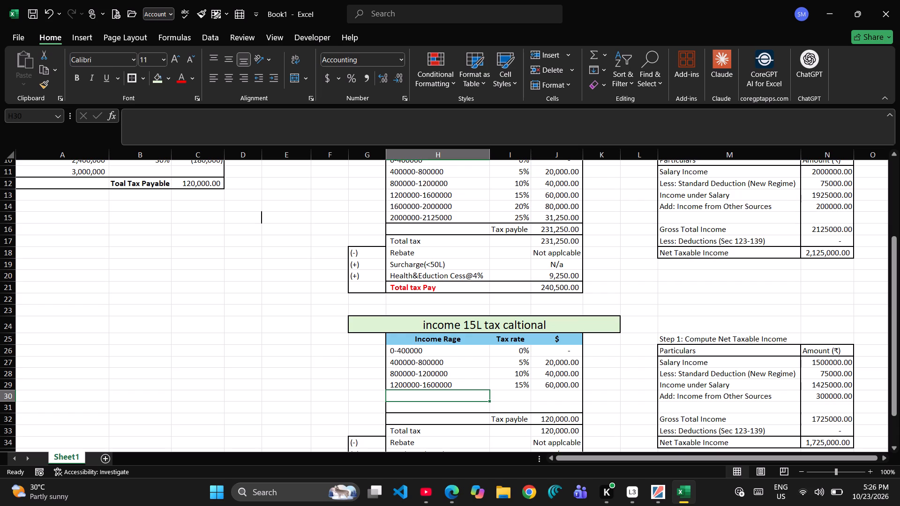
click(286, 392)
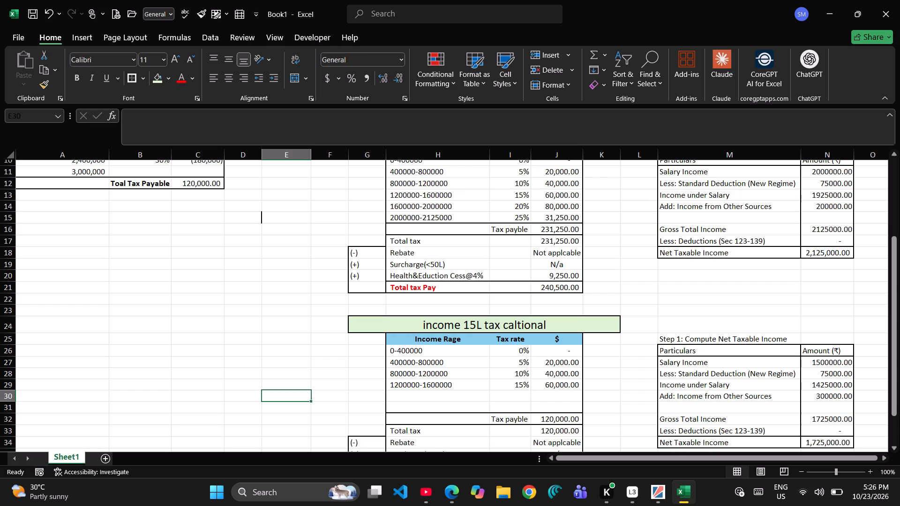
key(equal)
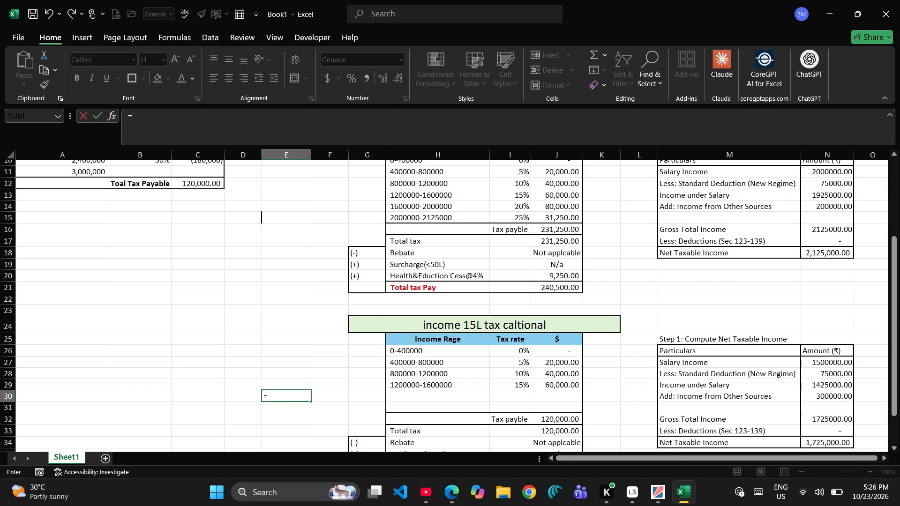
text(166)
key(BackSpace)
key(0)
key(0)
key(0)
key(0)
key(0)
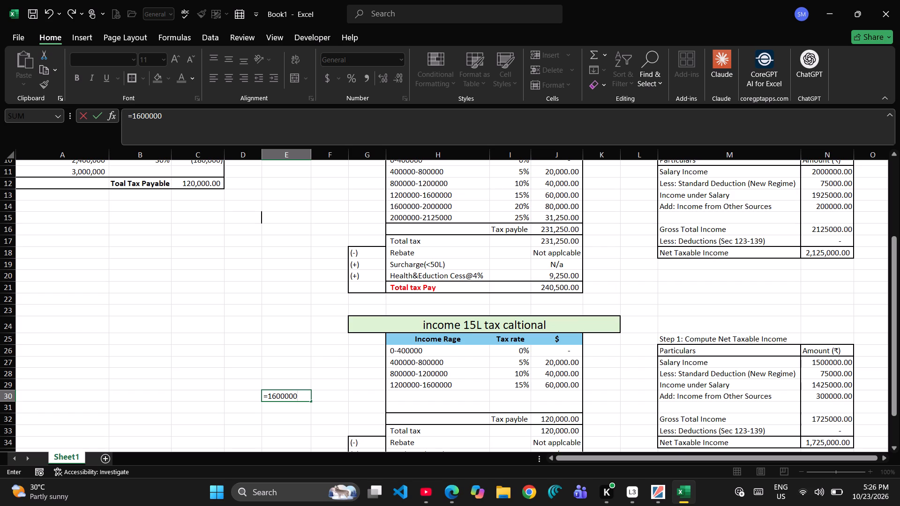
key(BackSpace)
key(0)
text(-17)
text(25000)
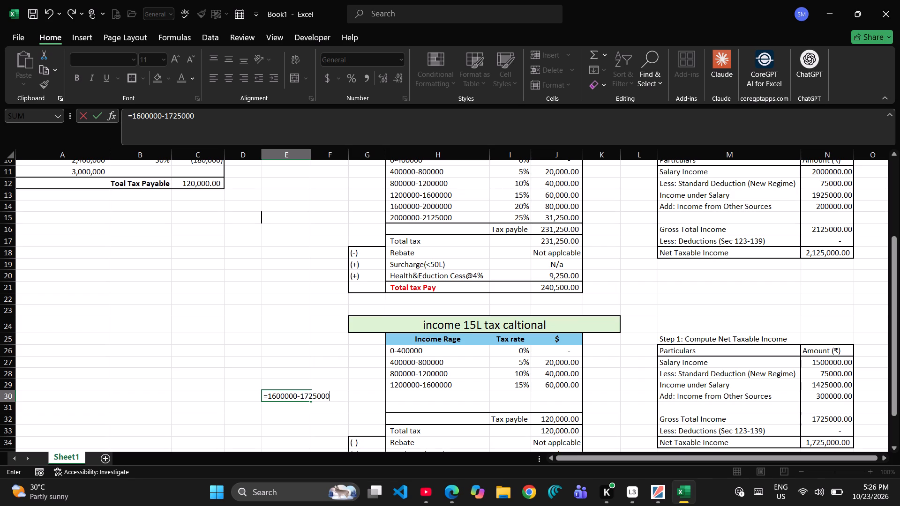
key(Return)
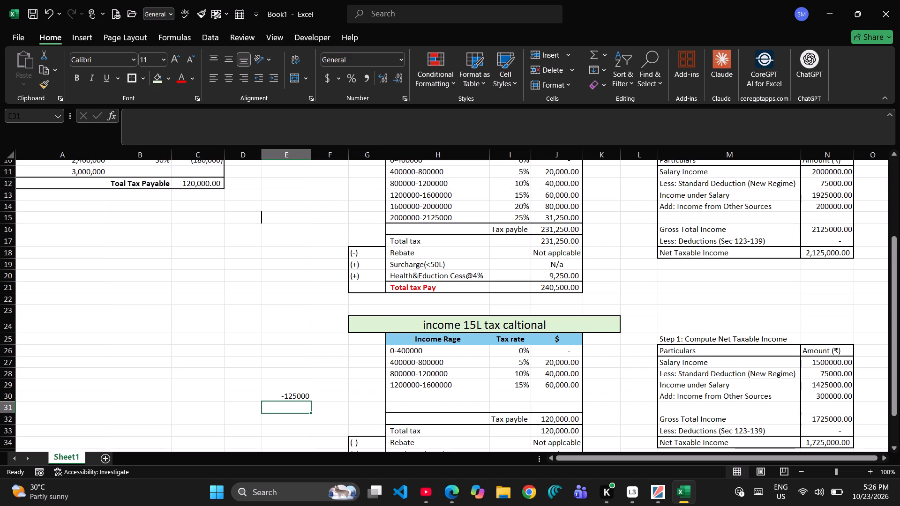
click(293, 397)
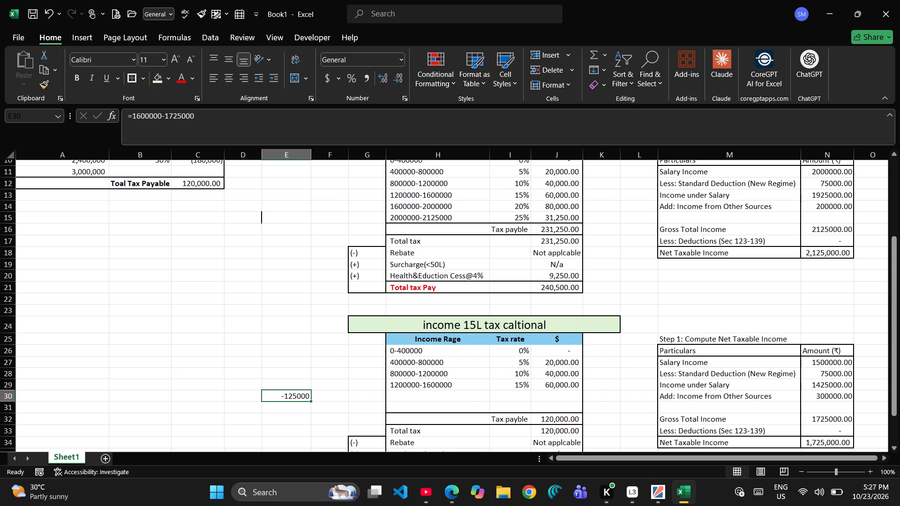
key(ctrl+c)
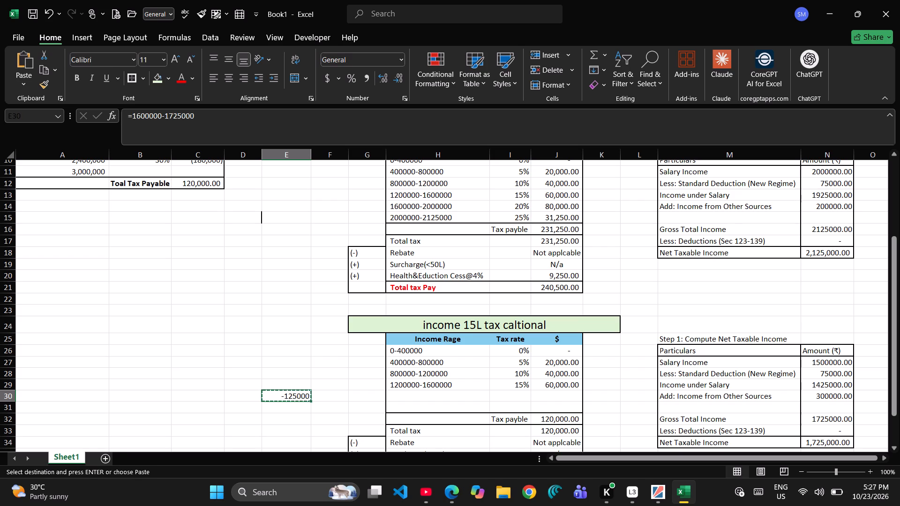
click(304, 394)
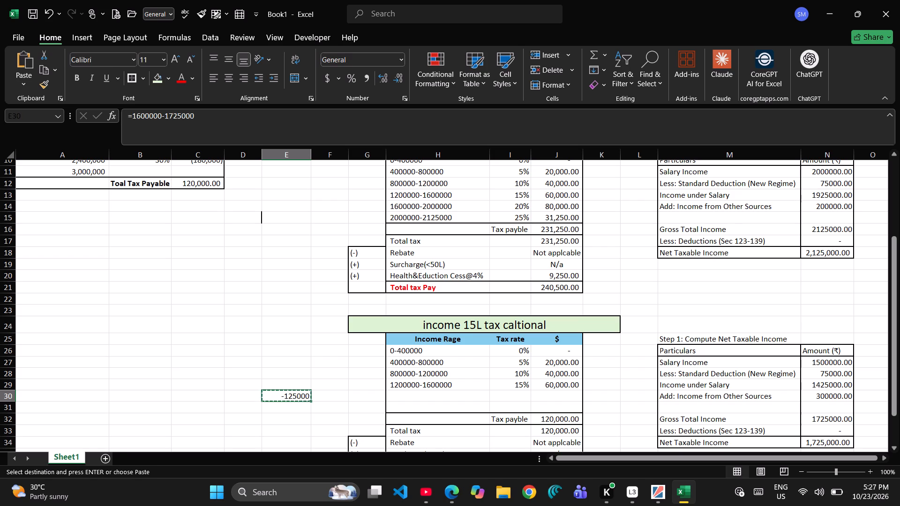
click(303, 394)
double_click(303, 394)
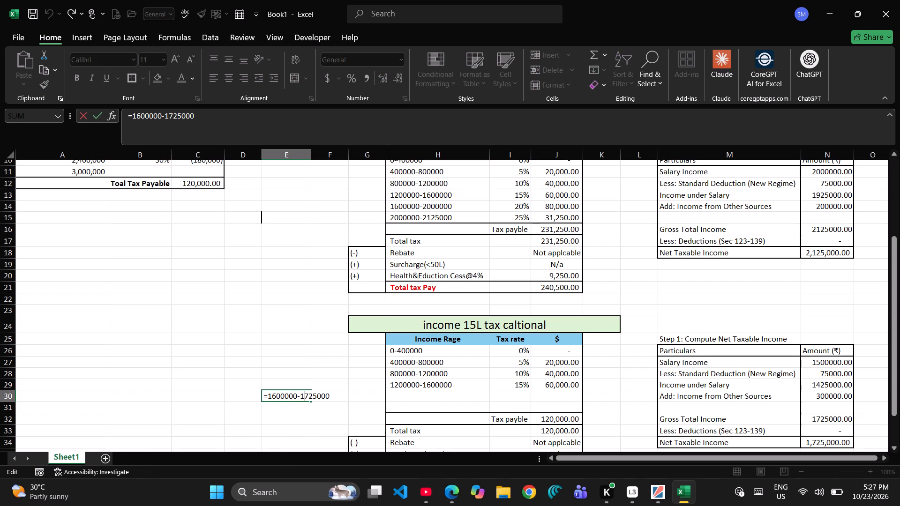
drag(268, 395, 362, 398)
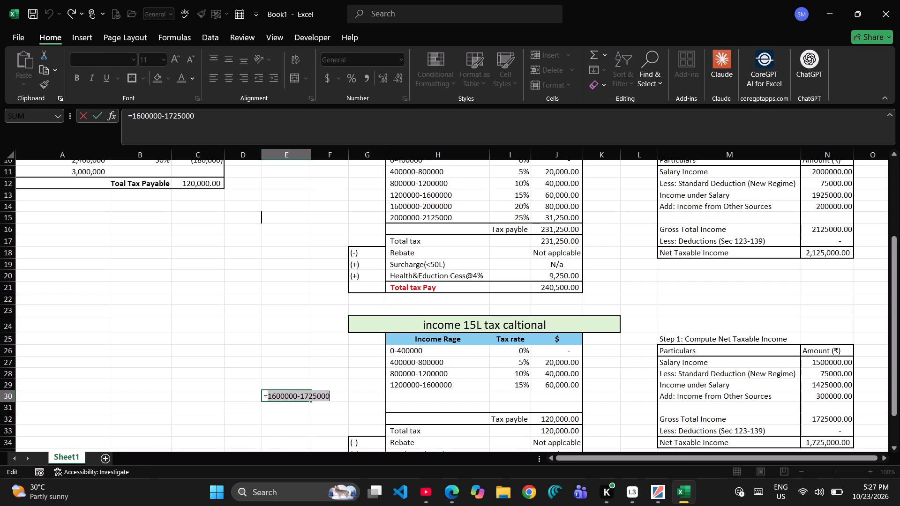
key(ctrl+c)
click(405, 396)
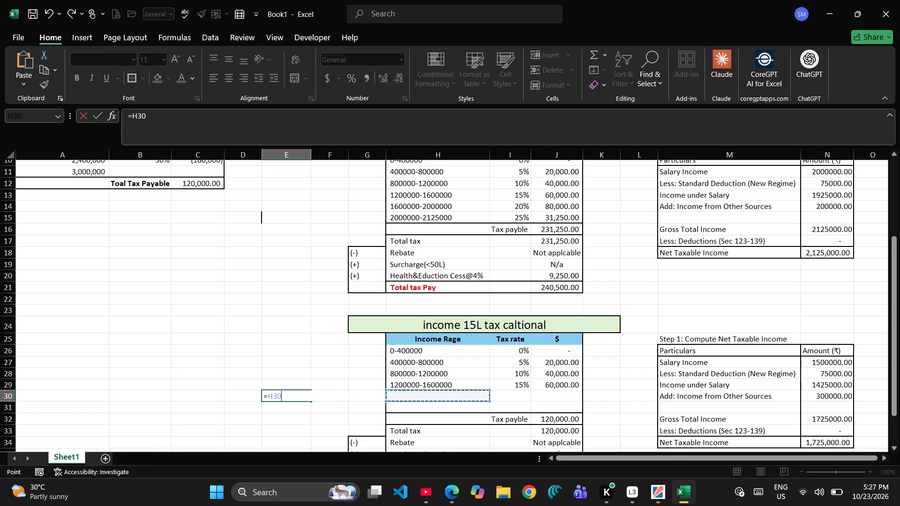
key(Escape)
key(Right)
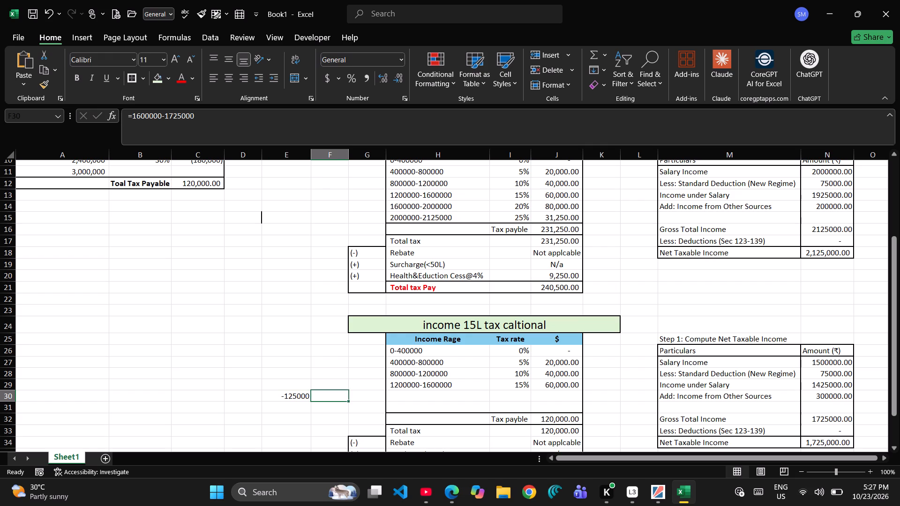
key(Right)
key(Right)
key(ctrl+v)
key(Right)
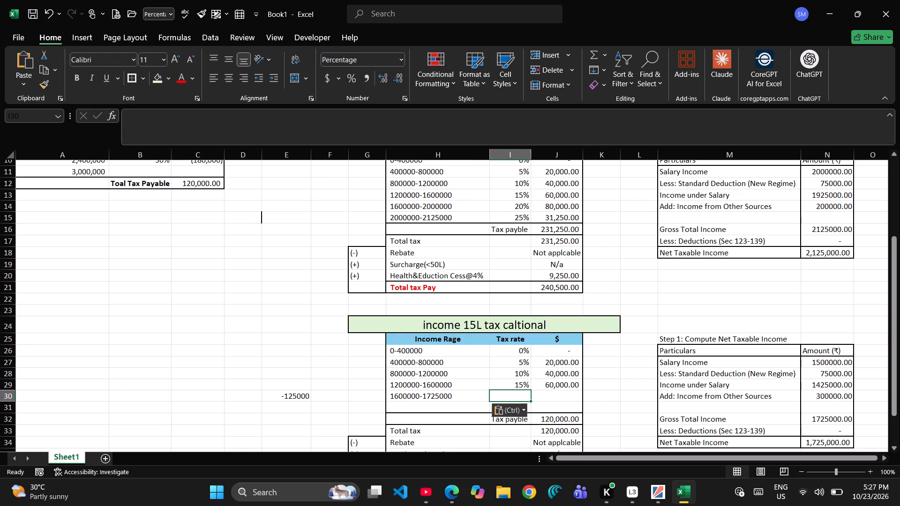
key(2)
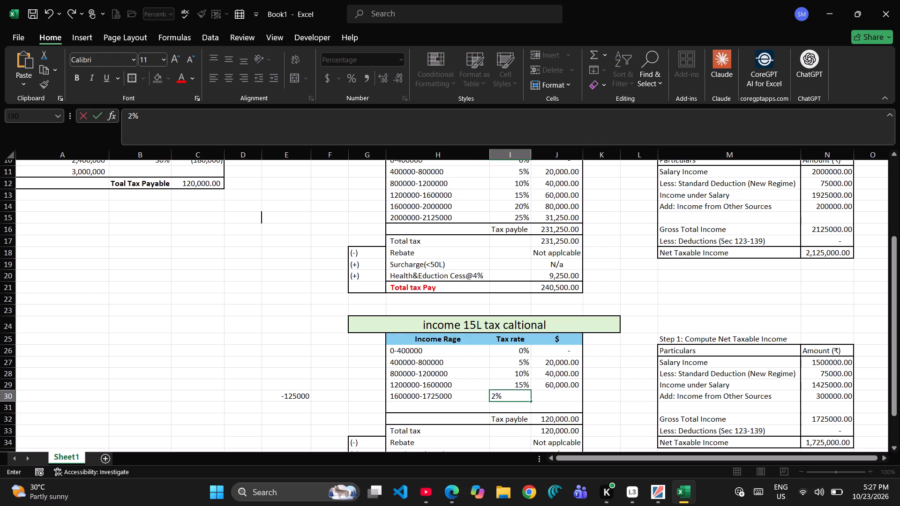
key(0)
key(Right)
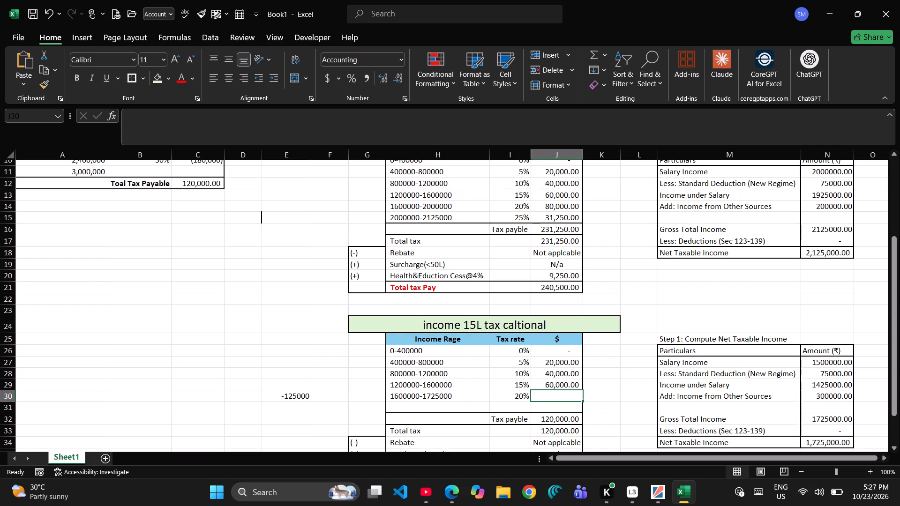
Enter the tax formula =125000*I30 in J30 for the 20% slab of the 15L table.
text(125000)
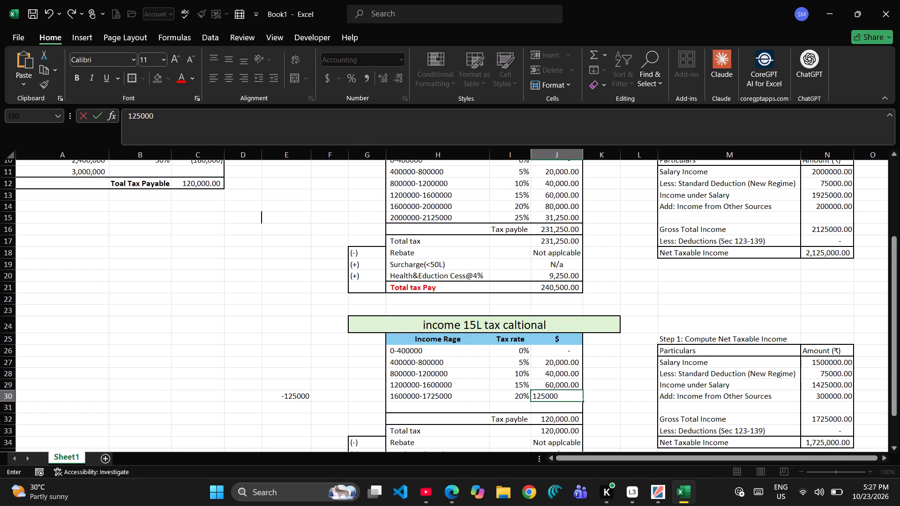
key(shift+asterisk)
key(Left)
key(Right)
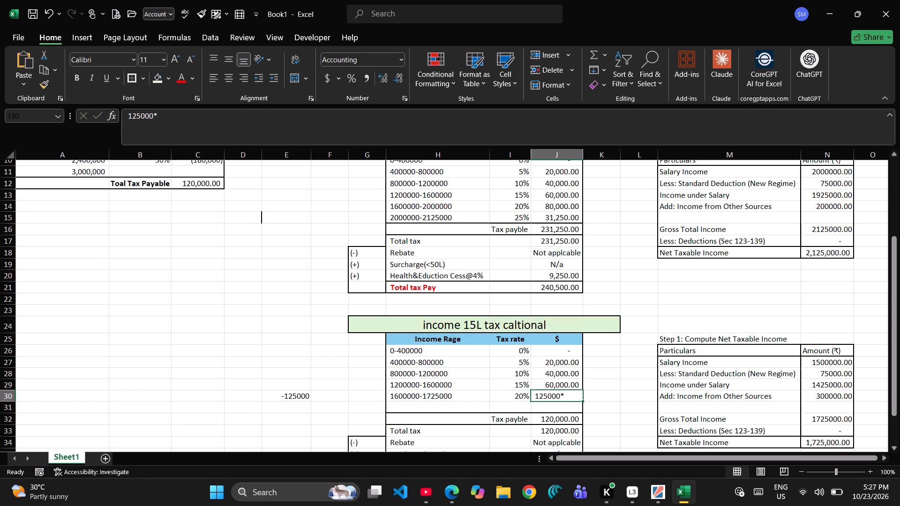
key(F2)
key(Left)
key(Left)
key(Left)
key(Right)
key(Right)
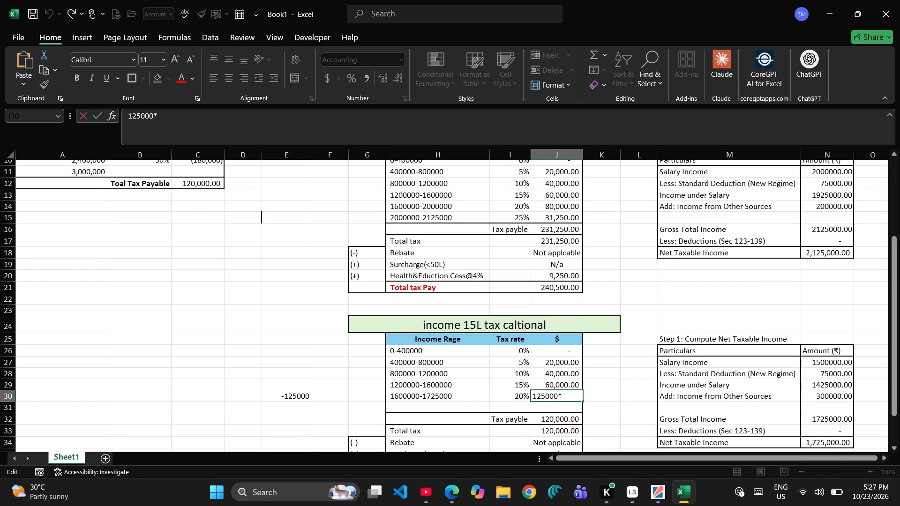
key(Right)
click(517, 394)
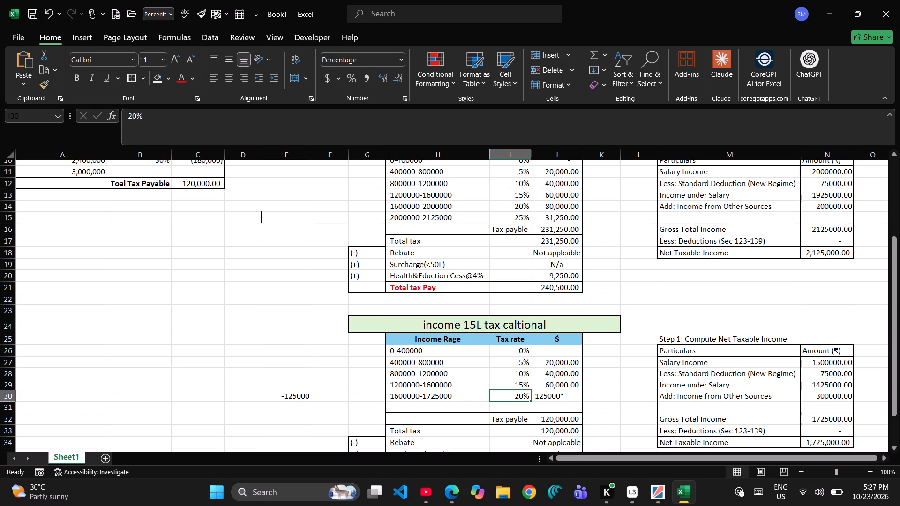
double_click(555, 393)
click(532, 396)
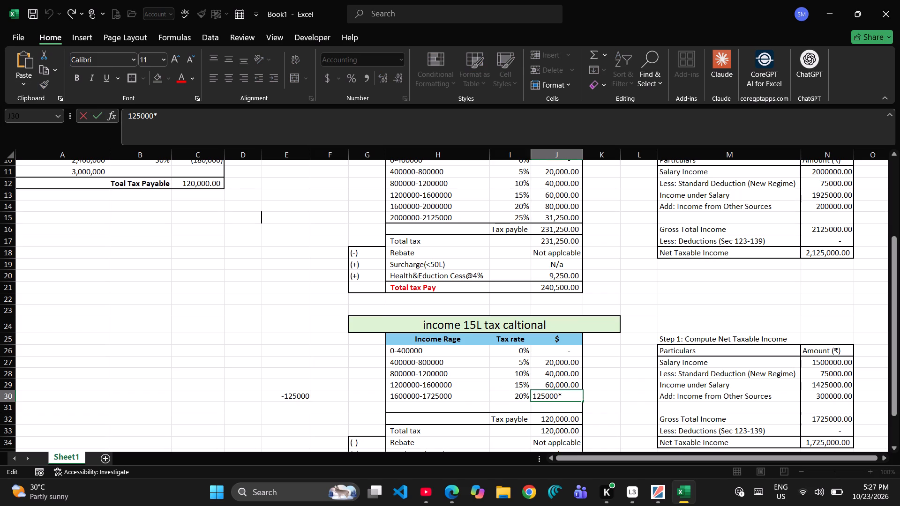
key(equal)
key(Right)
key(Right)
key(Right)
key(Right)
key(Right)
key(Right)
key(Right)
key(Right)
key(Right)
key(Right)
key(Right)
key(Right)
key(Right)
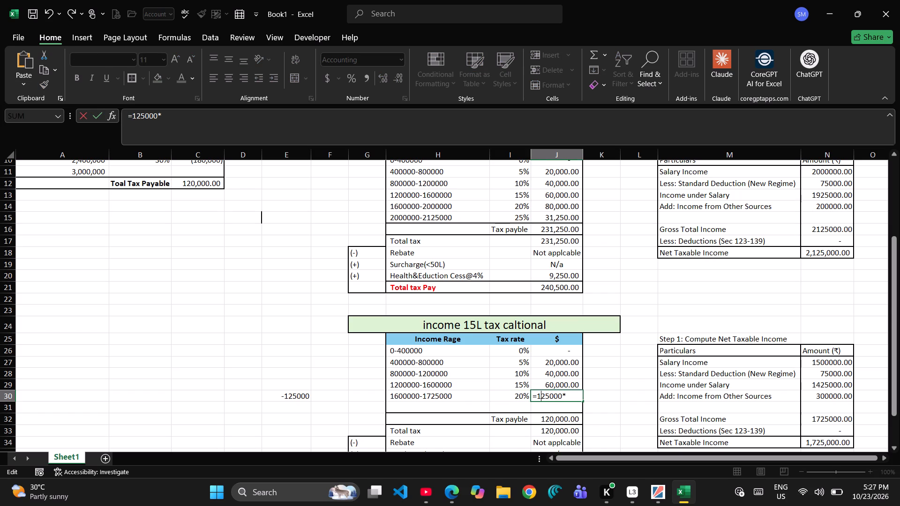
click(517, 397)
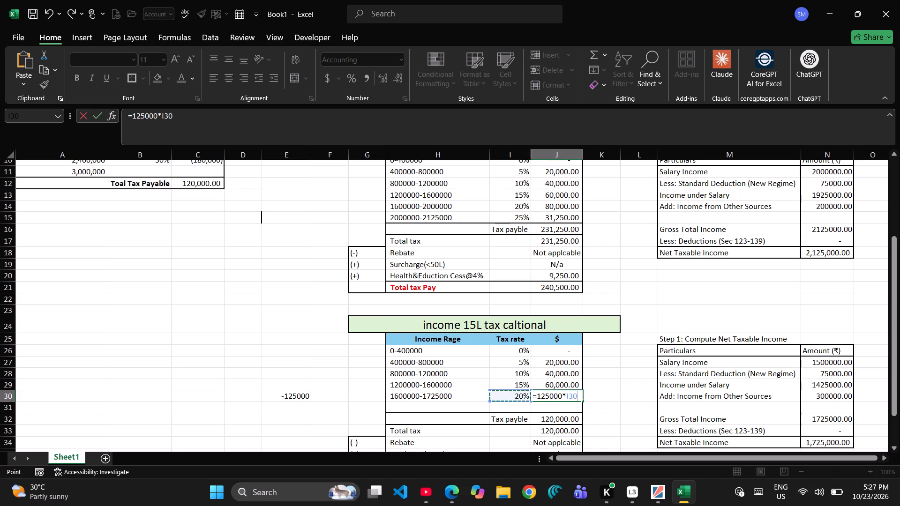
key(Return)
Check the 15L tax table and the net taxable income formulas against the Homework 2 figures and answer in the YouTube video.
scroll(577, 398, down, 1)
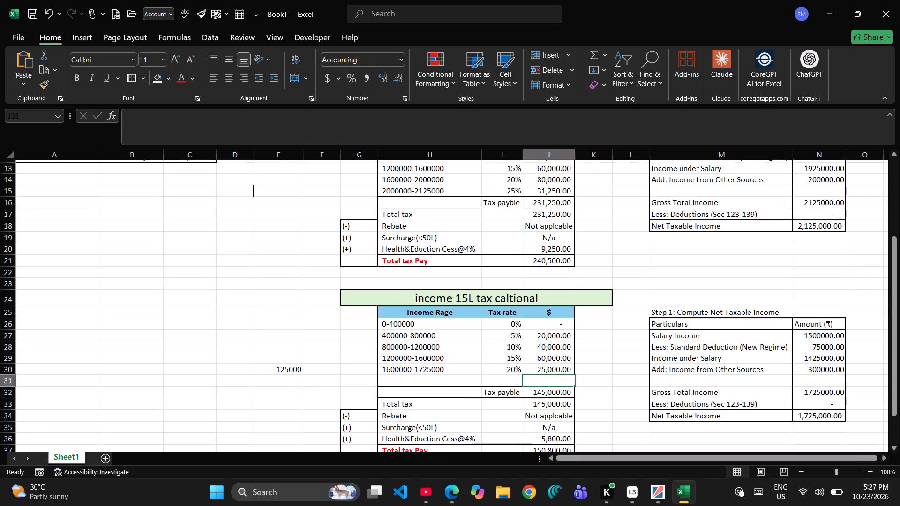
scroll(577, 398, down, 1)
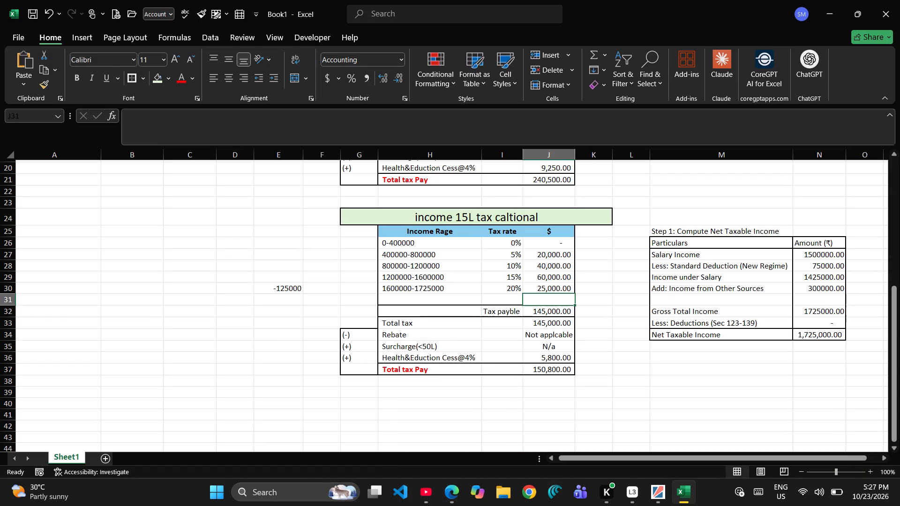
click(451, 290)
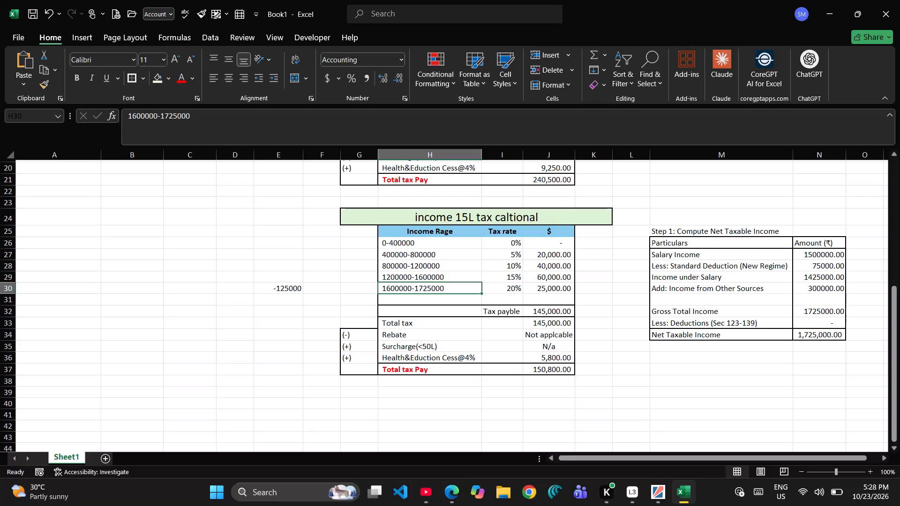
click(444, 499)
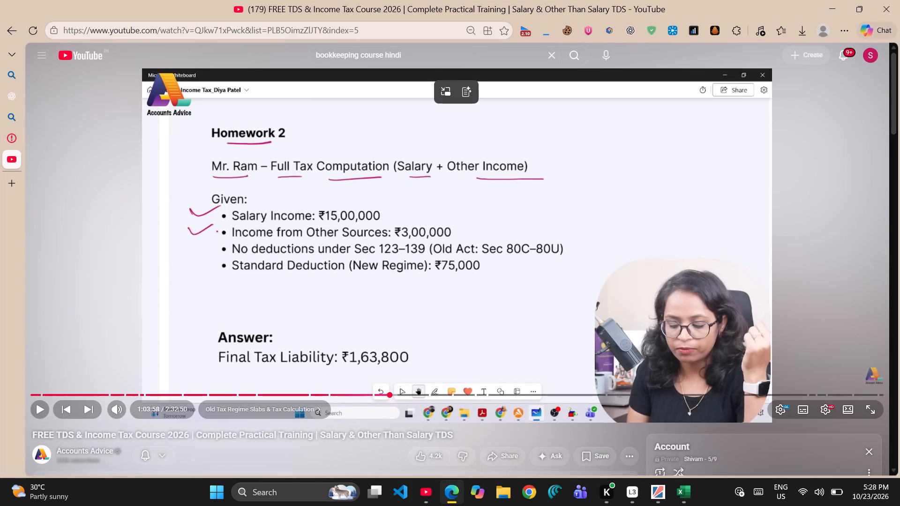
click(826, 6)
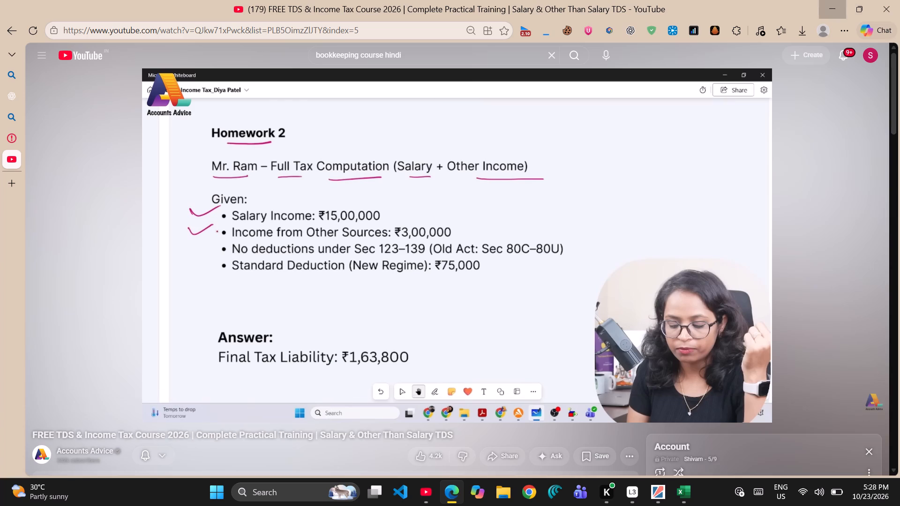
click(825, 266)
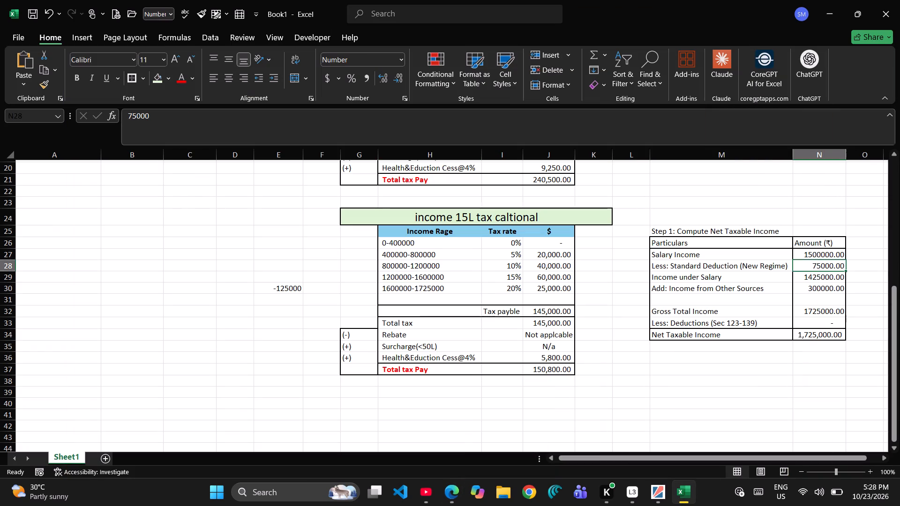
click(815, 276)
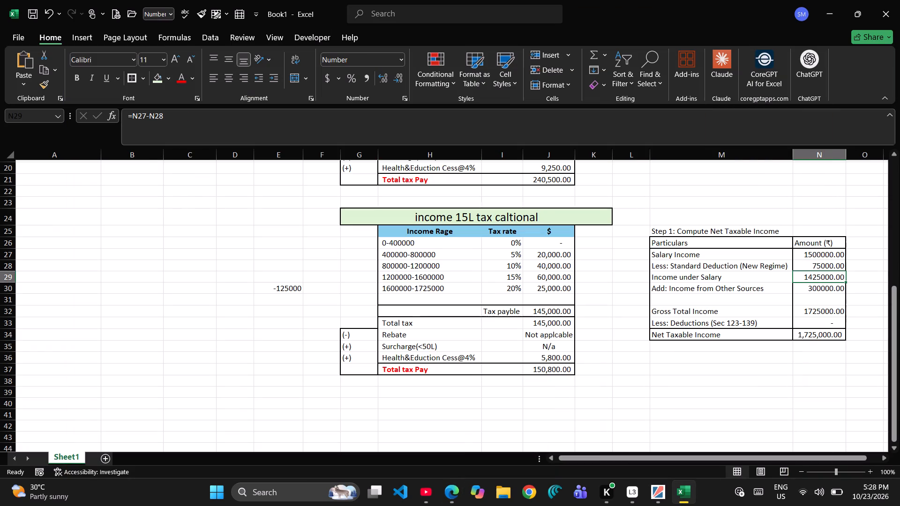
click(815, 312)
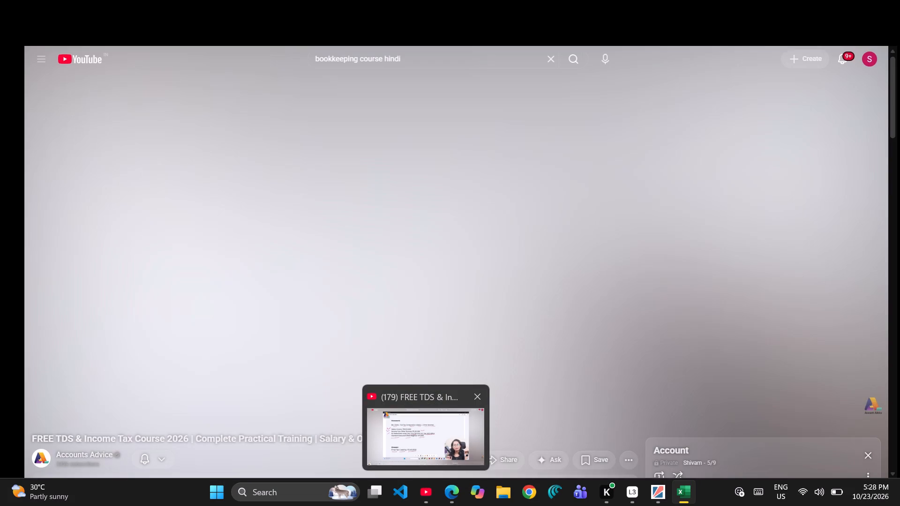
Switch to the YouTube video and capture the text of the Homework 2 problem and answer from the screen with Snipping Tool's text extractor.
click(431, 492)
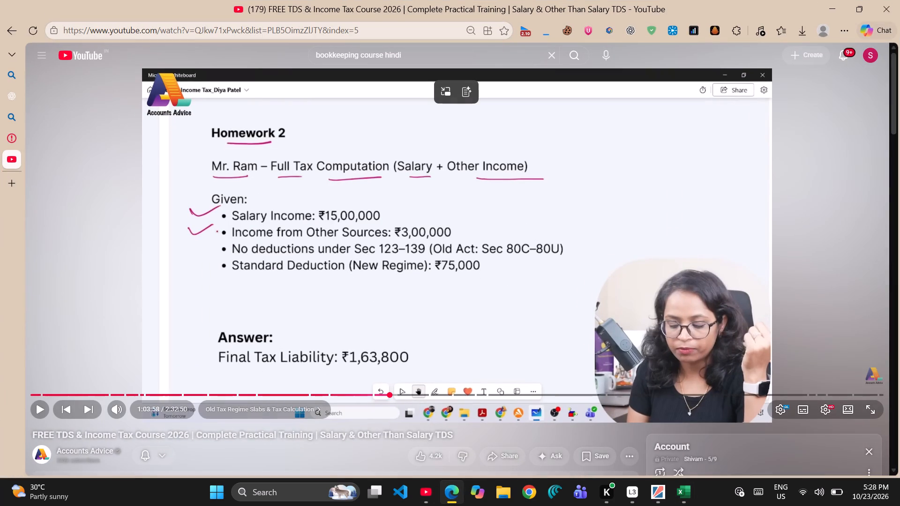
key(Print)
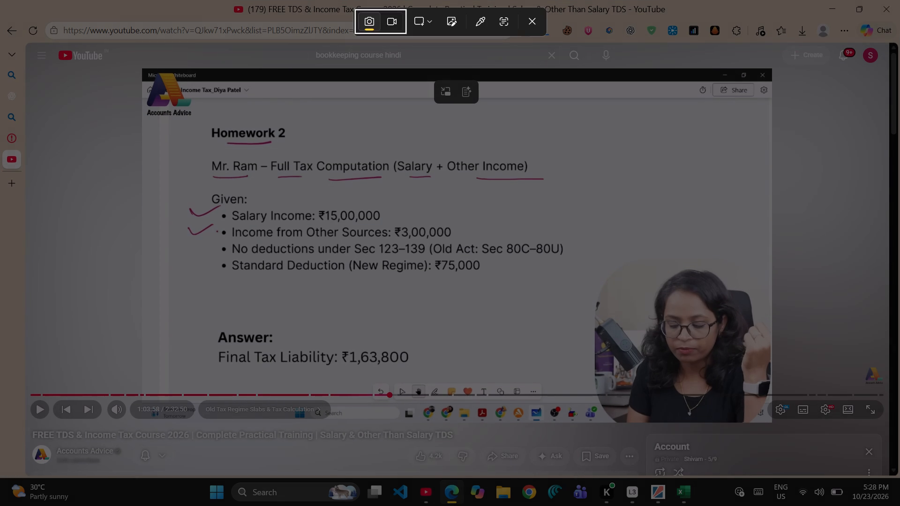
click(496, 15)
drag(168, 109, 322, 166)
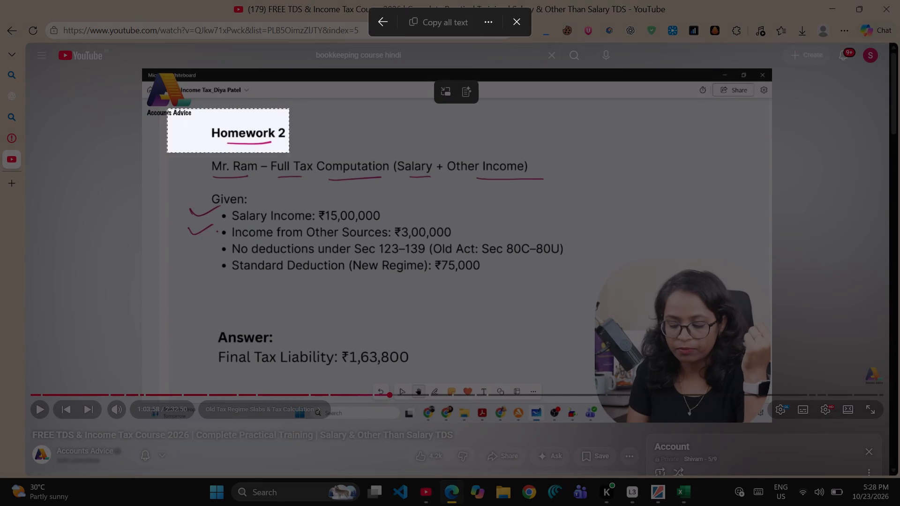
drag(322, 166, 641, 383)
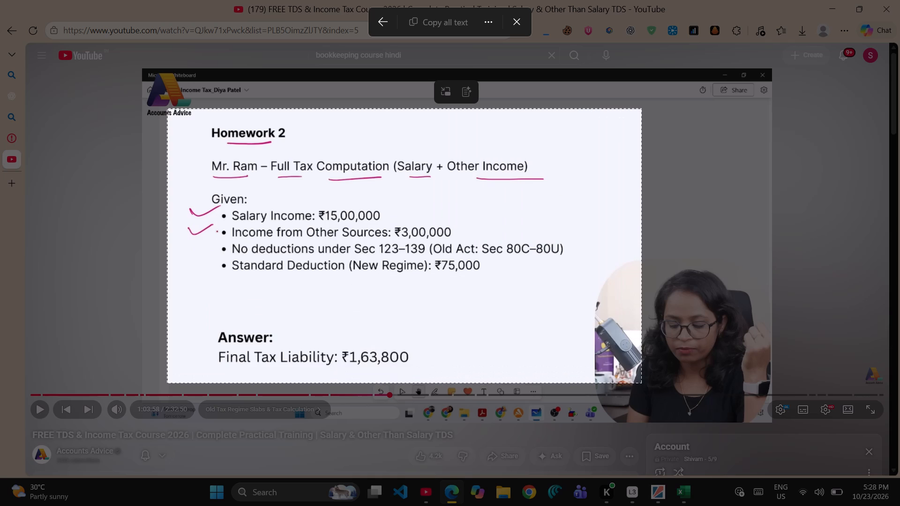
drag(641, 383, 641, 384)
click(443, 28)
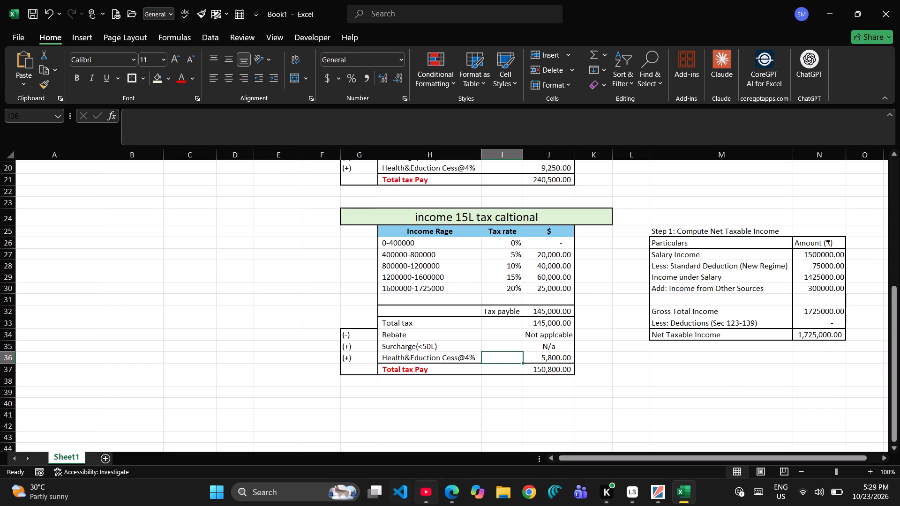
Switch to the YouTube video and play the Homework 2 explanation to recheck its given figures and answer.
click(426, 439)
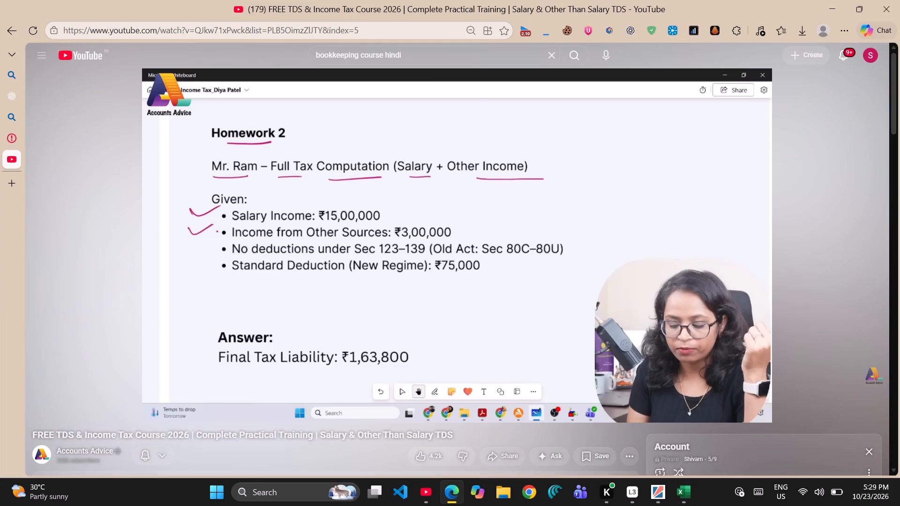
click(348, 261)
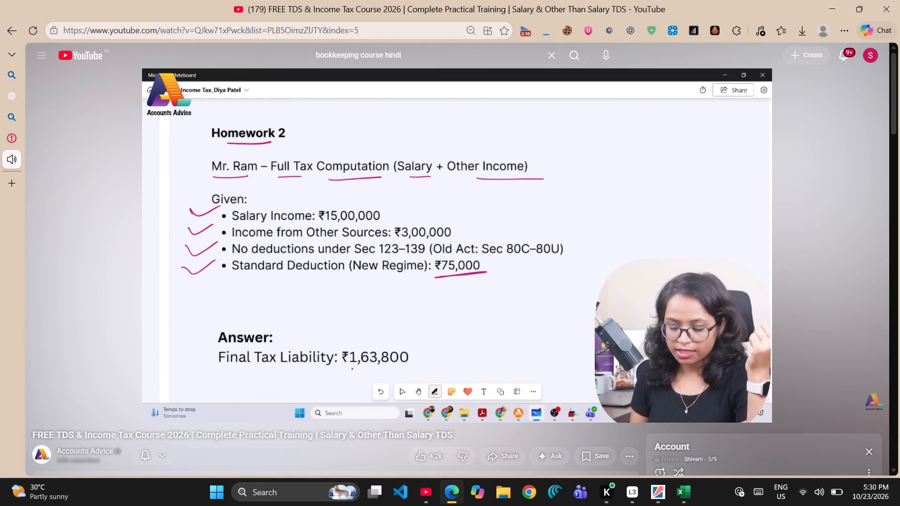
click(291, 251)
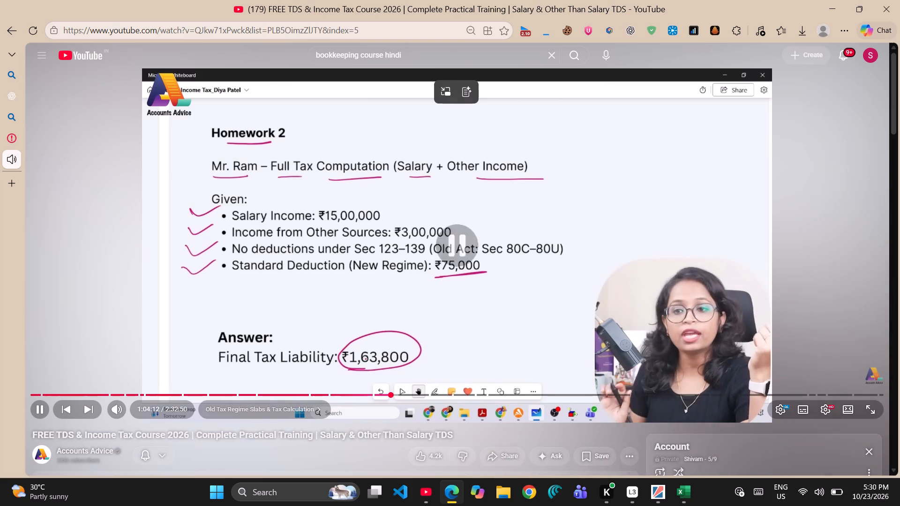
Read the YouTube video's comments for other viewers' answers to the two homework problems.
scroll(284, 246, down, 2)
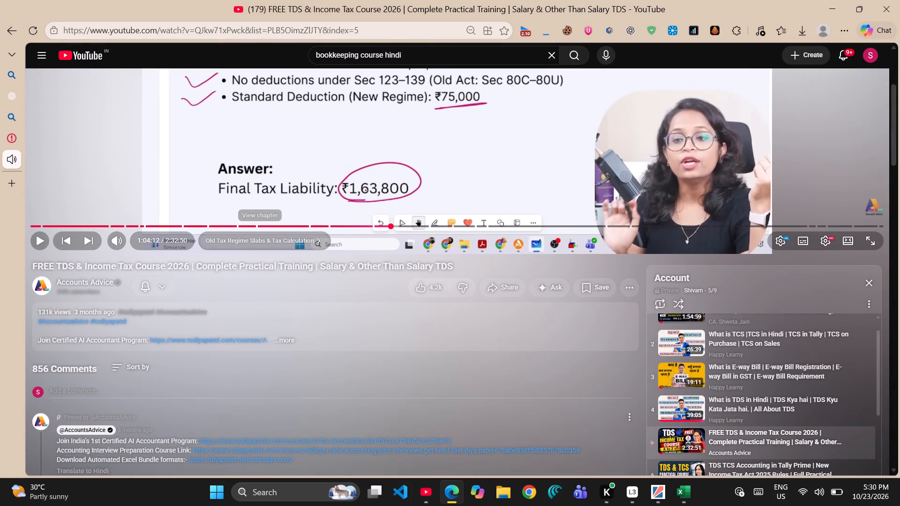
scroll(284, 246, down, 4)
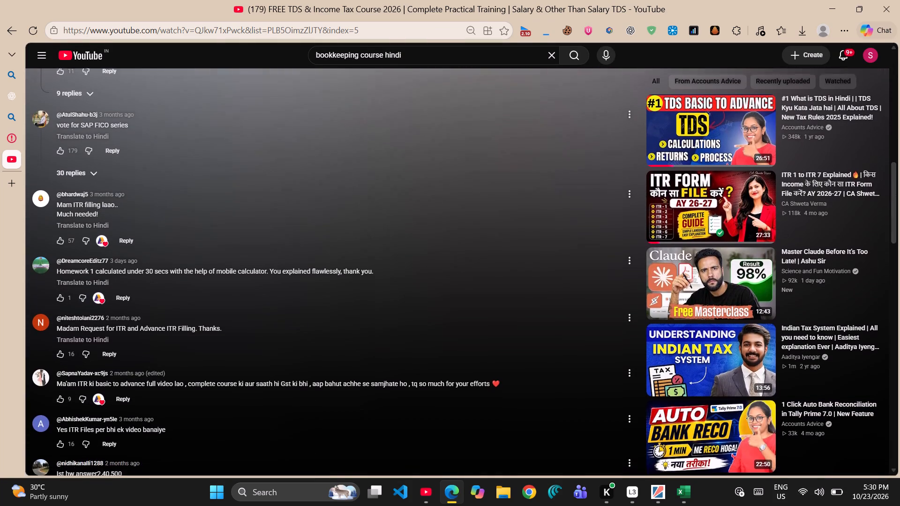
scroll(284, 246, down, 3)
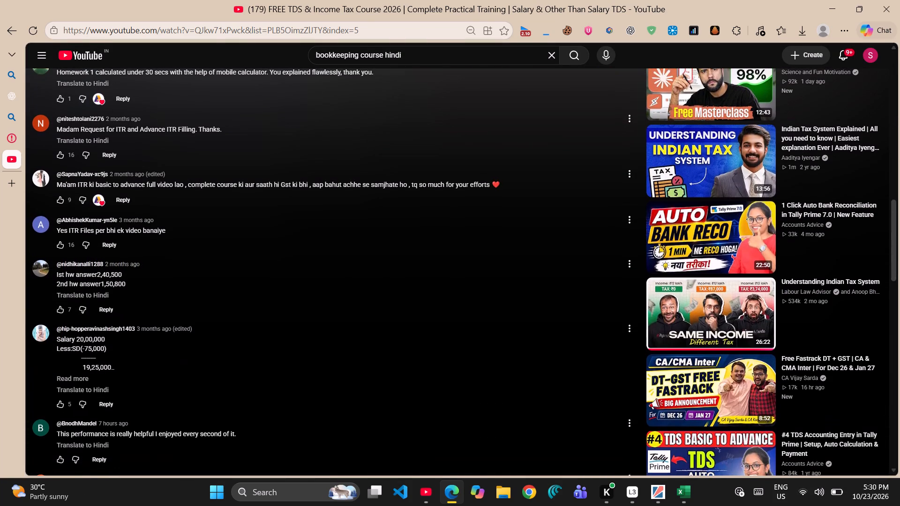
scroll(284, 246, down, 2)
scroll(284, 246, left, 1)
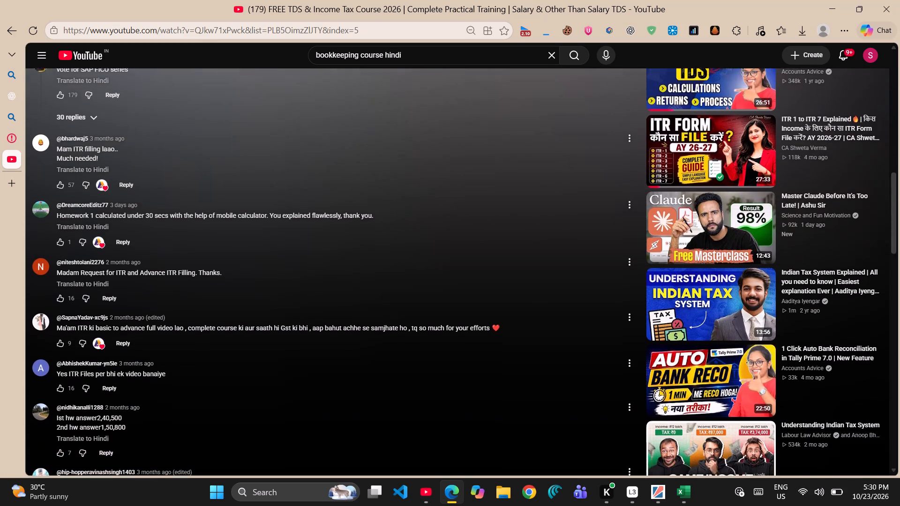
scroll(284, 246, left, 1)
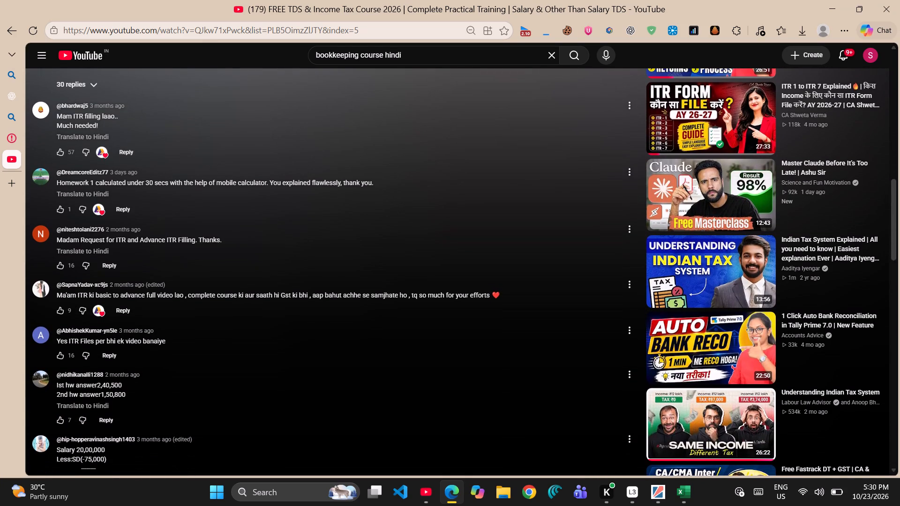
scroll(284, 246, left, 1)
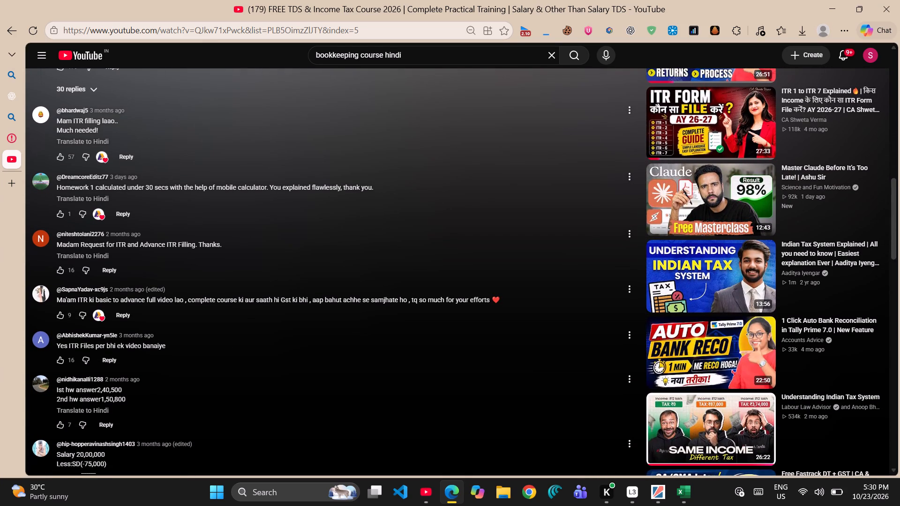
scroll(284, 246, left, 1)
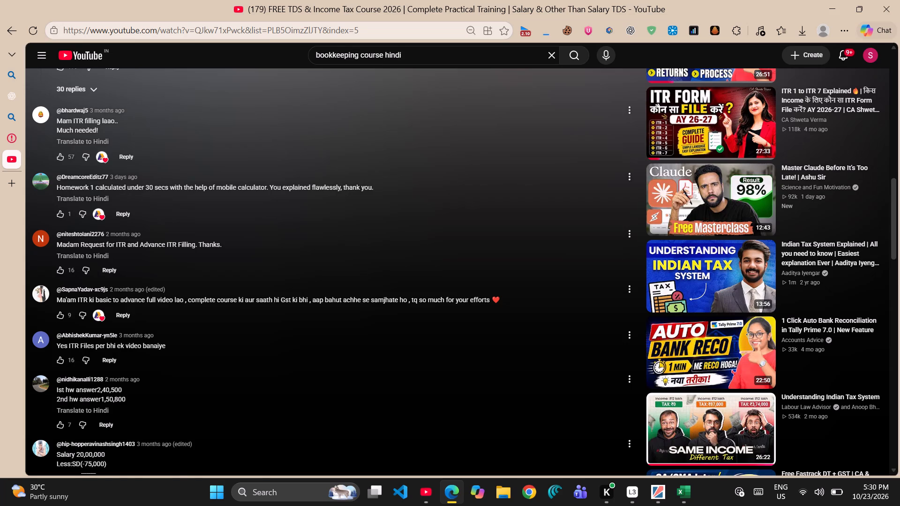
Resume the course video and pause to examine the Ms. Diya example of full tax computation on salary plus other income, then continue playback.
scroll(443, 342, up, 7)
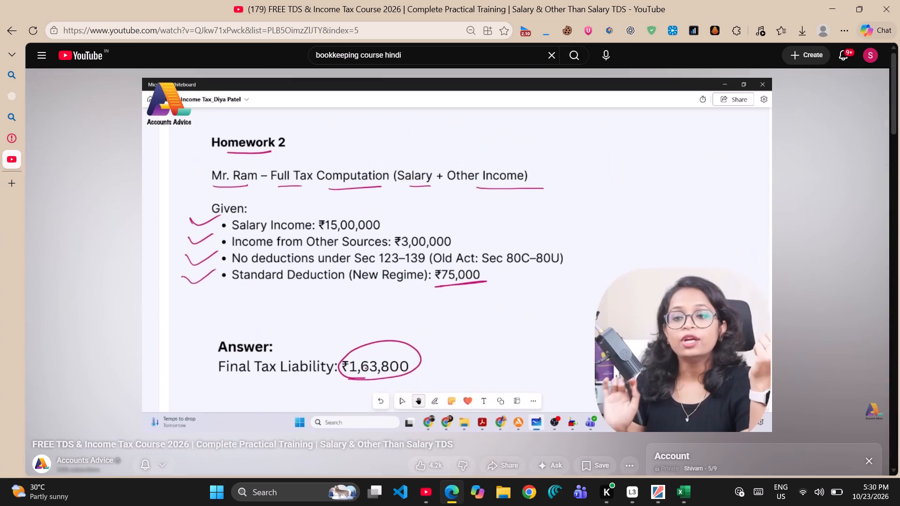
click(428, 305)
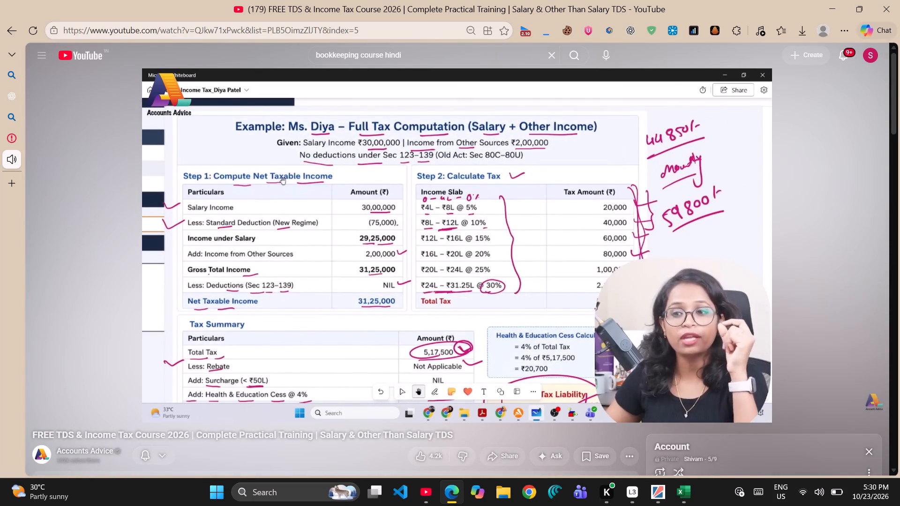
click(327, 331)
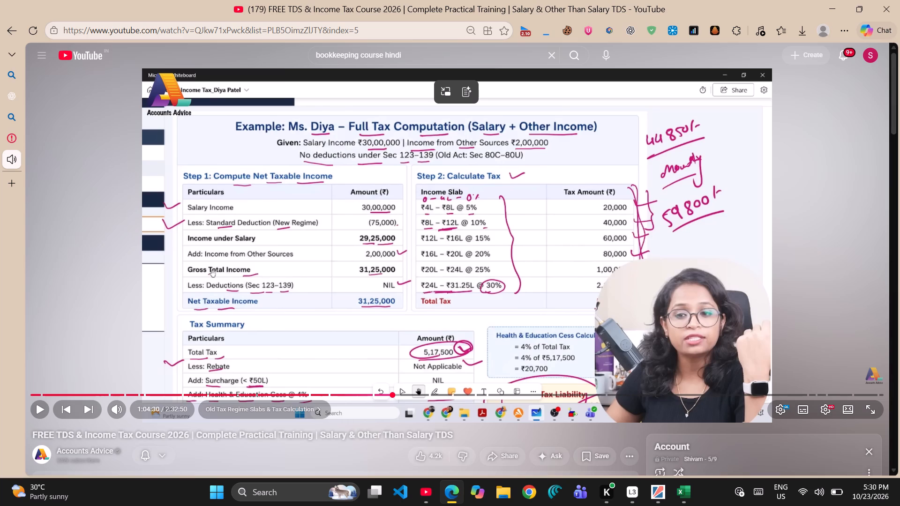
click(316, 286)
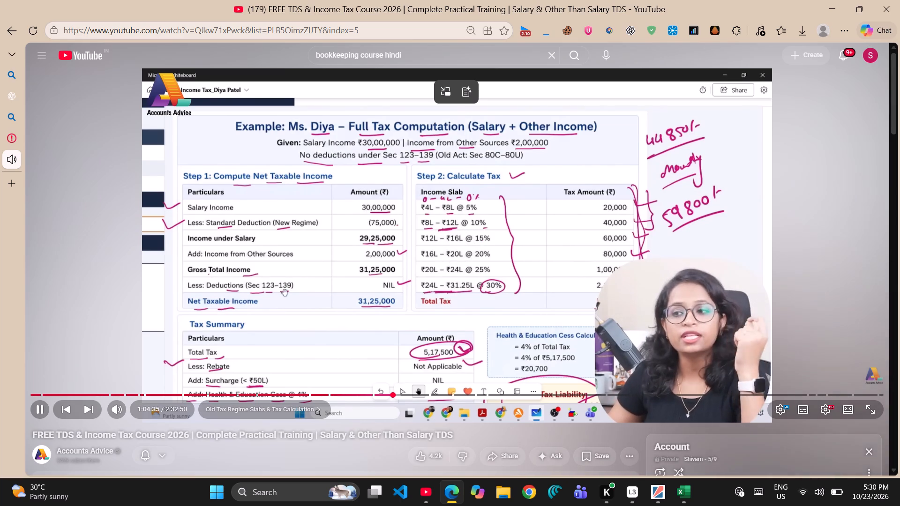
Expand the YouTube video's description and look through its links and chapter timings.
scroll(395, 286, down, 1)
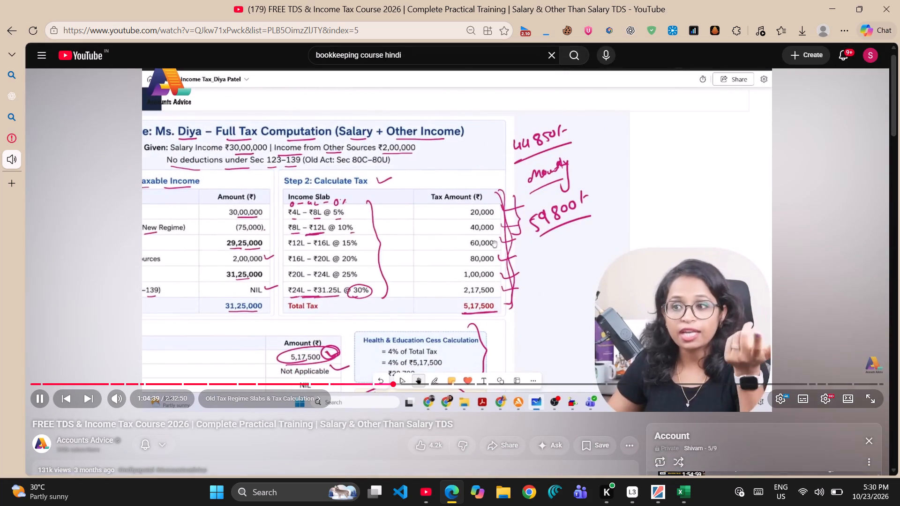
scroll(395, 286, down, 1)
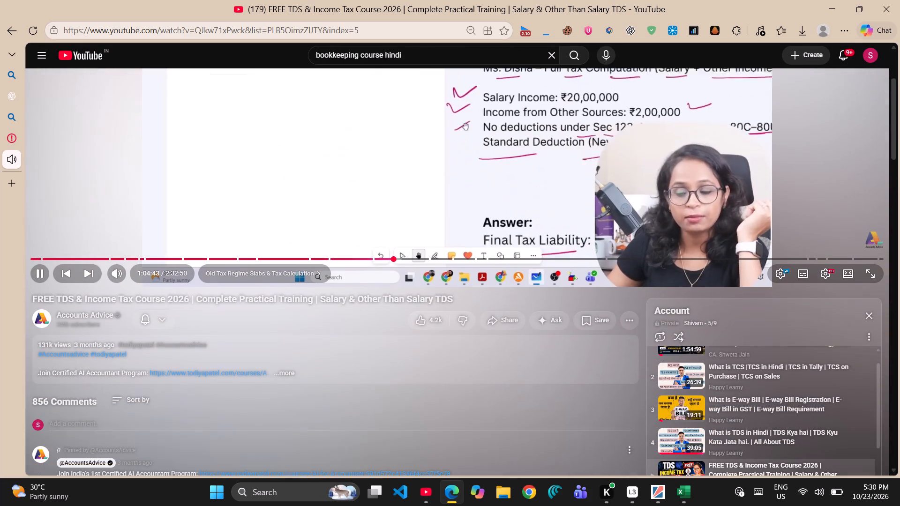
scroll(395, 286, down, 1)
click(328, 365)
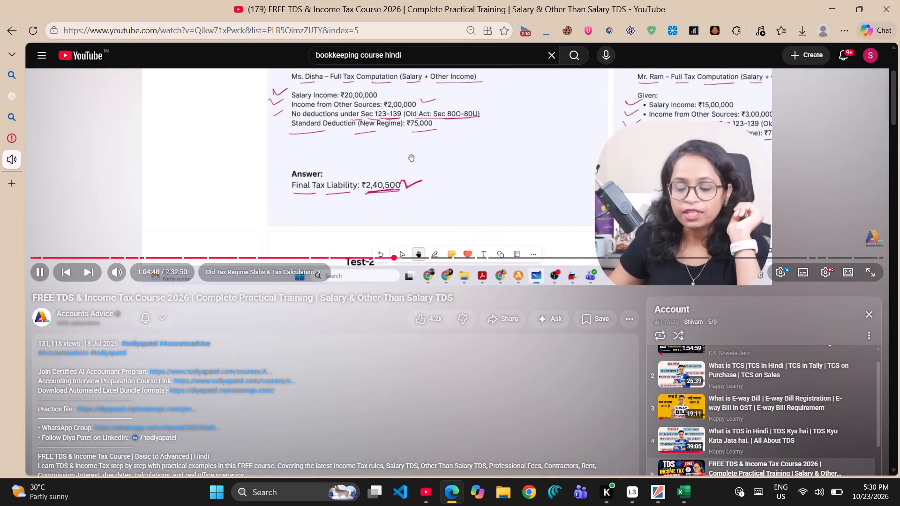
scroll(337, 394, down, 1)
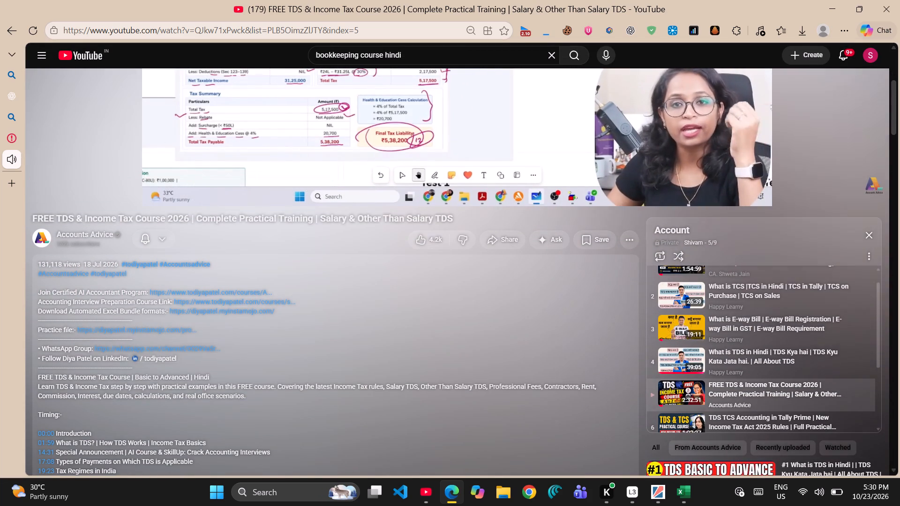
scroll(457, 338, up, 3)
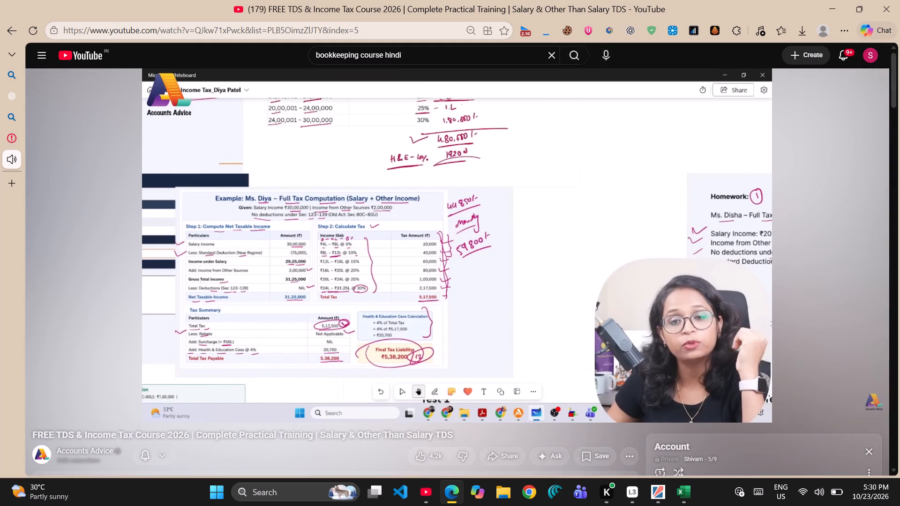
Continue watching the course video through to the Old Tax Regime overview and its tax slabs.
click(446, 300)
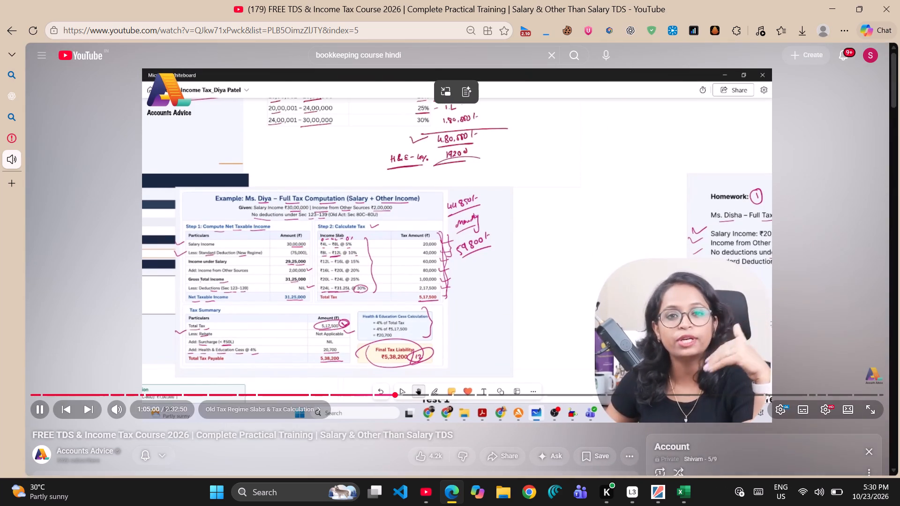
click(446, 300)
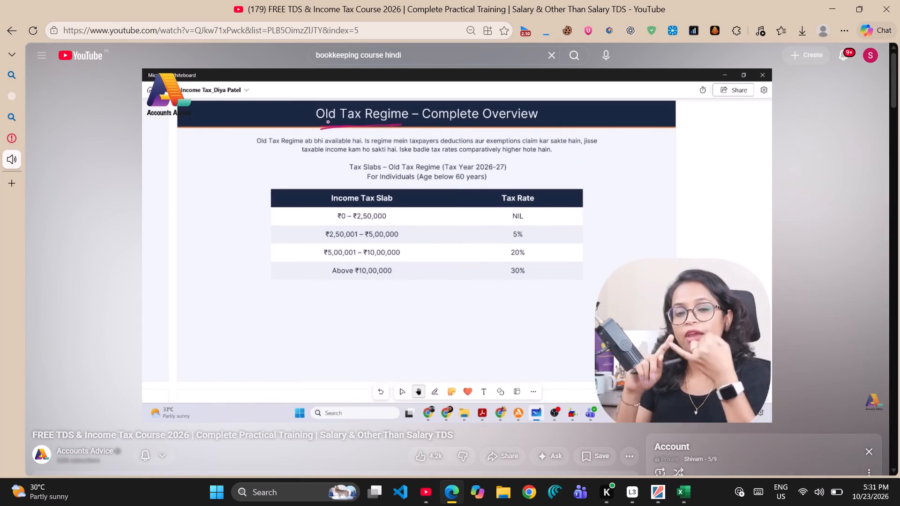
key(space)
key(space)
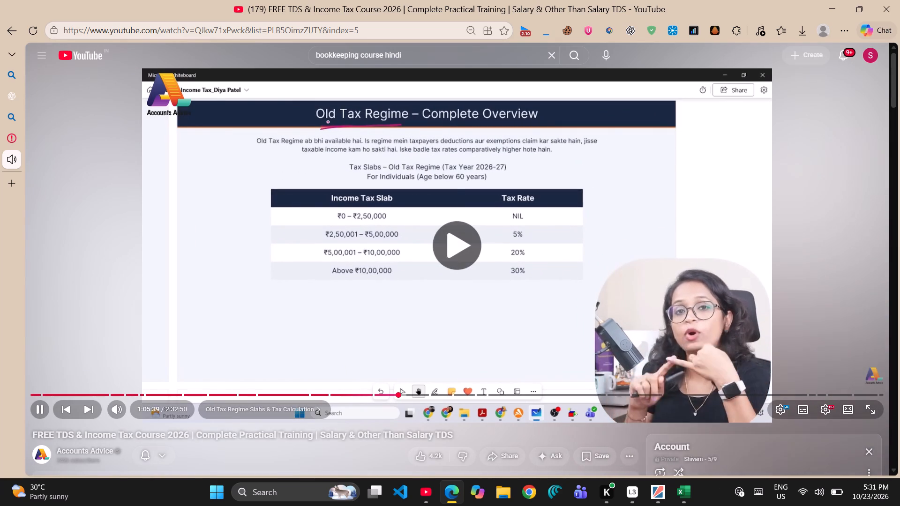